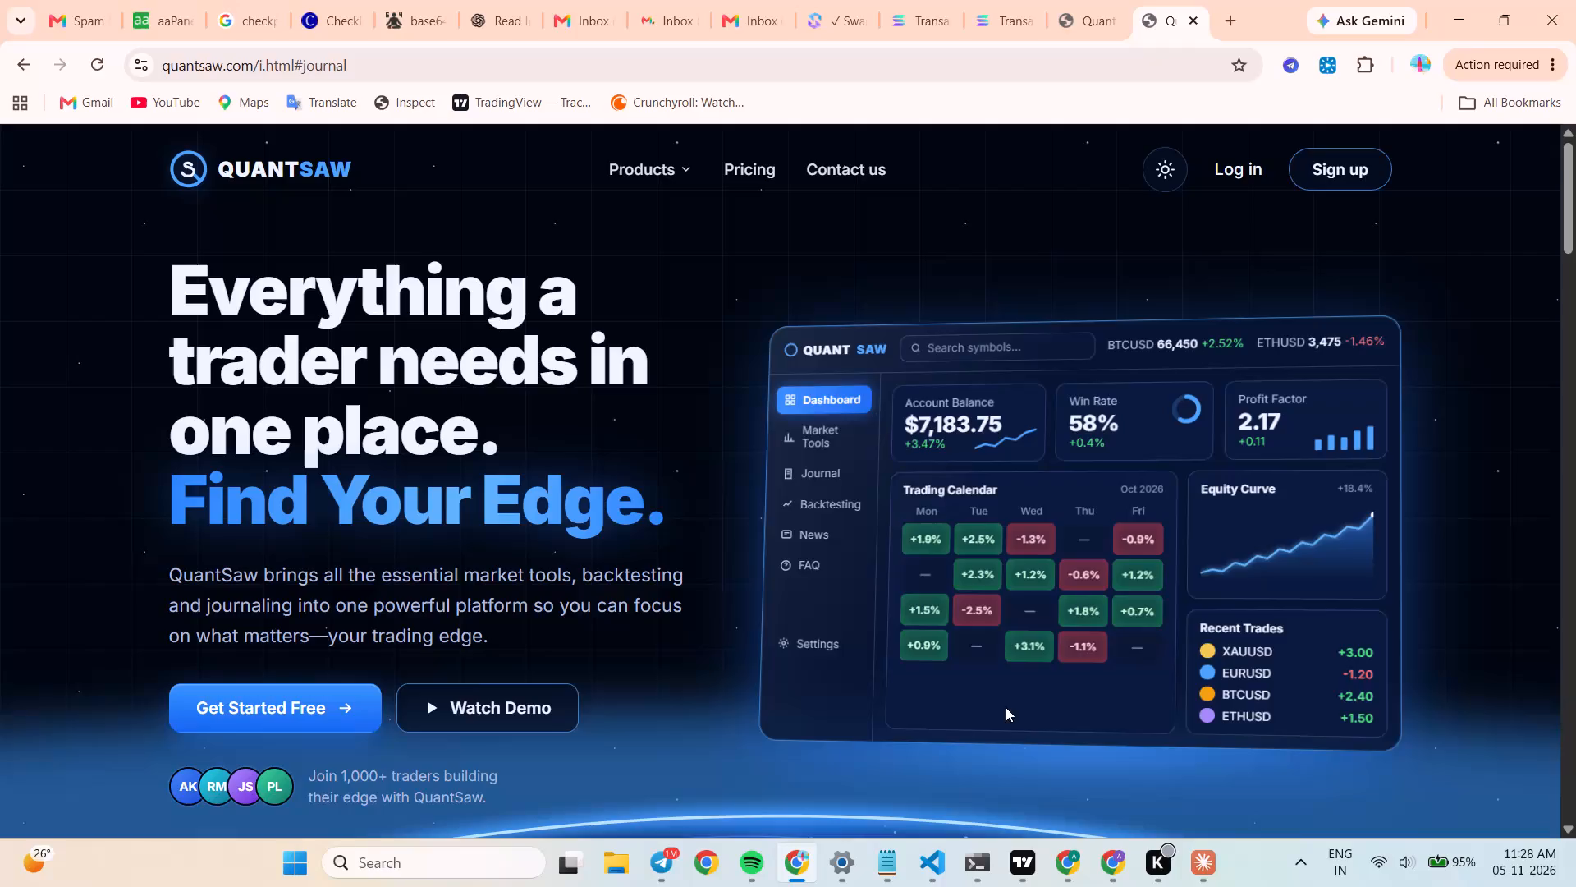
Switch to TradingView and dismiss the XAUUSD alert notifications.
{"action": "left_click", "coordinate": [1038, 865]}
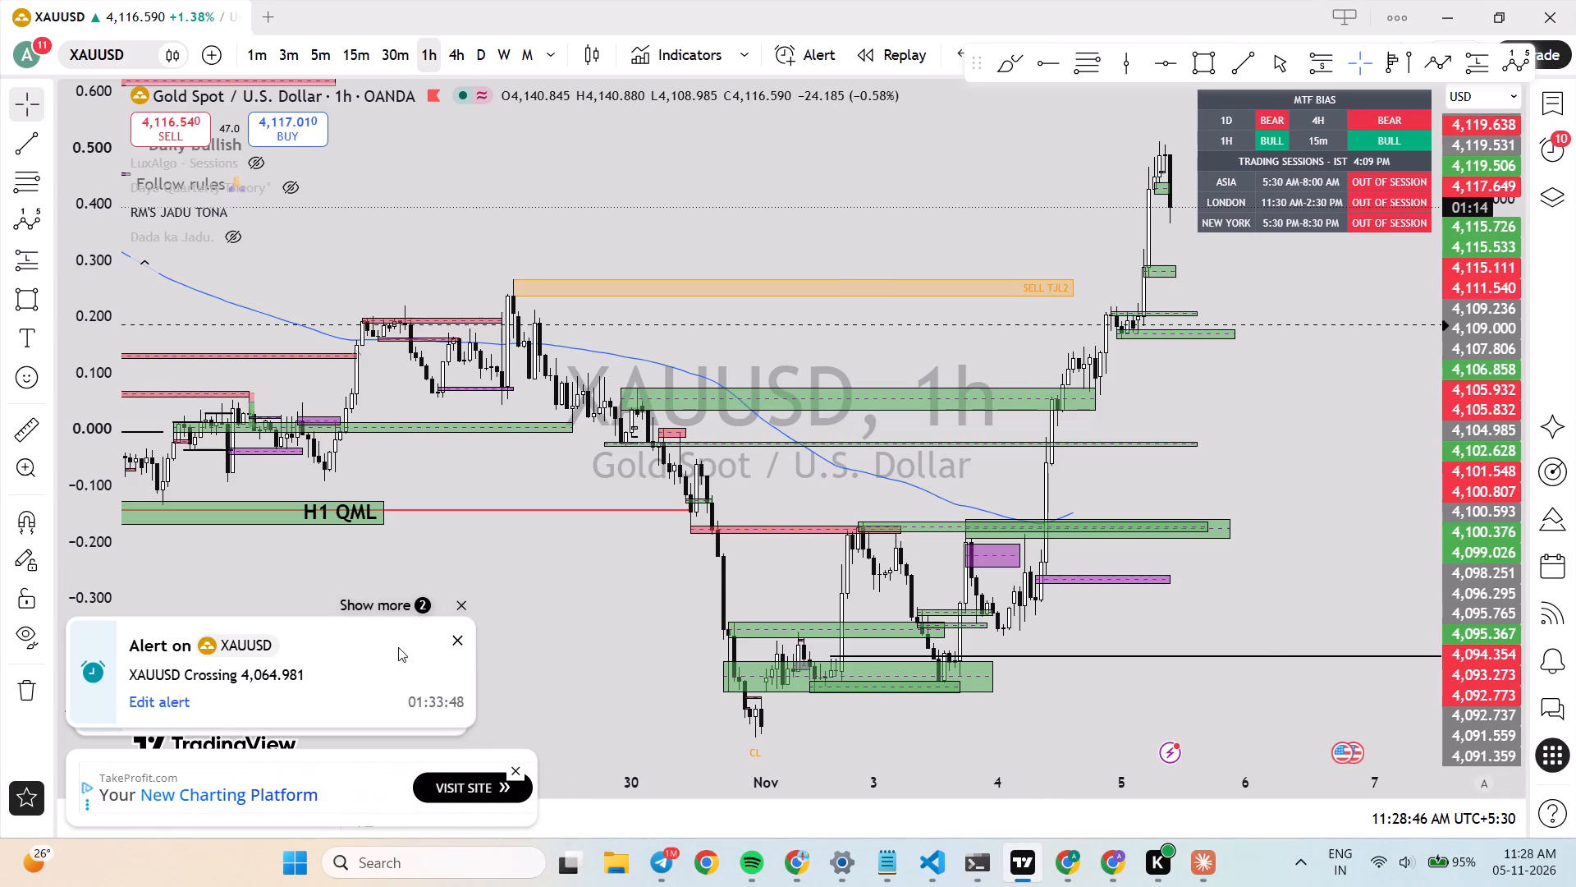
{"action": "left_click", "coordinate": [466, 610]}
Switch the XAUUSD chart to the 15-minute timeframe and bring the latest price peak into focus.
{"action": "left_click_drag", "start_coordinate": [1314, 454], "coordinate": [1284, 577]}
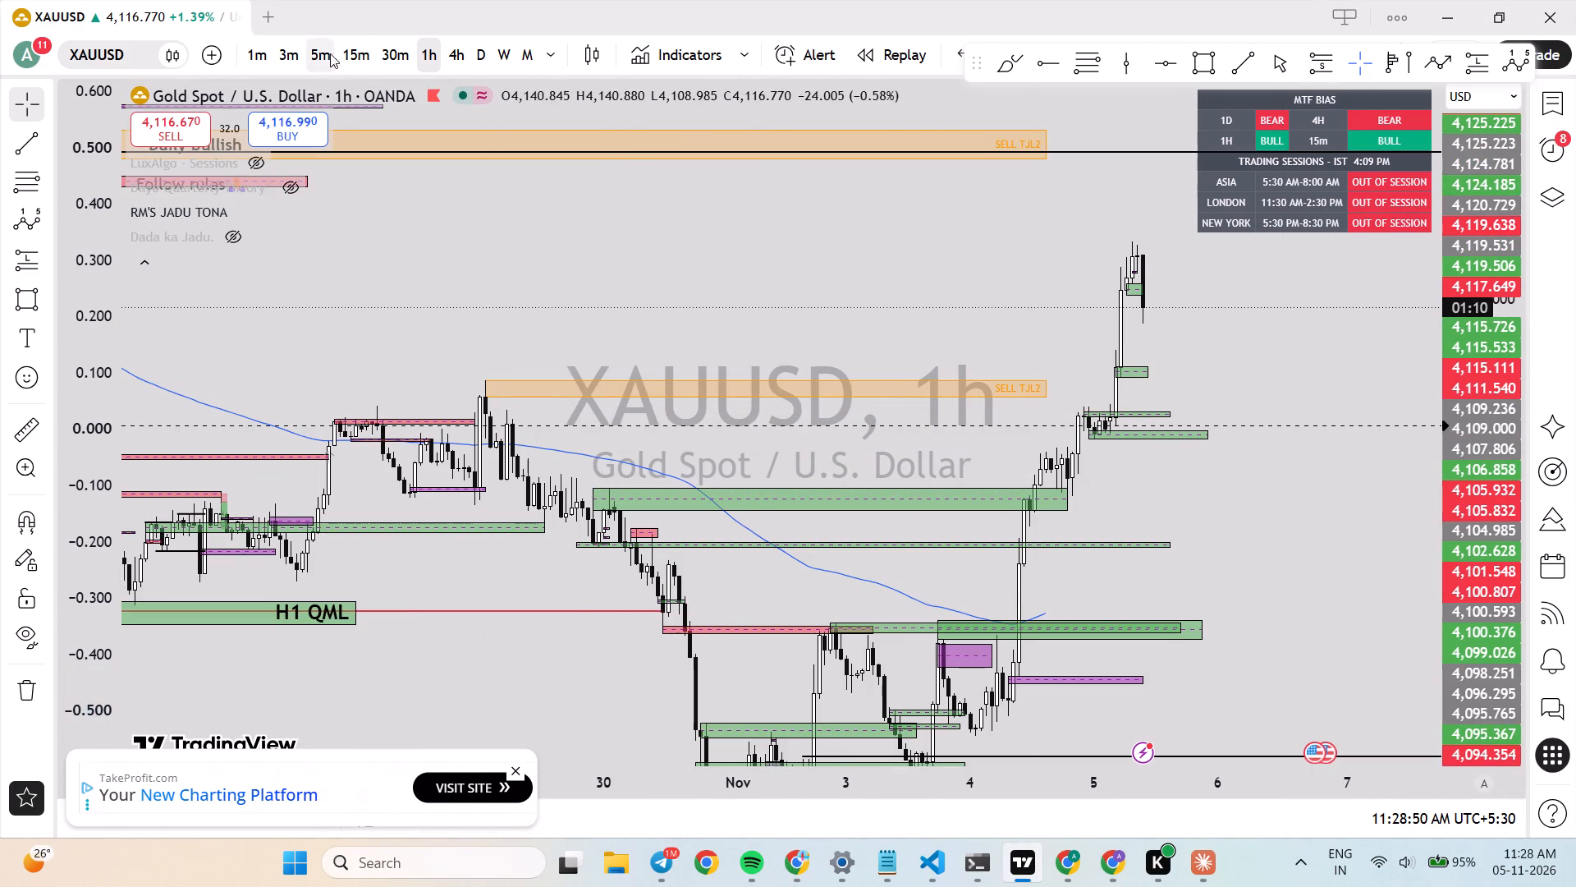
{"action": "left_click", "coordinate": [355, 60]}
{"action": "left_click_drag", "start_coordinate": [1460, 595], "coordinate": [1450, 497]}
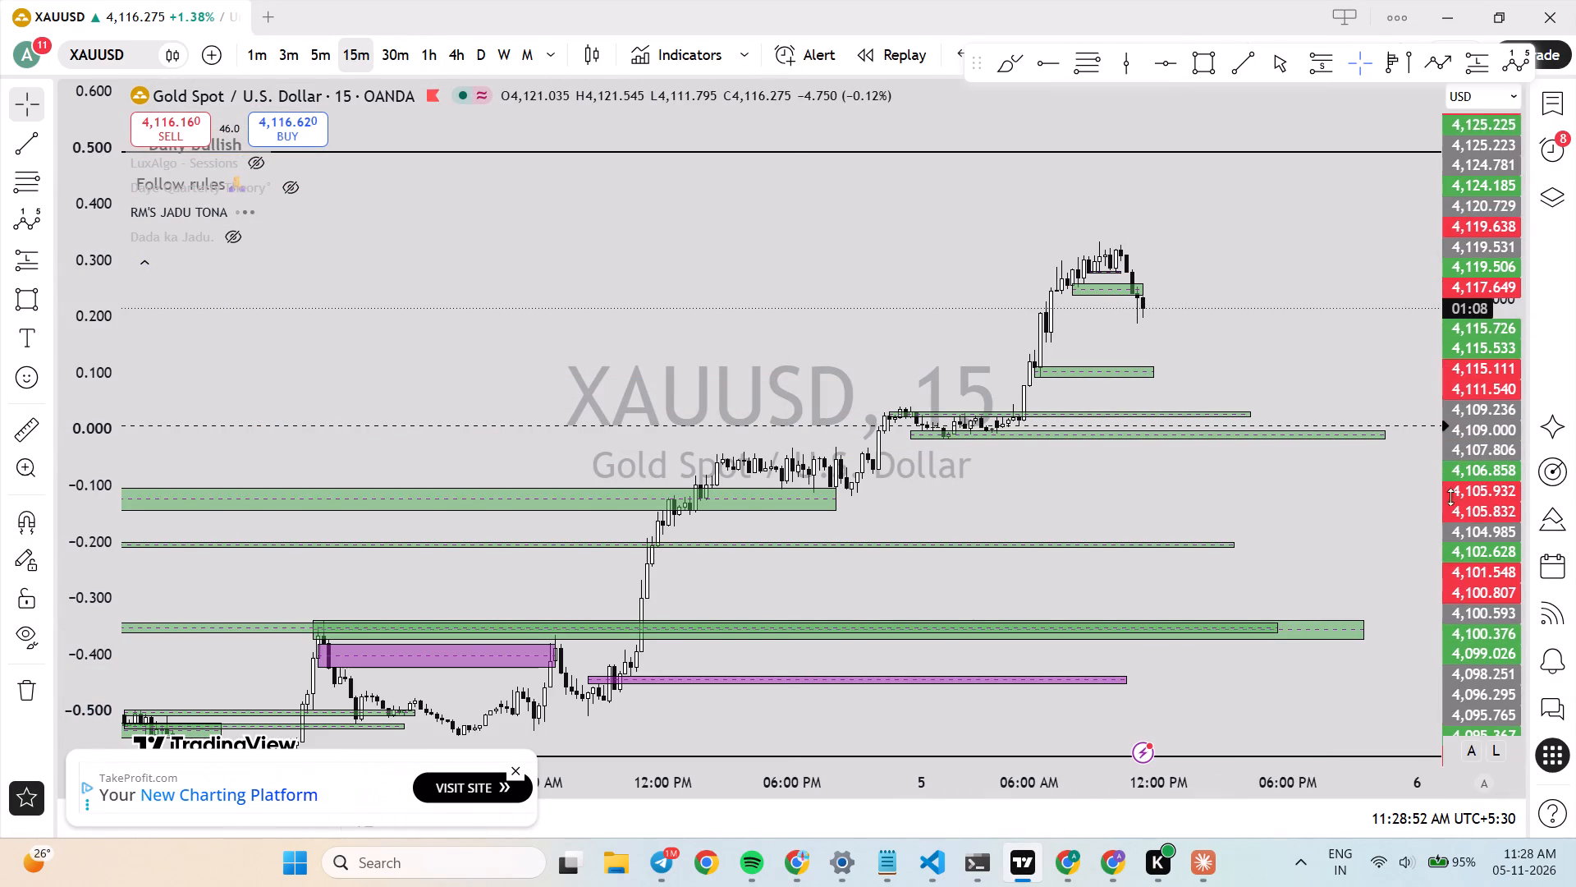
{"action": "left_click_drag", "start_coordinate": [1450, 497], "coordinate": [1422, 264]}
{"action": "left_click_drag", "start_coordinate": [1275, 307], "coordinate": [1261, 550]}
{"action": "scroll", "coordinate": [1261, 550], "scroll_direction": "up", "scroll_amount": 3}
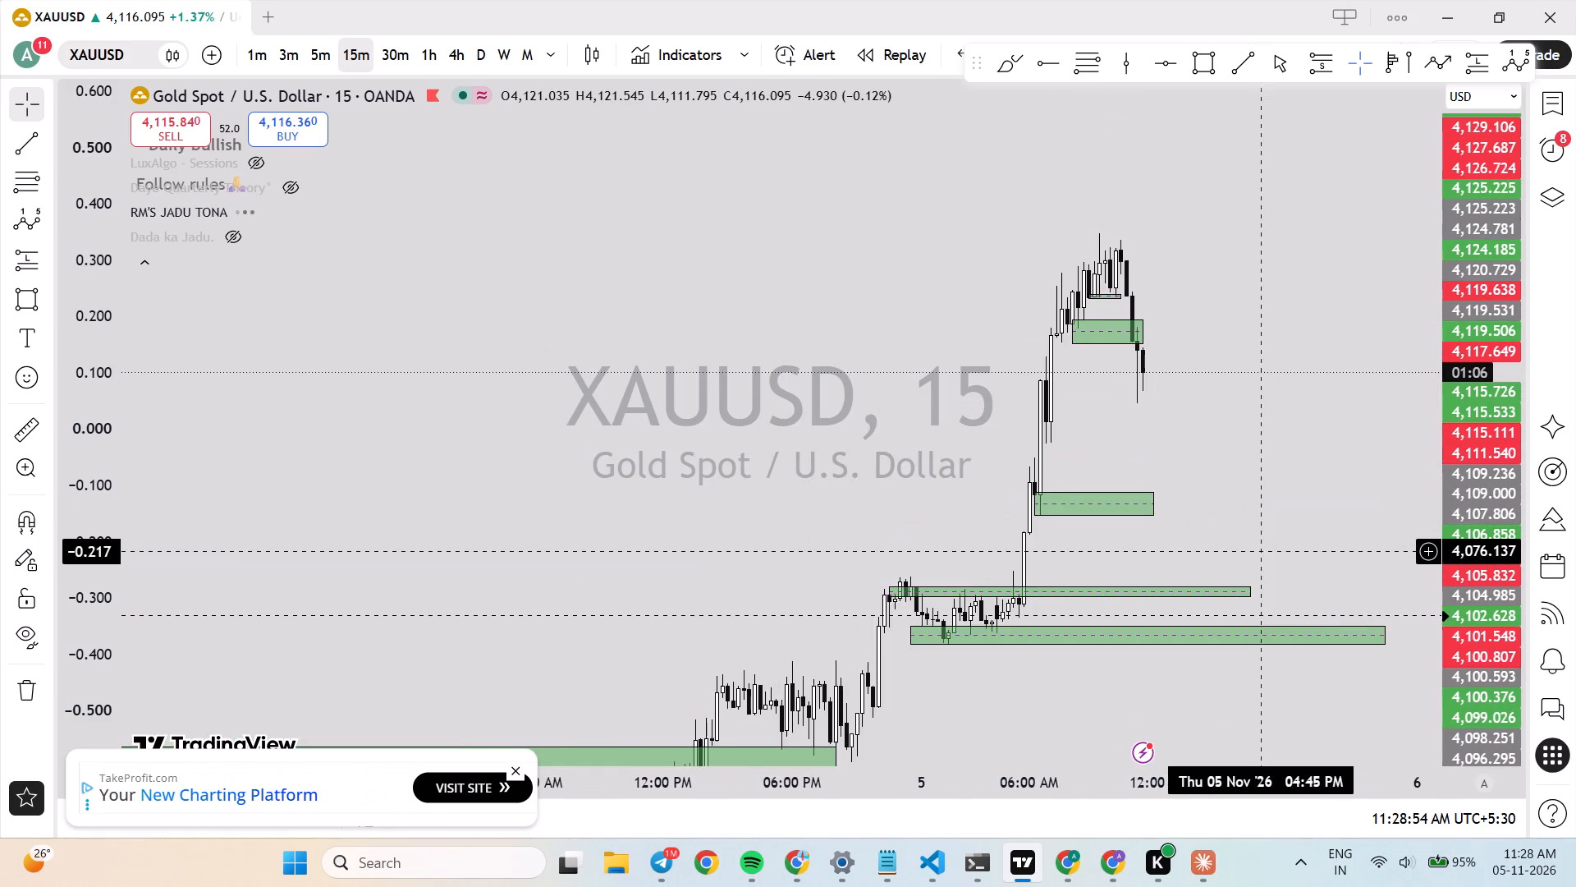
{"action": "left_click_drag", "start_coordinate": [1497, 572], "coordinate": [1497, 250]}
{"action": "left_click_drag", "start_coordinate": [1223, 337], "coordinate": [1224, 371]}
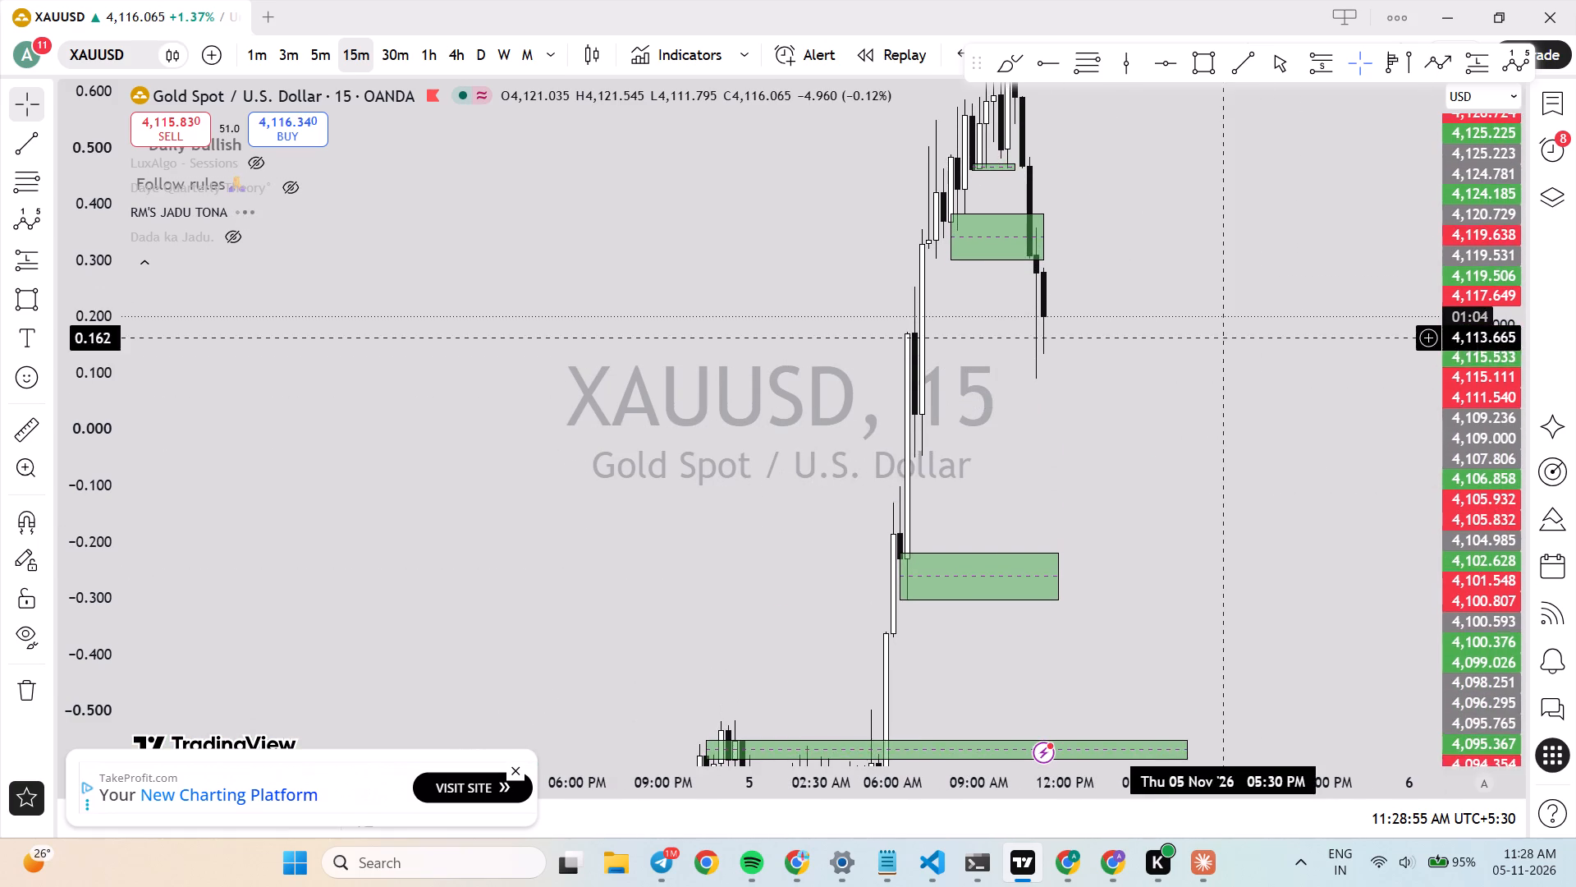
{"action": "left_click_drag", "start_coordinate": [1224, 371], "coordinate": [1259, 546]}
{"action": "scroll", "coordinate": [1259, 546], "scroll_direction": "up", "scroll_amount": 3}
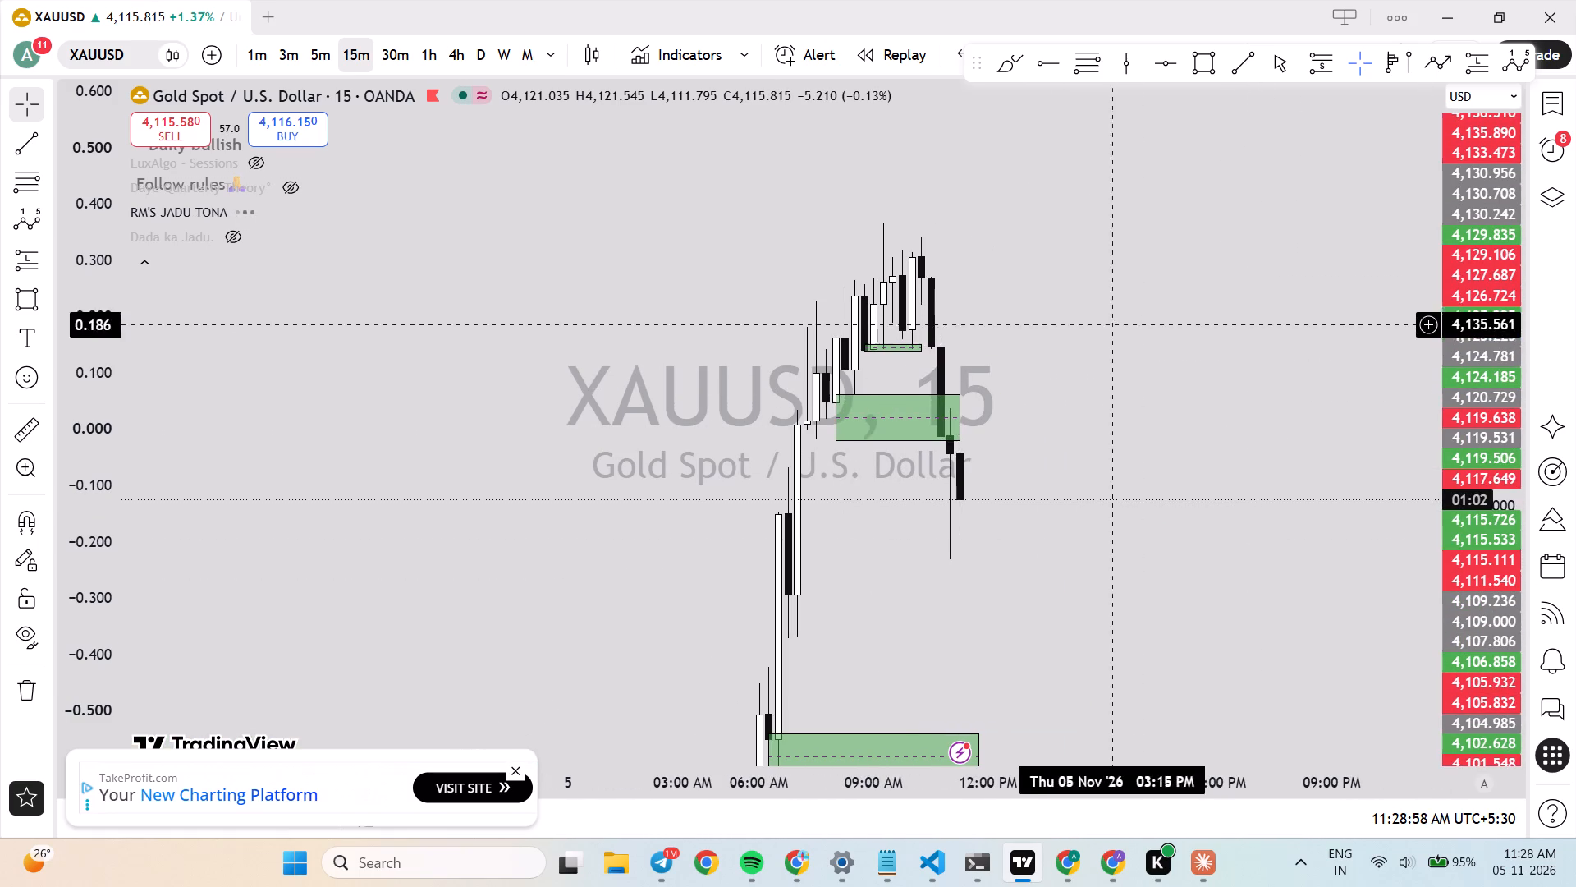
Draw a rectangle from about 4,137.6 to 4,134.2, spanning 10:00 AM to 12:30 PM on 5 November, and fill it purple.
{"action": "left_click", "coordinate": [1213, 61]}
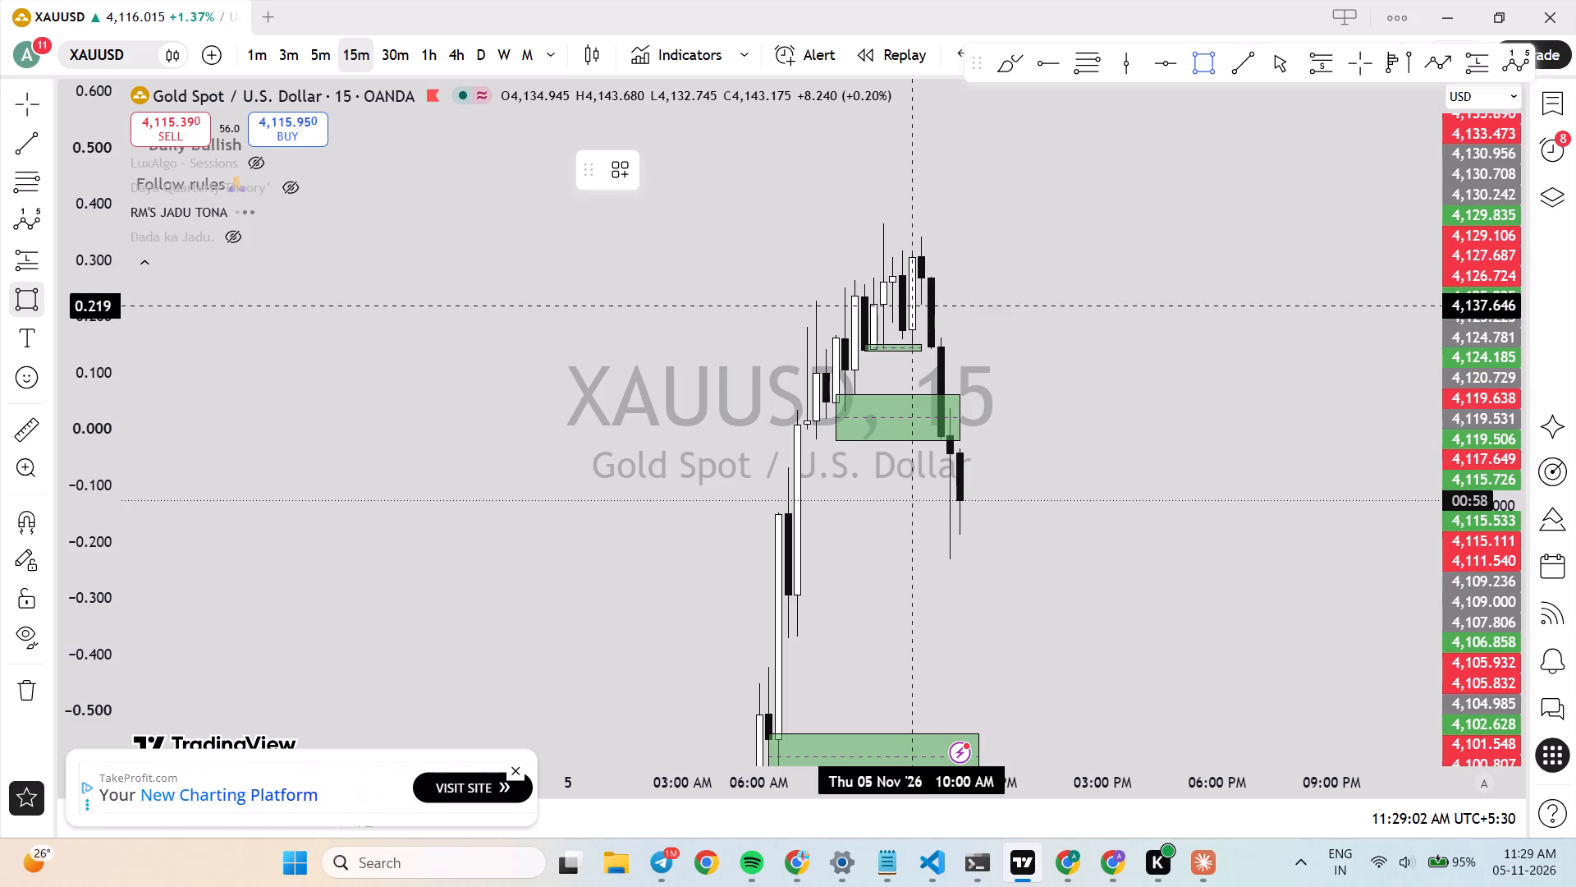
{"action": "left_click", "coordinate": [914, 306]}
{"action": "left_click", "coordinate": [1010, 336]}
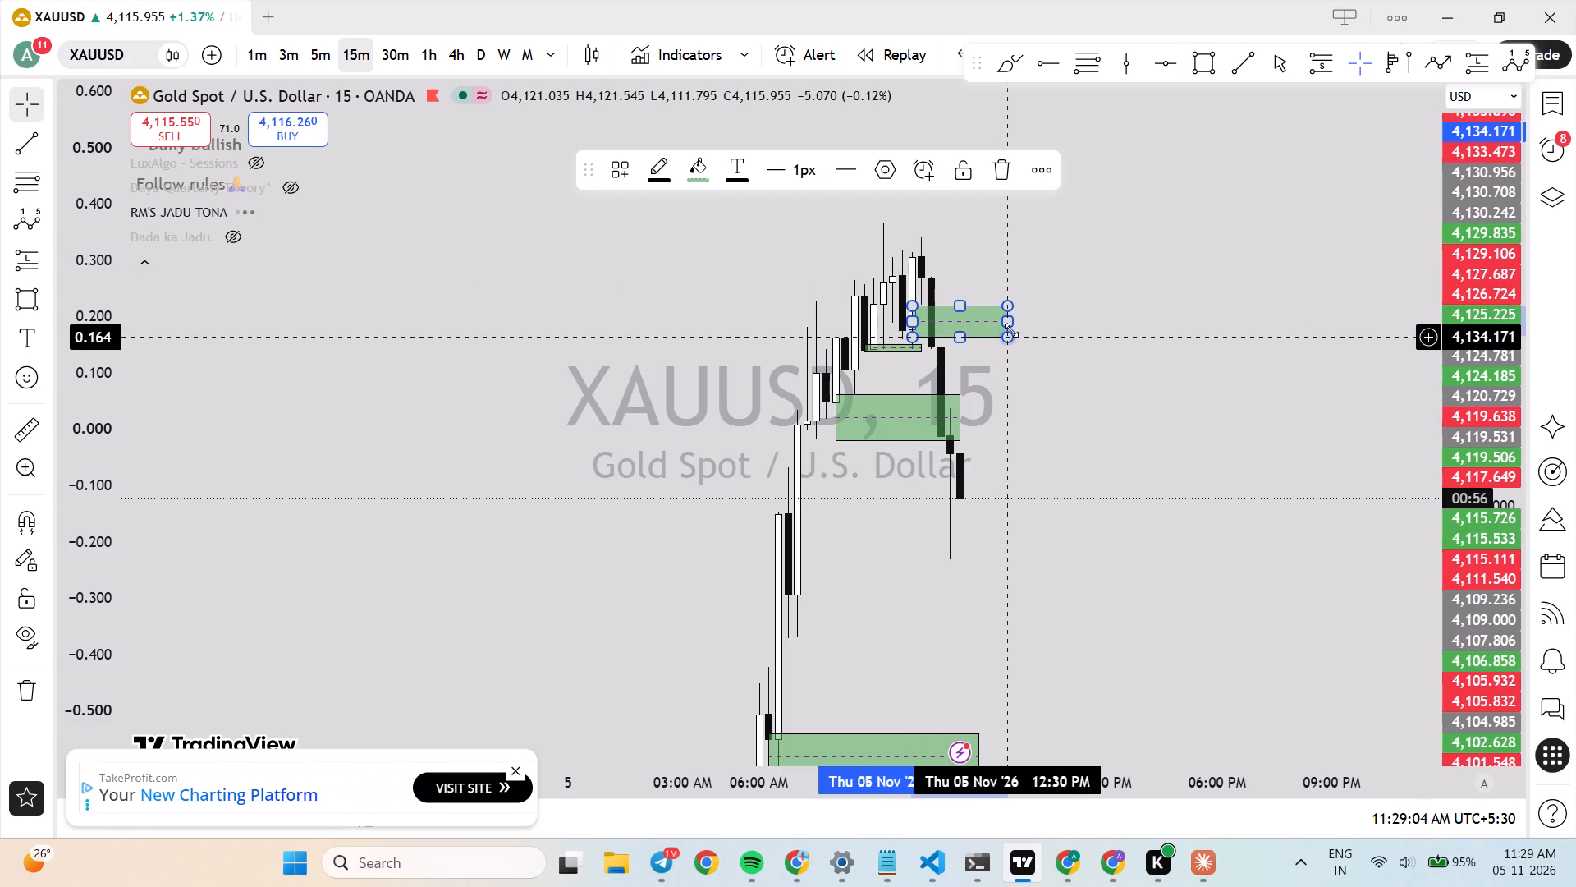
{"action": "left_click", "coordinate": [703, 165]}
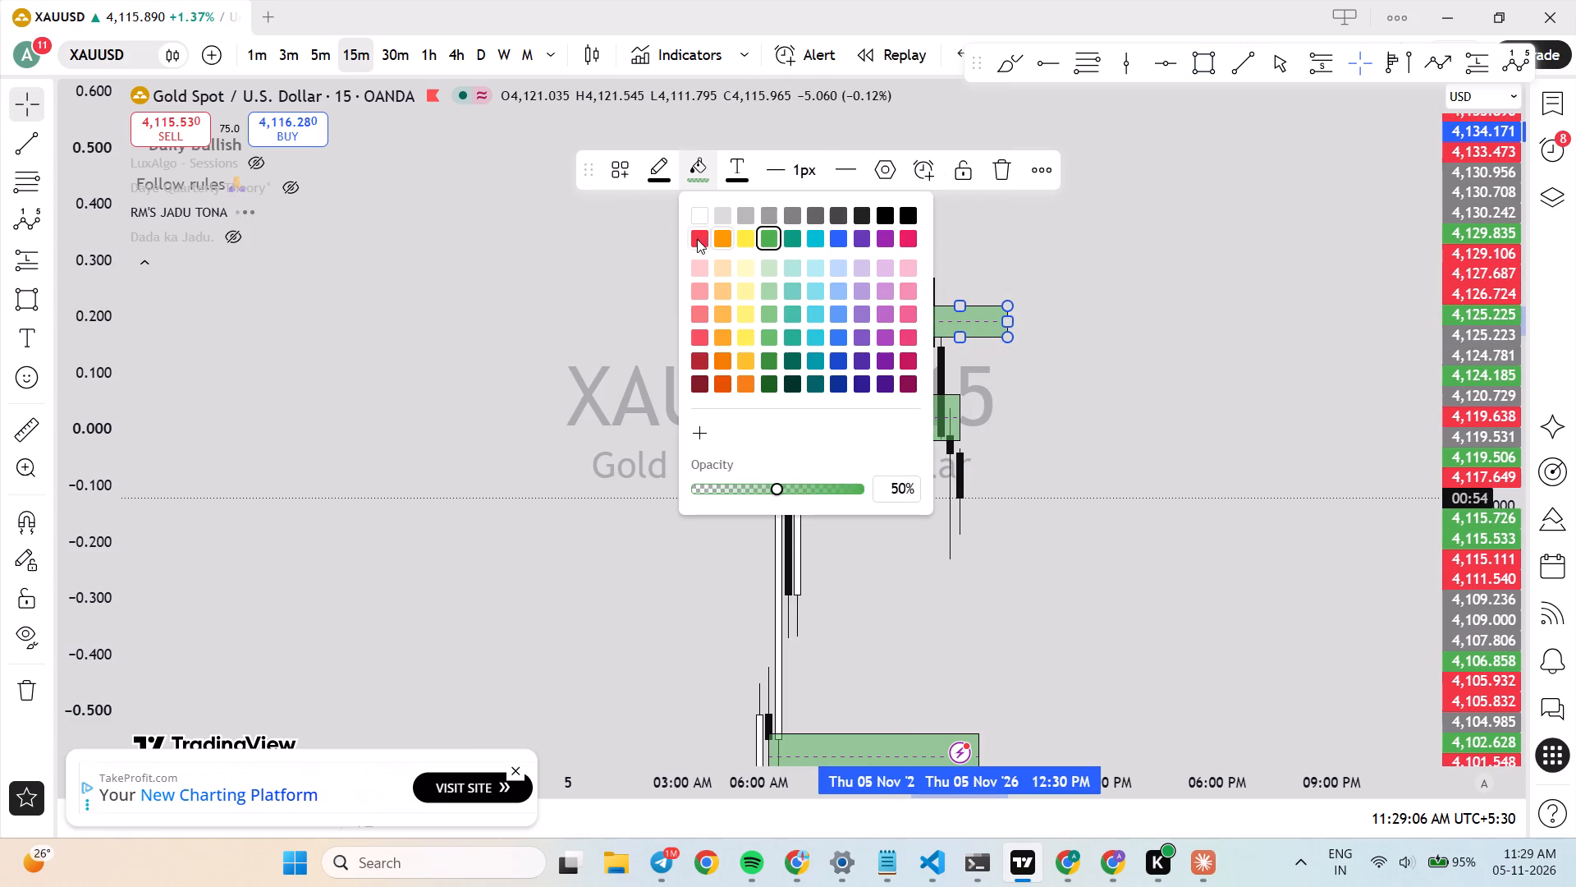
{"action": "double_click", "coordinate": [889, 241]}
{"action": "left_click", "coordinate": [1092, 287]}
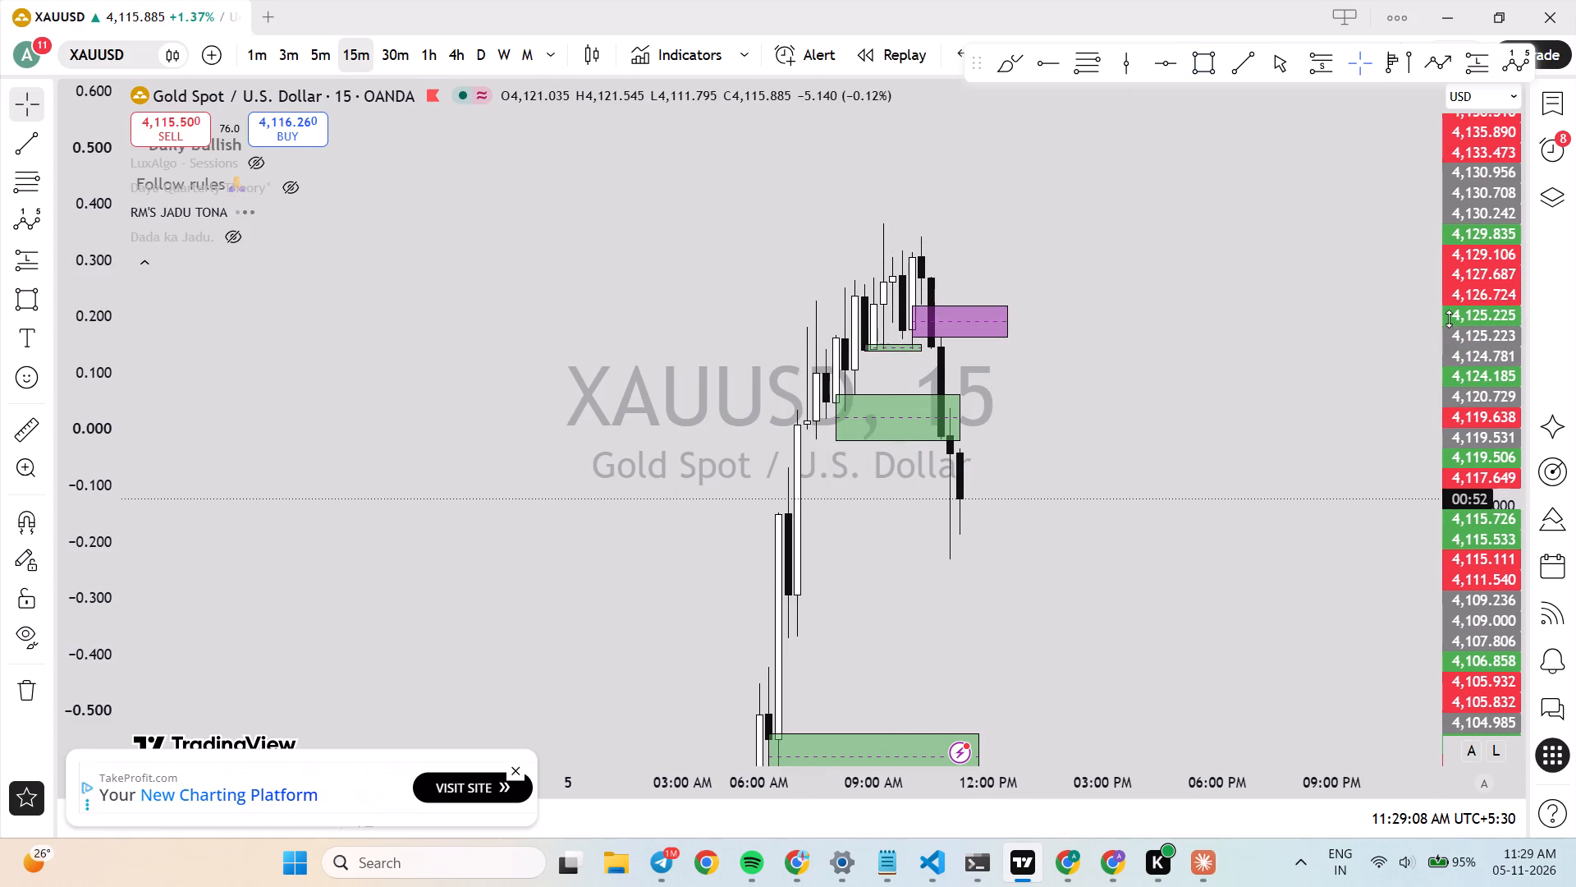
Switch the XAUUSD chart to the 5-minute timeframe.
{"action": "left_click_drag", "start_coordinate": [1452, 308], "coordinate": [1463, 401]}
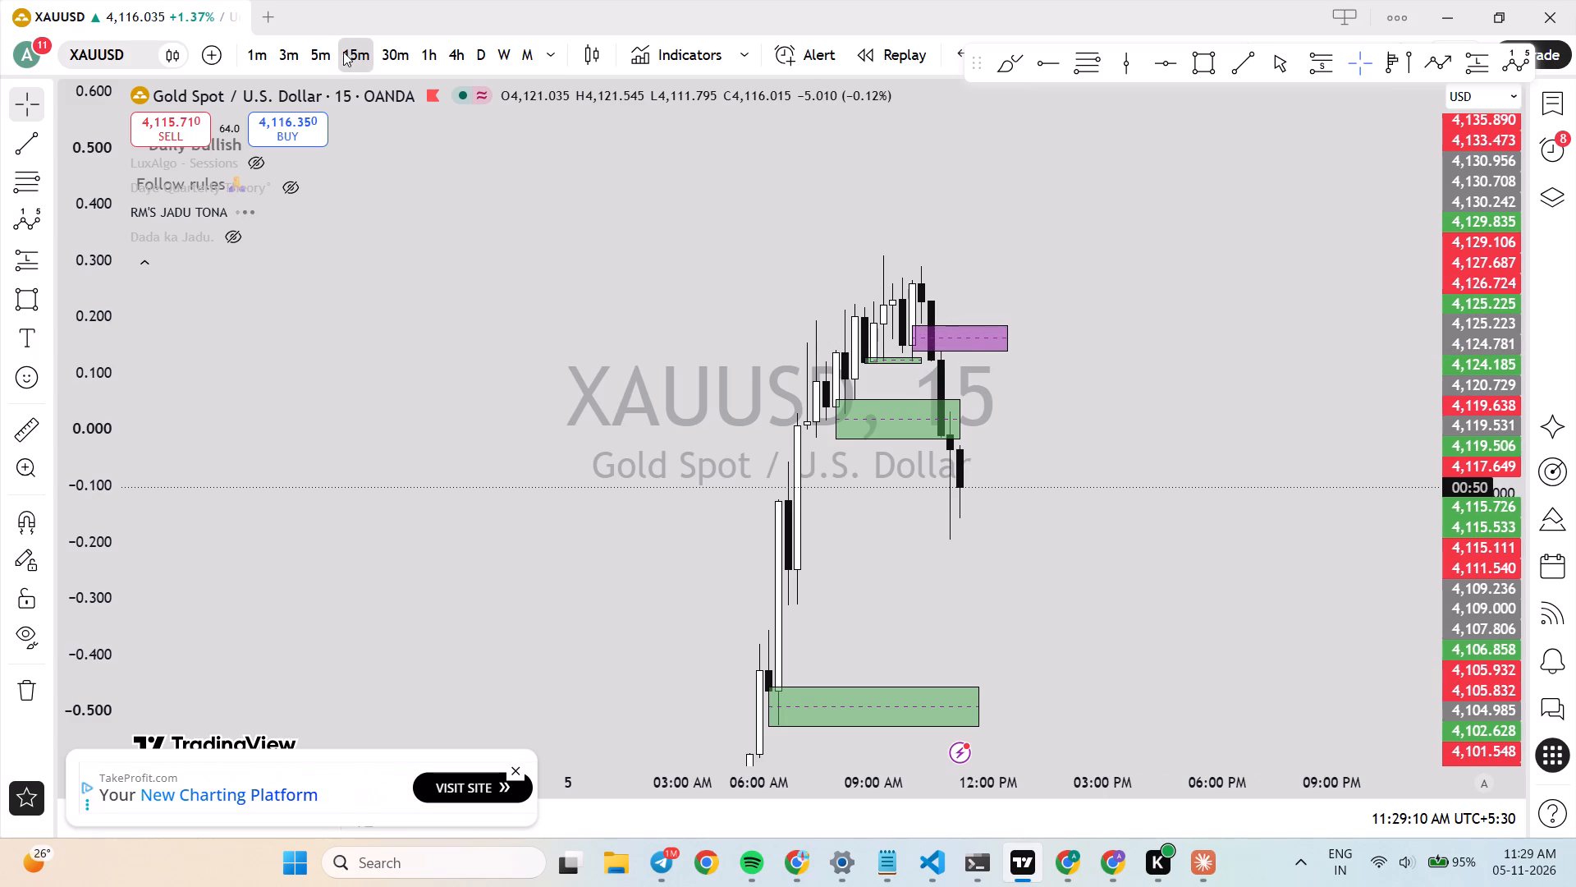
{"action": "left_click", "coordinate": [321, 53]}
{"action": "scroll", "coordinate": [456, 267], "scroll_direction": "down", "scroll_amount": 1}
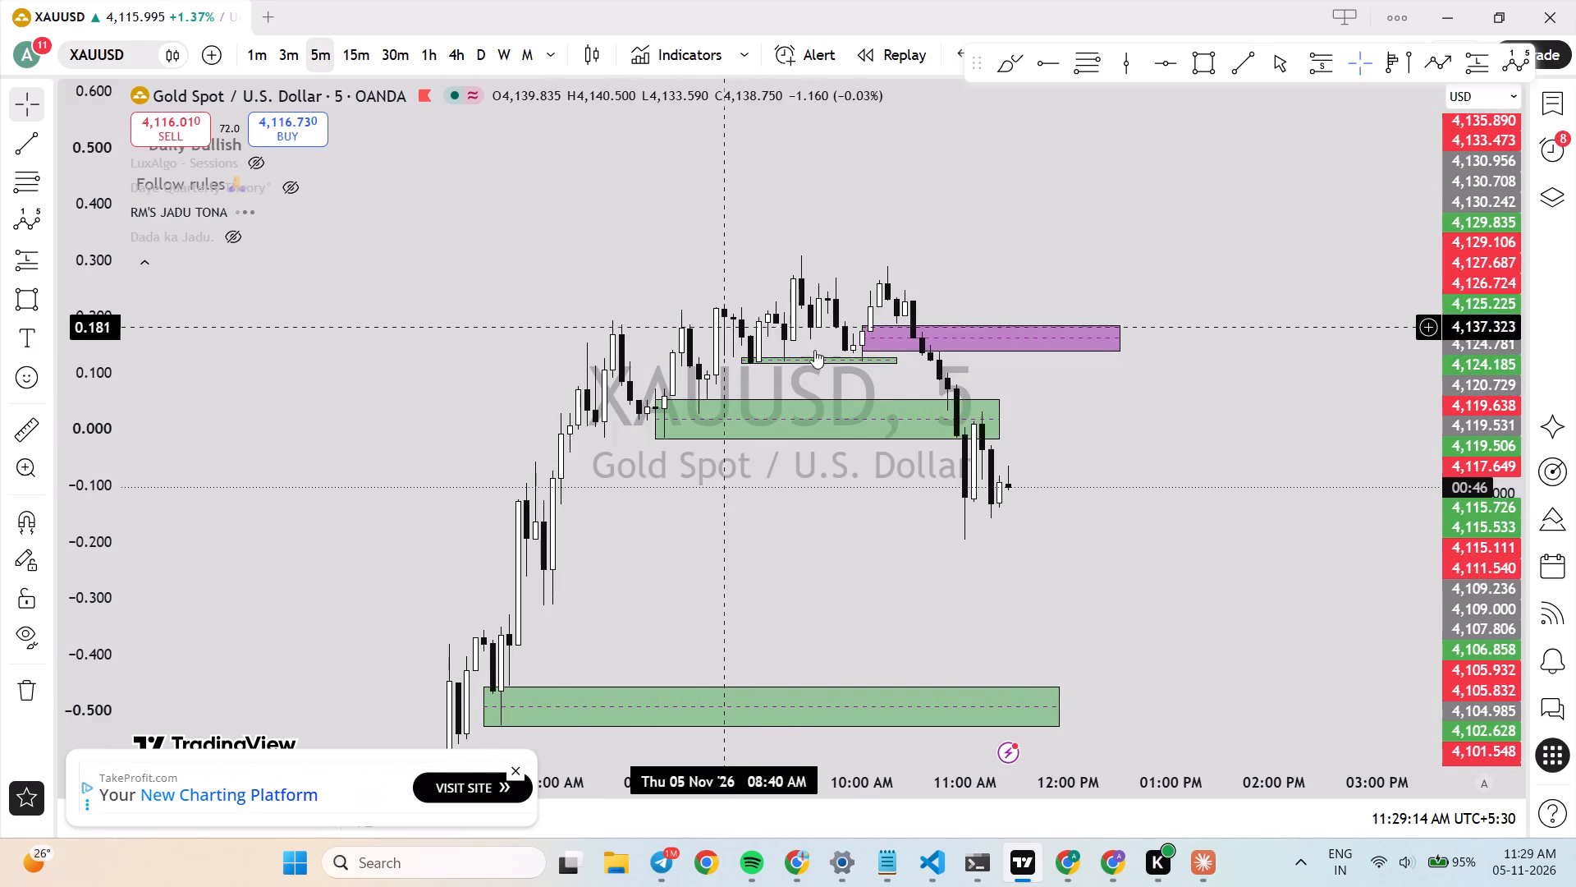
{"action": "left_click_drag", "start_coordinate": [1487, 572], "coordinate": [1466, 413]}
{"action": "left_click_drag", "start_coordinate": [1288, 398], "coordinate": [1253, 489]}
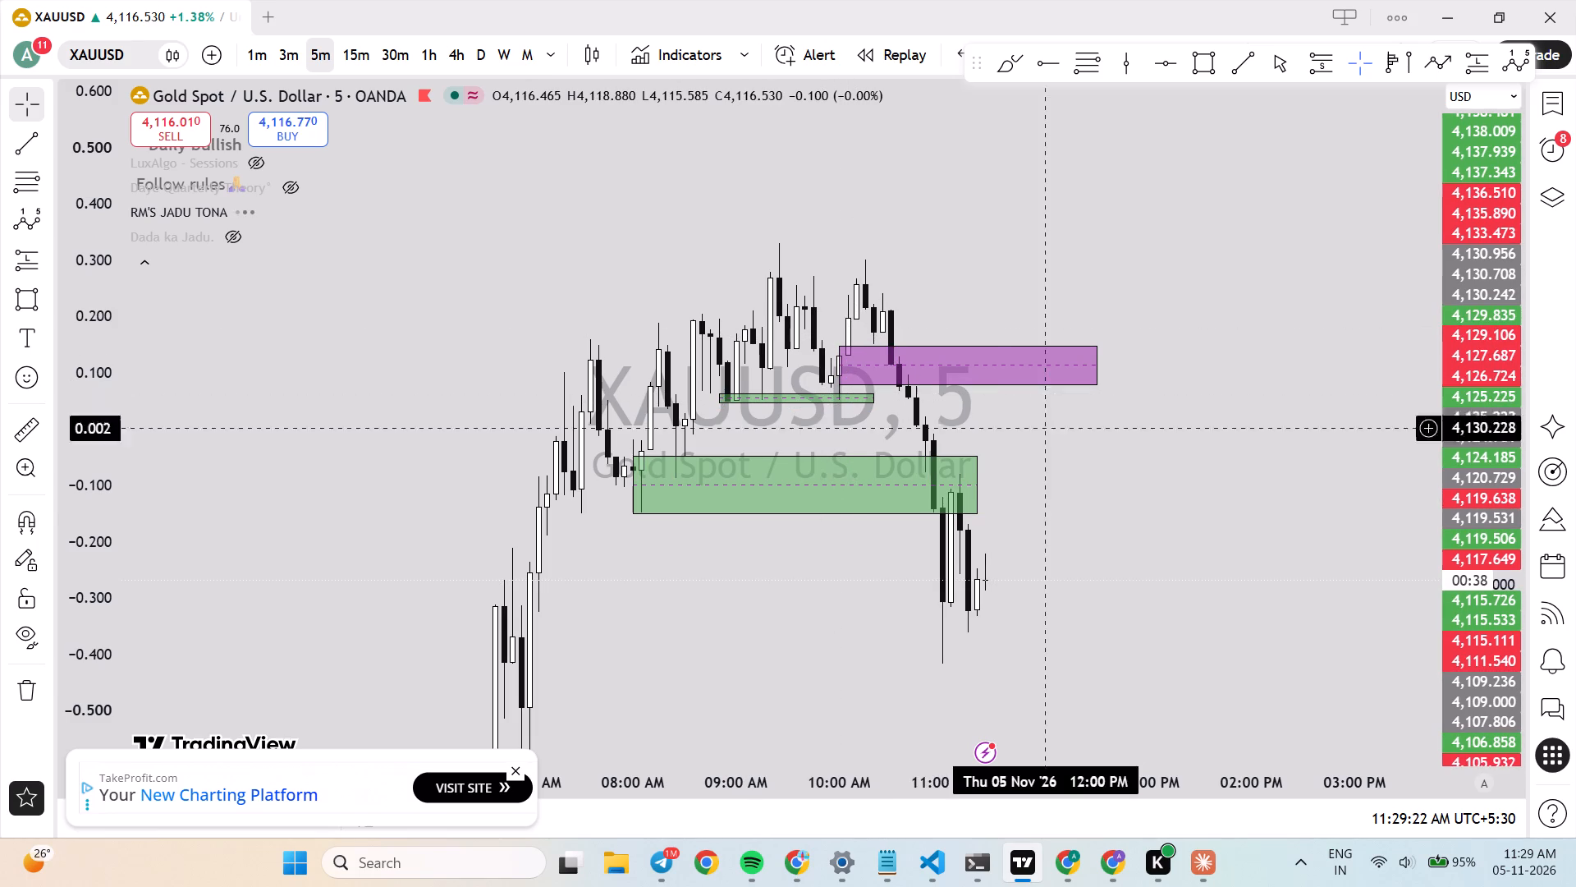
Extend the thin green zone just below the purple rectangle to 11:50 AM and change its fill to red.
{"action": "left_click", "coordinate": [976, 484]}
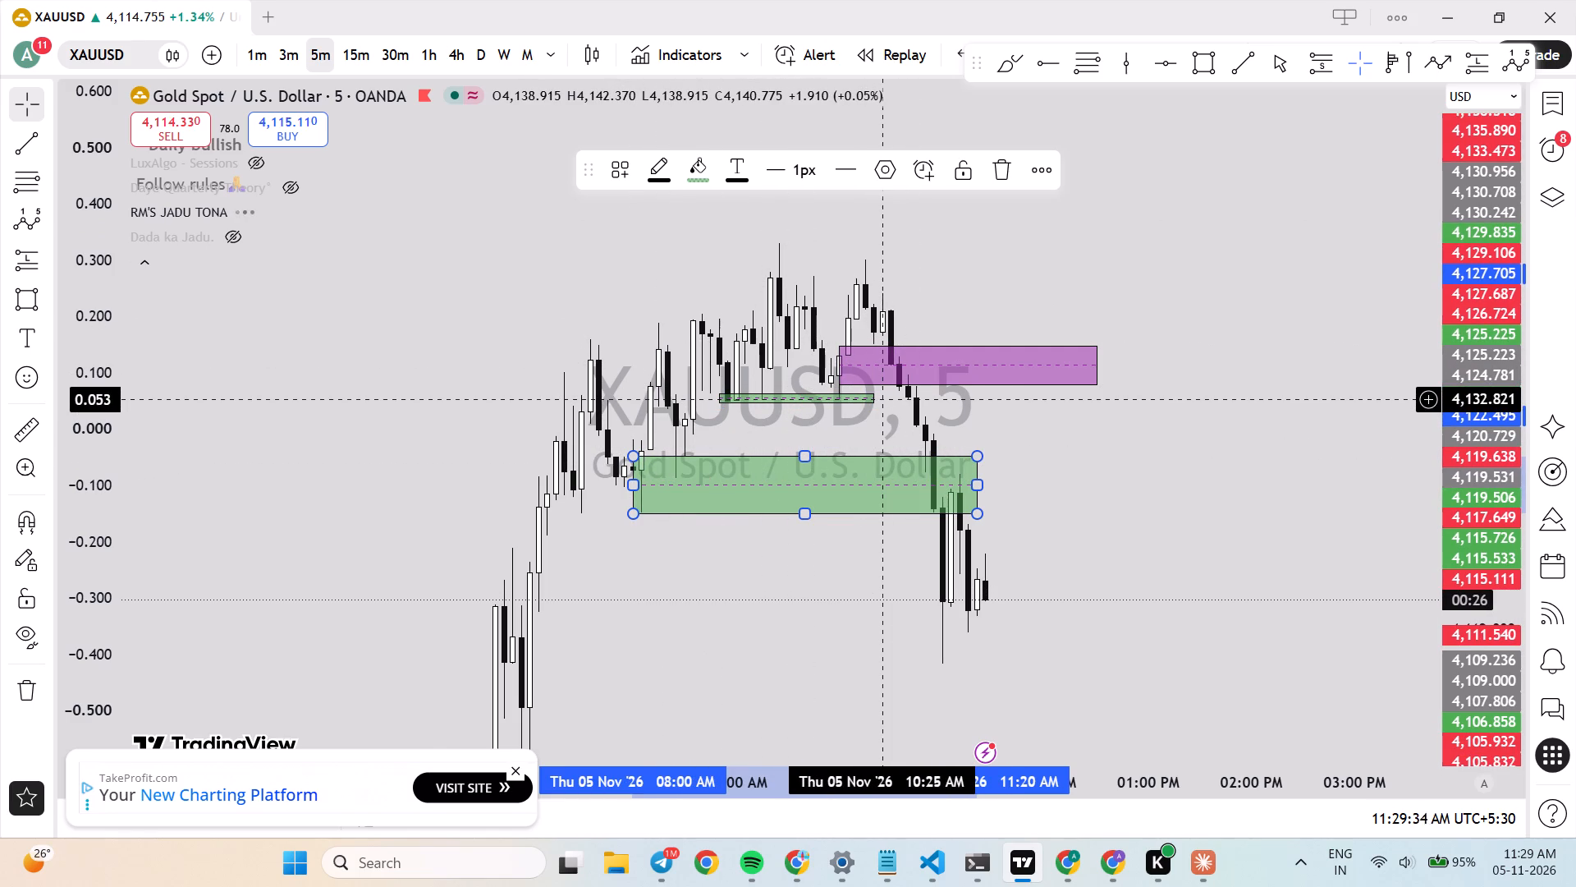
{"action": "left_click_drag", "start_coordinate": [882, 399], "coordinate": [1021, 408]}
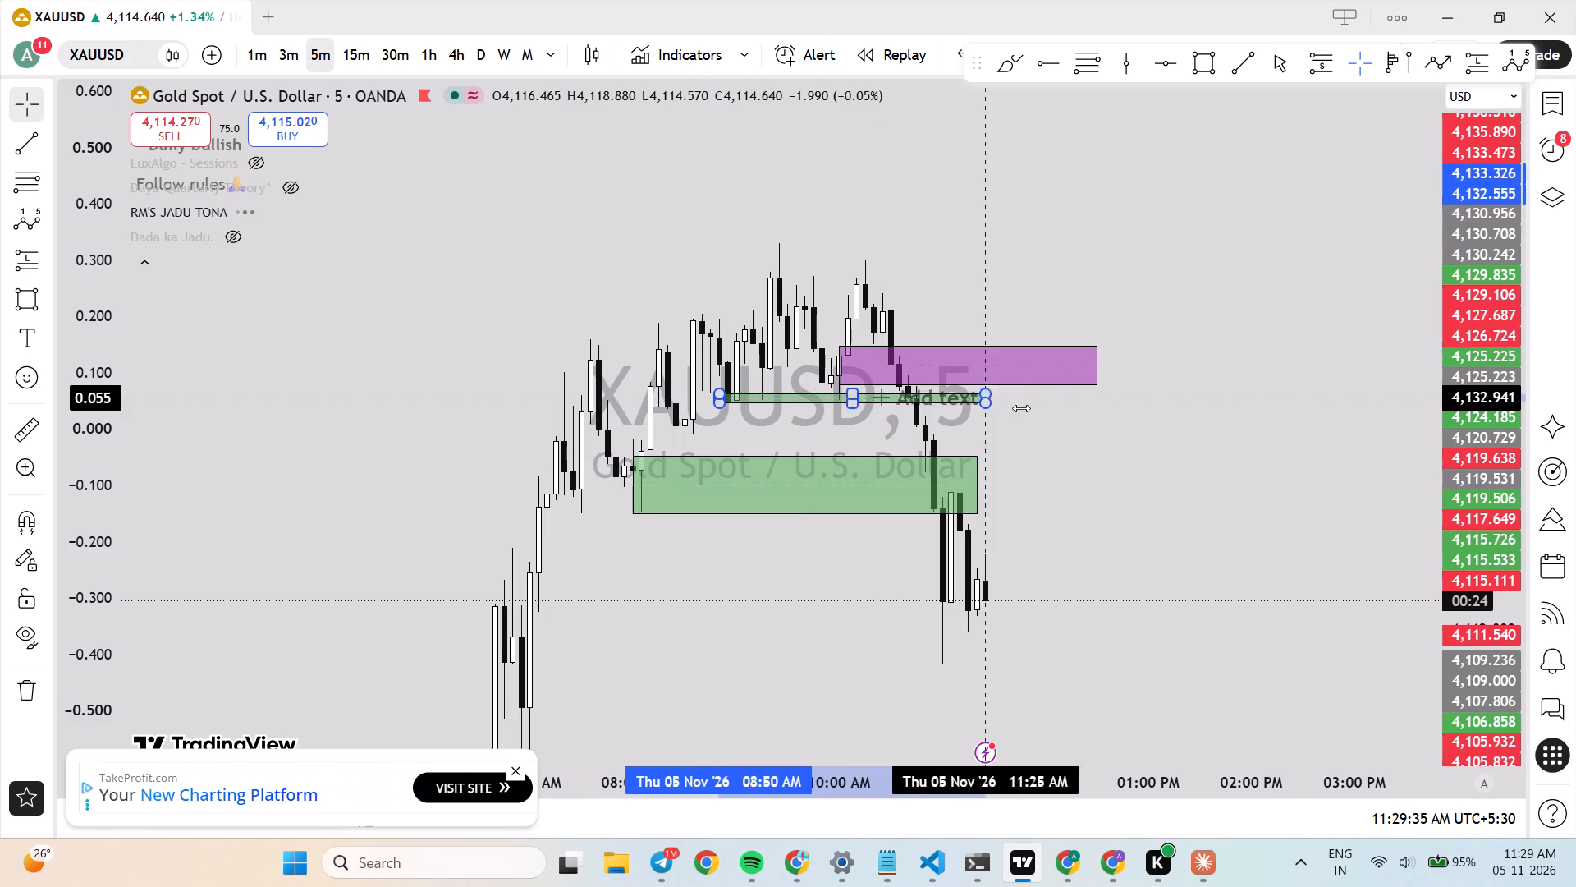
{"action": "left_click_drag", "start_coordinate": [1021, 408], "coordinate": [1028, 409]}
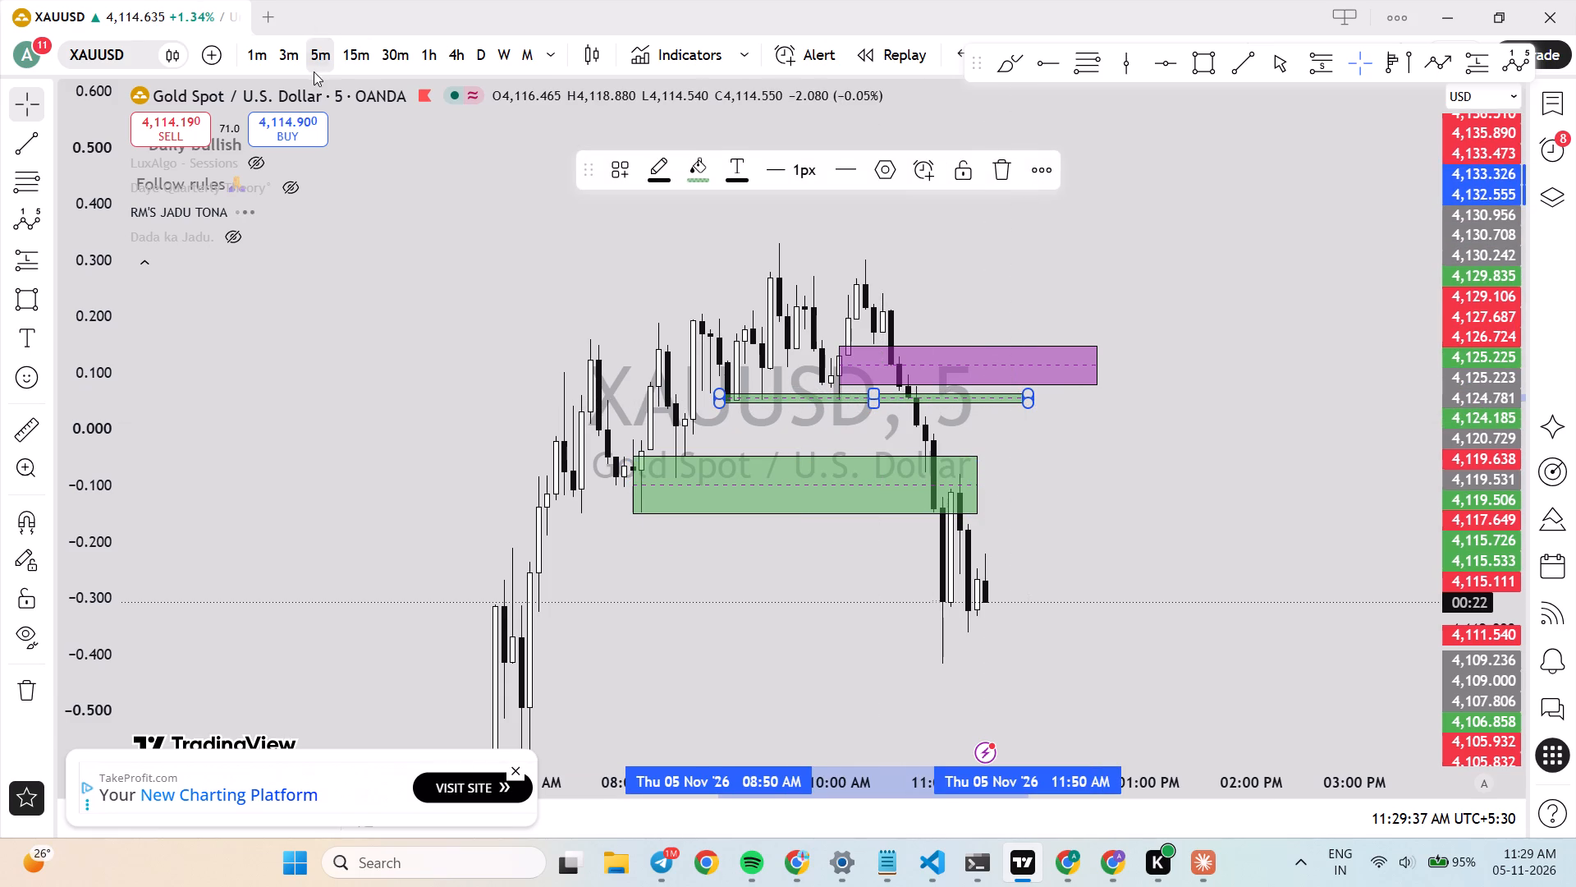
{"action": "left_click", "coordinate": [698, 169]}
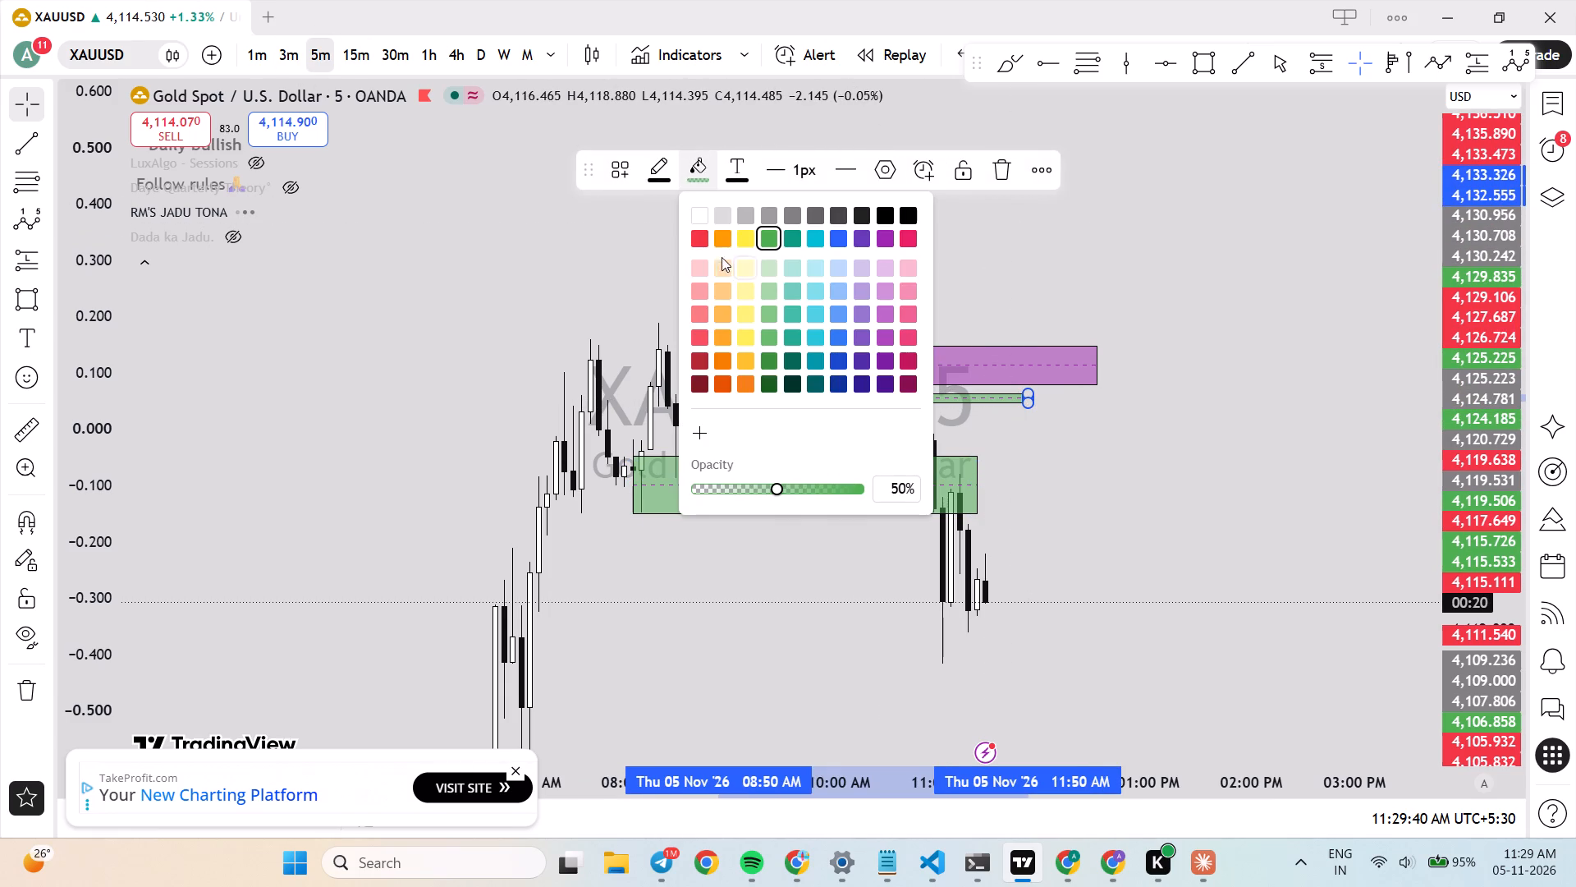
{"action": "left_click", "coordinate": [699, 241]}
{"action": "left_click", "coordinate": [987, 294]}
Examine the latest 5-minute price action around the purple, red and green zones.
{"action": "scroll", "coordinate": [987, 294], "scroll_direction": "down", "scroll_amount": 2}
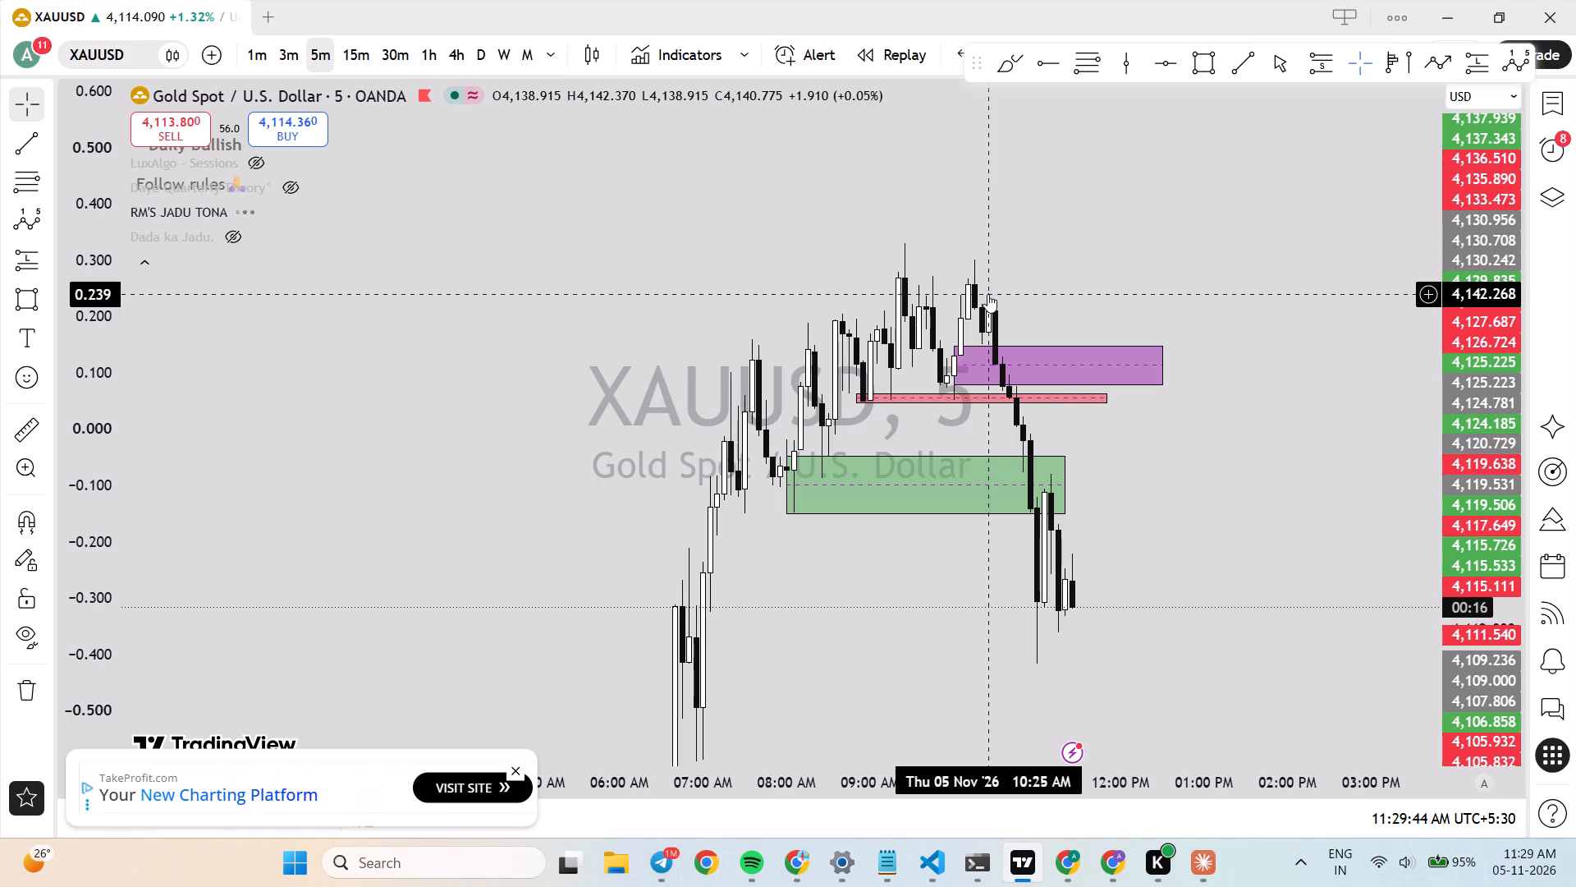
{"action": "left_click_drag", "start_coordinate": [1478, 524], "coordinate": [1477, 320]}
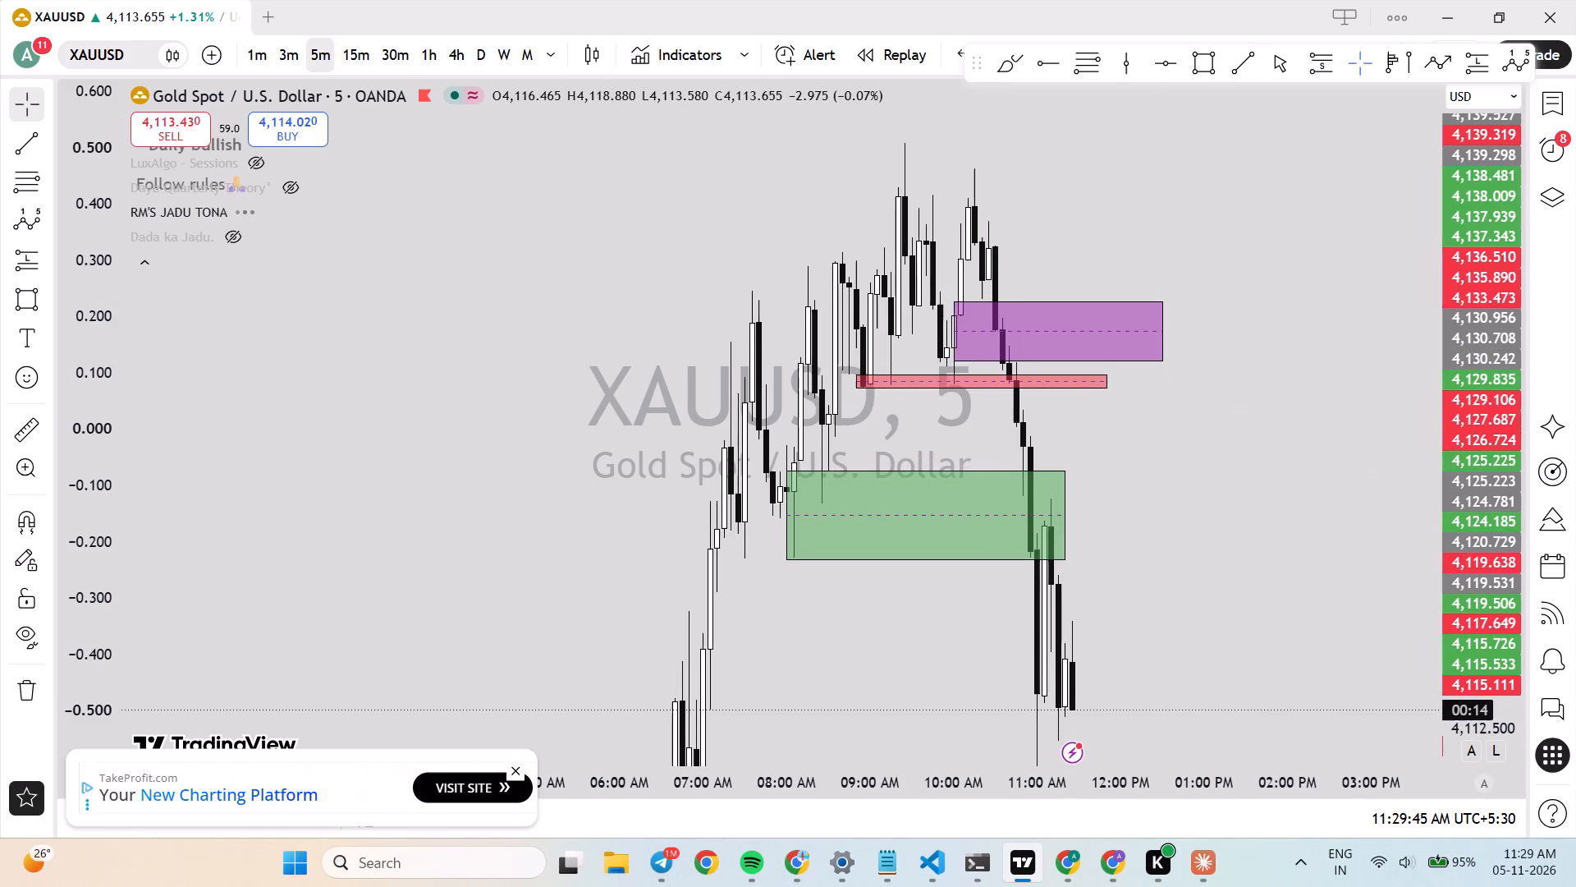
{"action": "left_click_drag", "start_coordinate": [1222, 426], "coordinate": [1230, 476]}
{"action": "left_click_drag", "start_coordinate": [1496, 430], "coordinate": [1475, 603]}
{"action": "scroll", "coordinate": [1262, 530], "scroll_direction": "down", "scroll_amount": 2}
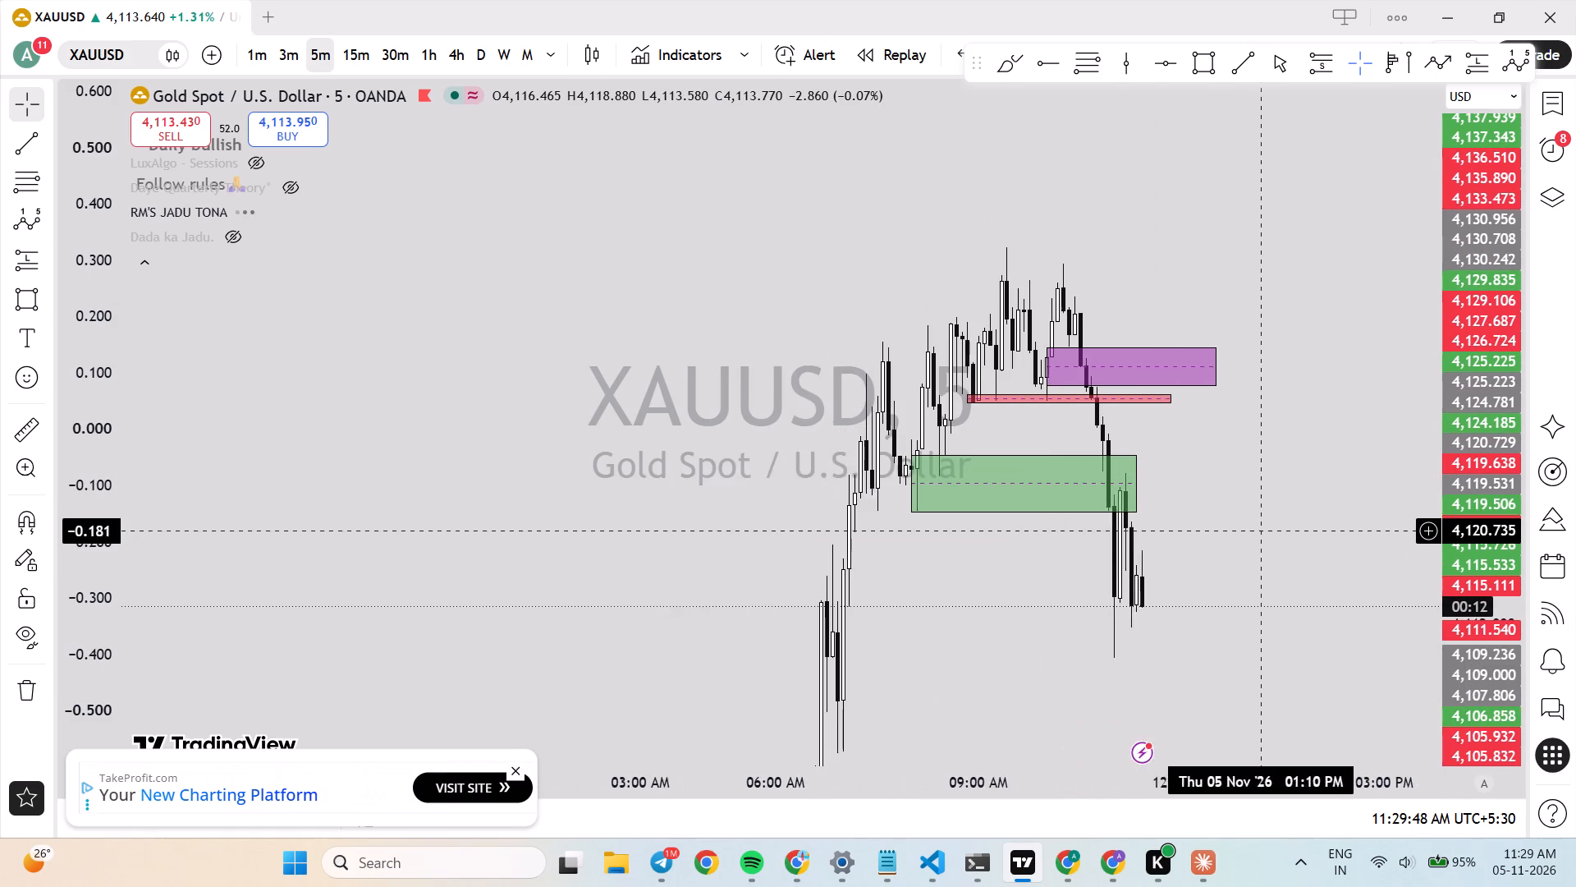
{"action": "scroll", "coordinate": [1281, 560], "scroll_direction": "up", "scroll_amount": 4}
{"action": "left_click_drag", "start_coordinate": [1440, 449], "coordinate": [1441, 548]}
{"action": "left_click_drag", "start_coordinate": [1491, 476], "coordinate": [1490, 565]}
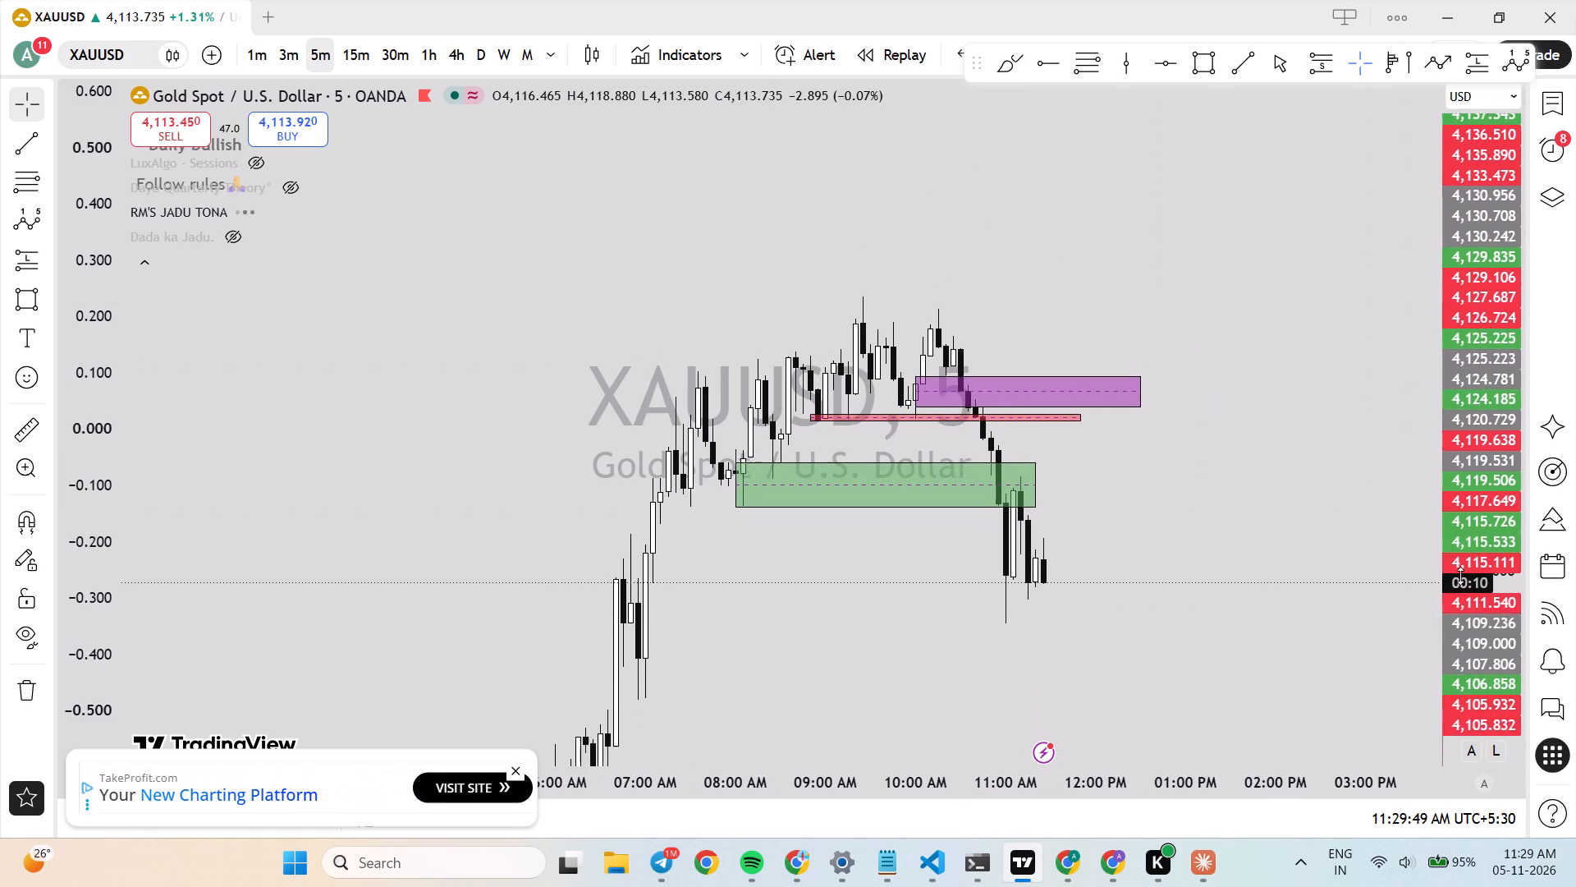
{"action": "left_click_drag", "start_coordinate": [1289, 593], "coordinate": [1293, 564]}
{"action": "left_click_drag", "start_coordinate": [1293, 564], "coordinate": [1293, 552]}
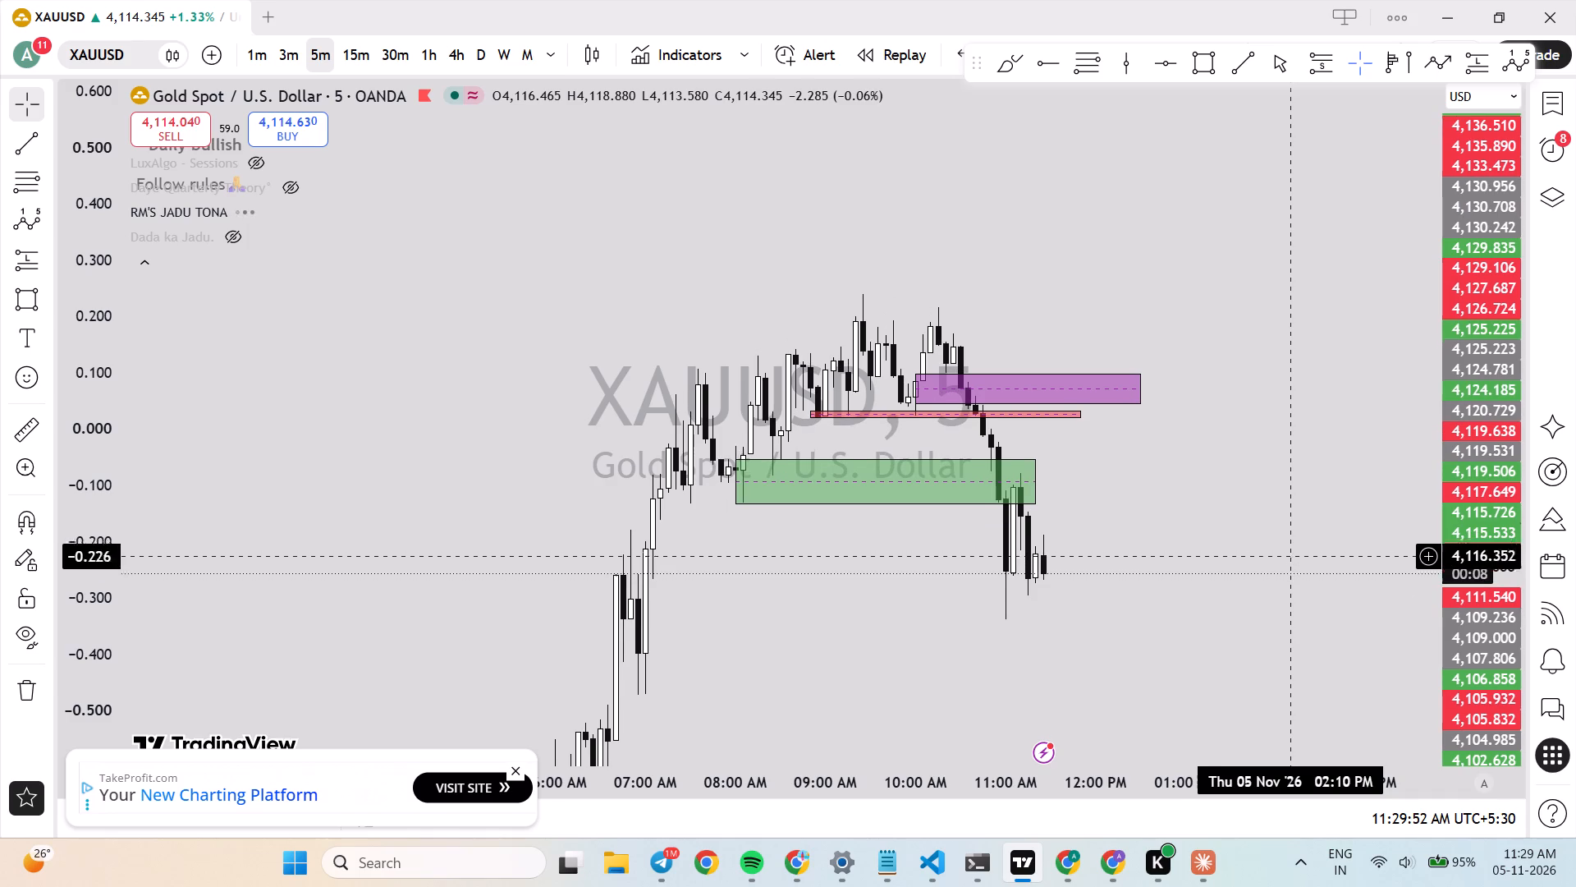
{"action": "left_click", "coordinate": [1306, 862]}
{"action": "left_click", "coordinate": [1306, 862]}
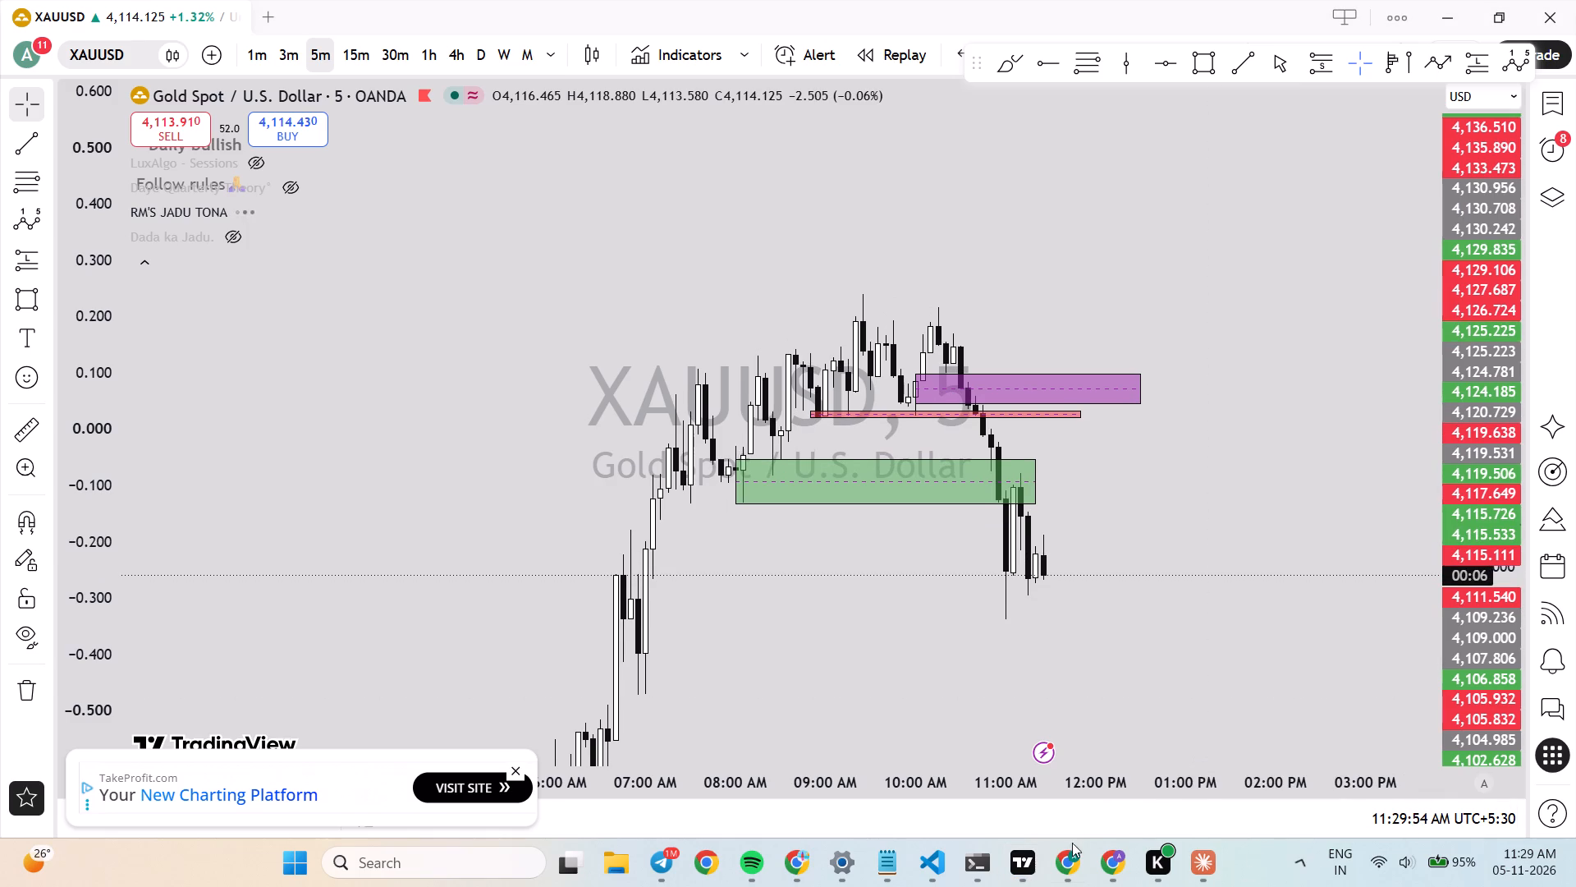
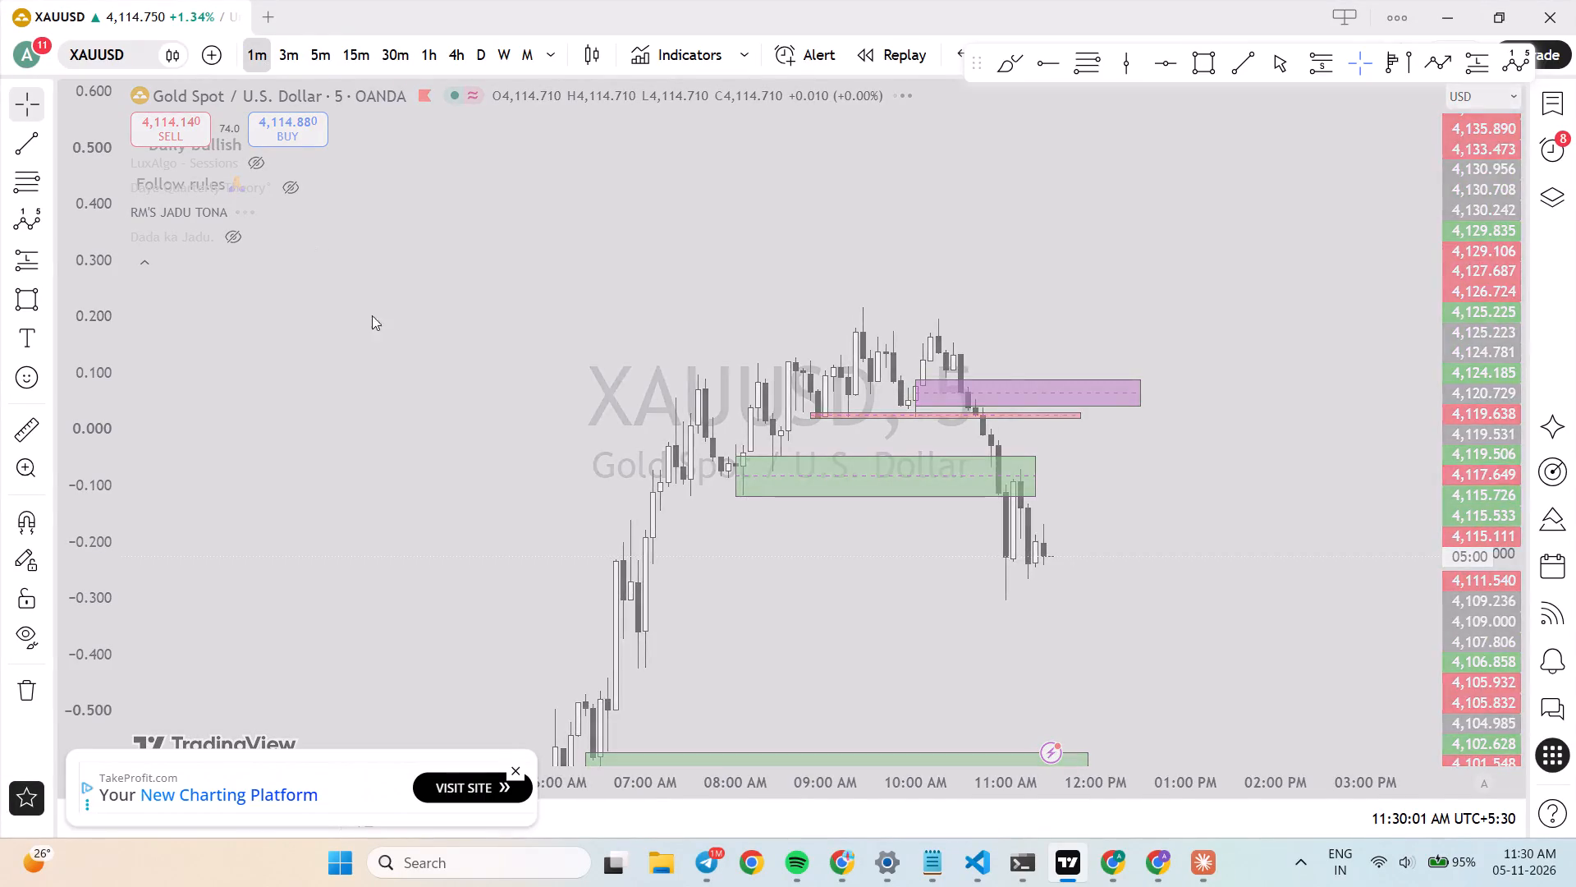
Examine the 1-minute XAUUSD price action around the purple, red and green zones.
{"action": "scroll", "coordinate": [630, 504], "scroll_direction": "down", "scroll_amount": 4}
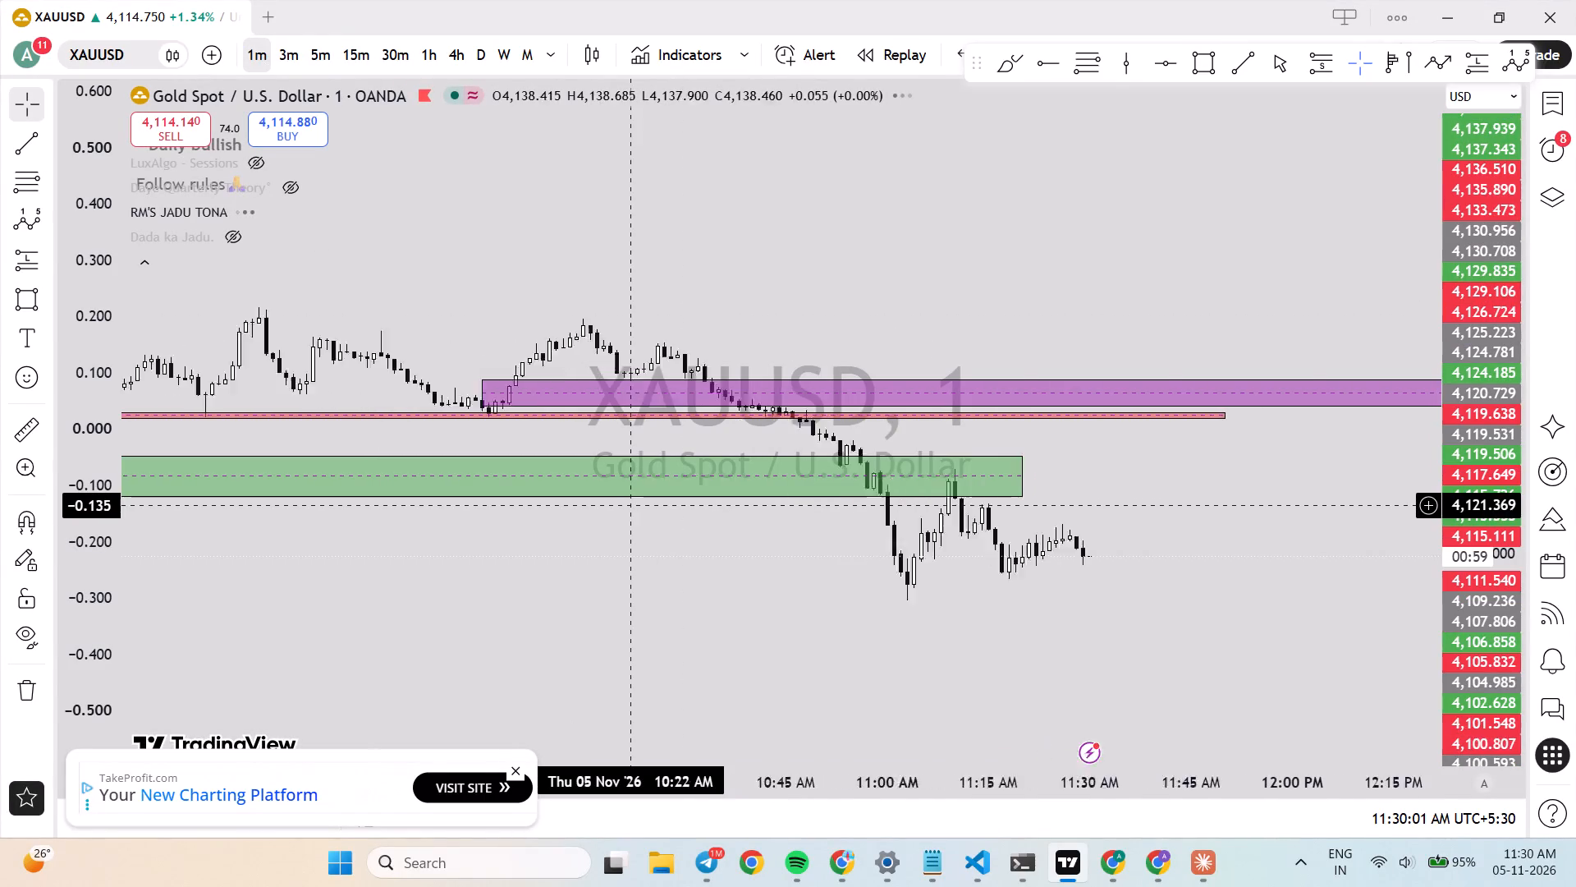
{"action": "scroll", "coordinate": [630, 504], "scroll_direction": "down", "scroll_amount": 1}
{"action": "scroll", "coordinate": [700, 486], "scroll_direction": "down", "scroll_amount": 3}
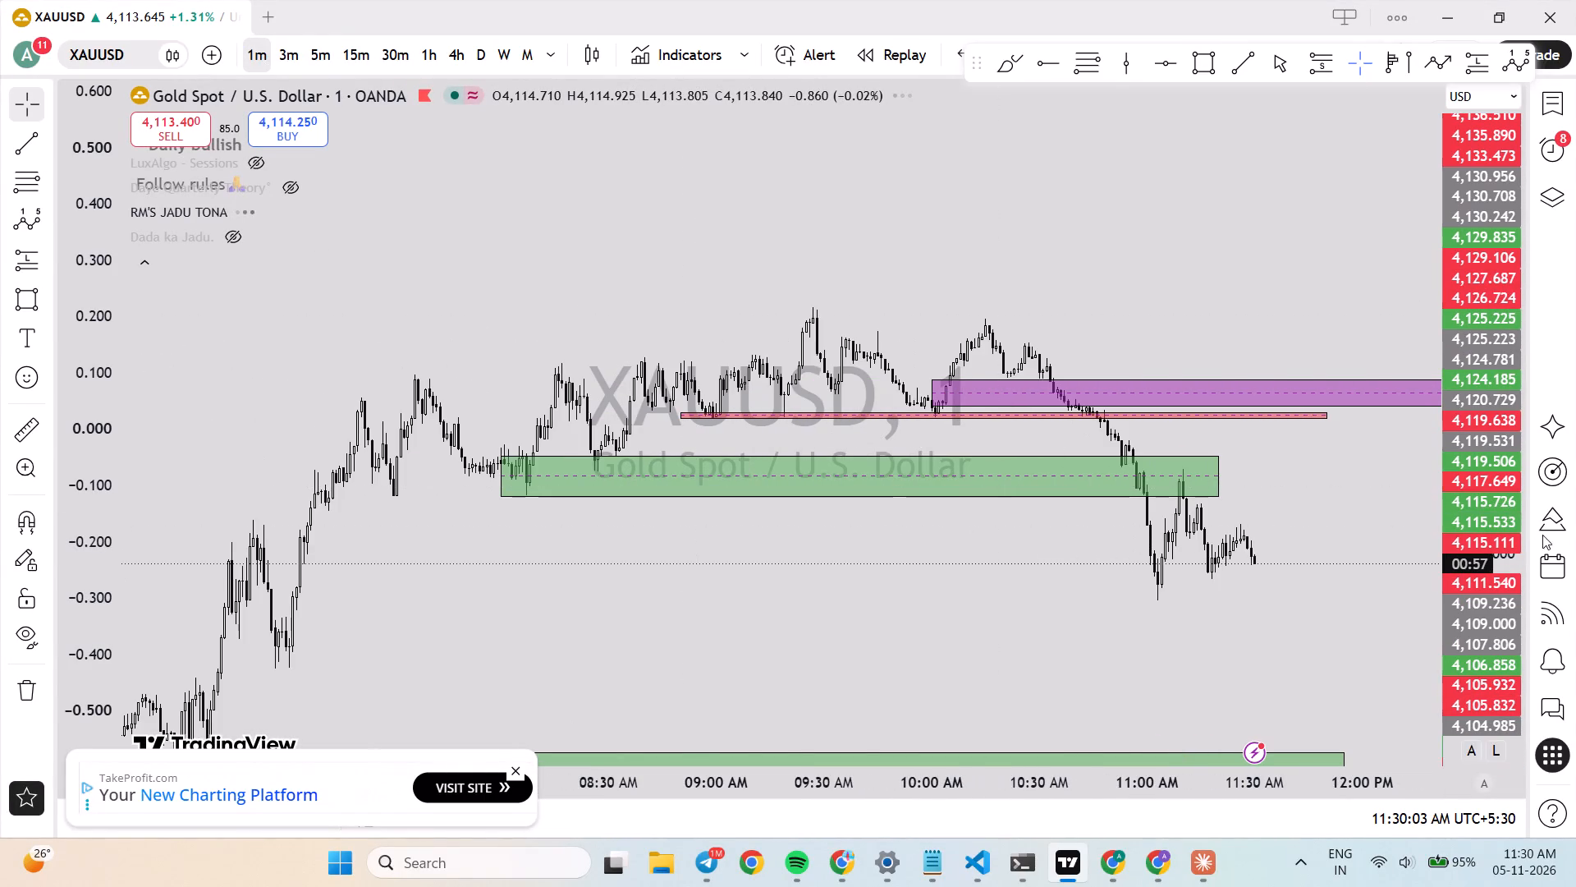
{"action": "left_click_drag", "start_coordinate": [1459, 604], "coordinate": [1470, 424]}
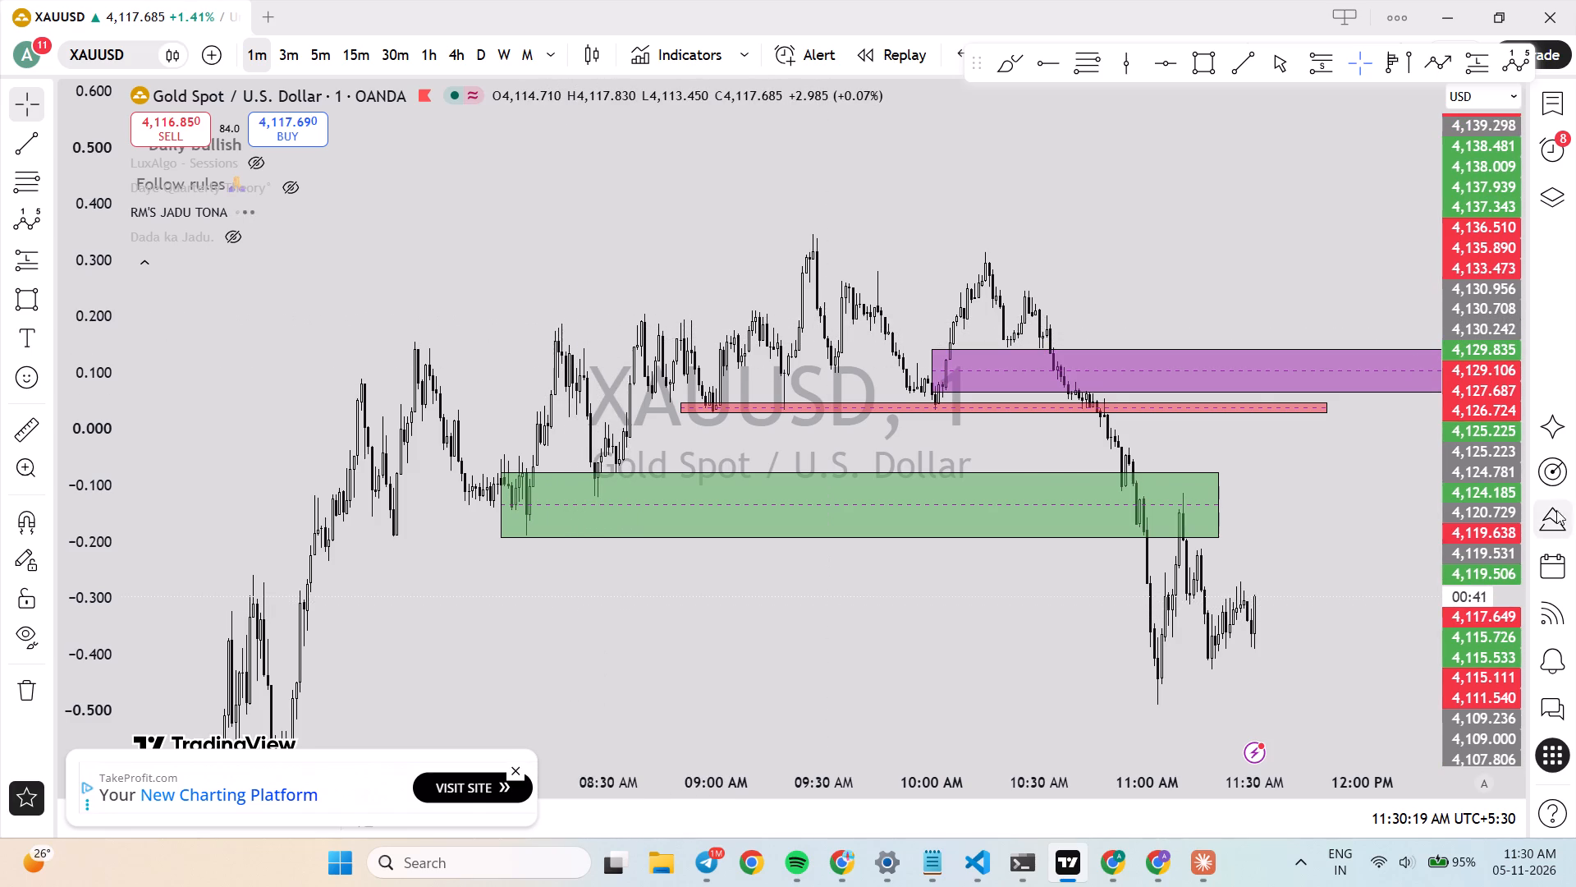
{"action": "left_click_drag", "start_coordinate": [1438, 405], "coordinate": [1434, 489]}
{"action": "left_click_drag", "start_coordinate": [1345, 503], "coordinate": [1285, 486]}
{"action": "scroll", "coordinate": [1258, 468], "scroll_direction": "down", "scroll_amount": 2}
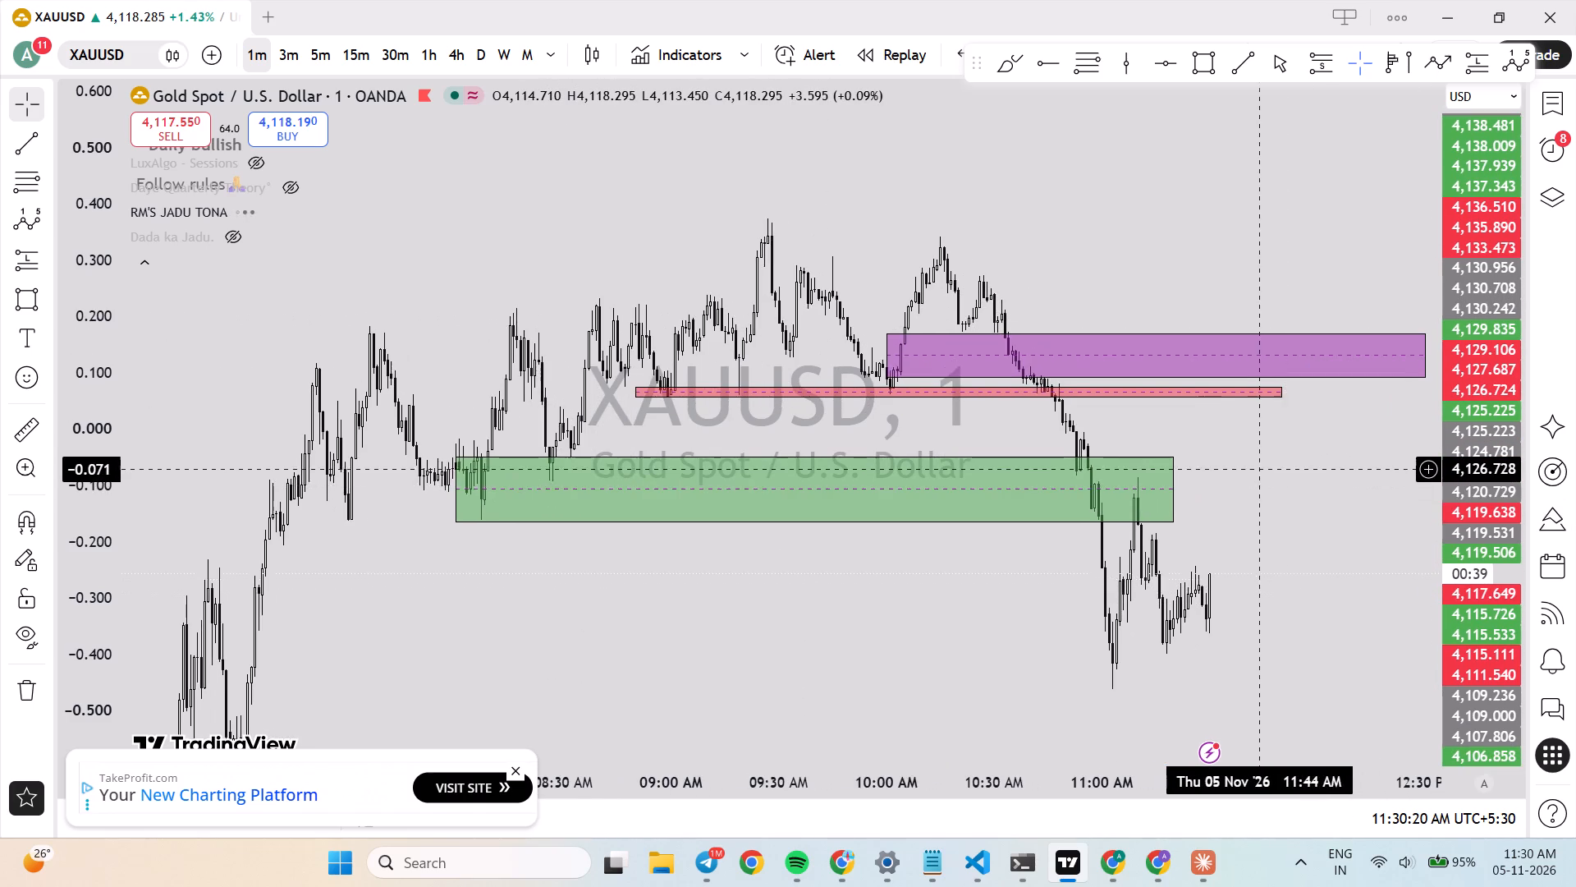
{"action": "scroll", "coordinate": [1258, 468], "scroll_direction": "down", "scroll_amount": 1}
{"action": "left_click_drag", "start_coordinate": [1321, 531], "coordinate": [1287, 522]}
{"action": "left_click_drag", "start_coordinate": [1477, 417], "coordinate": [1478, 453]}
{"action": "left_click_drag", "start_coordinate": [1306, 503], "coordinate": [1291, 506]}
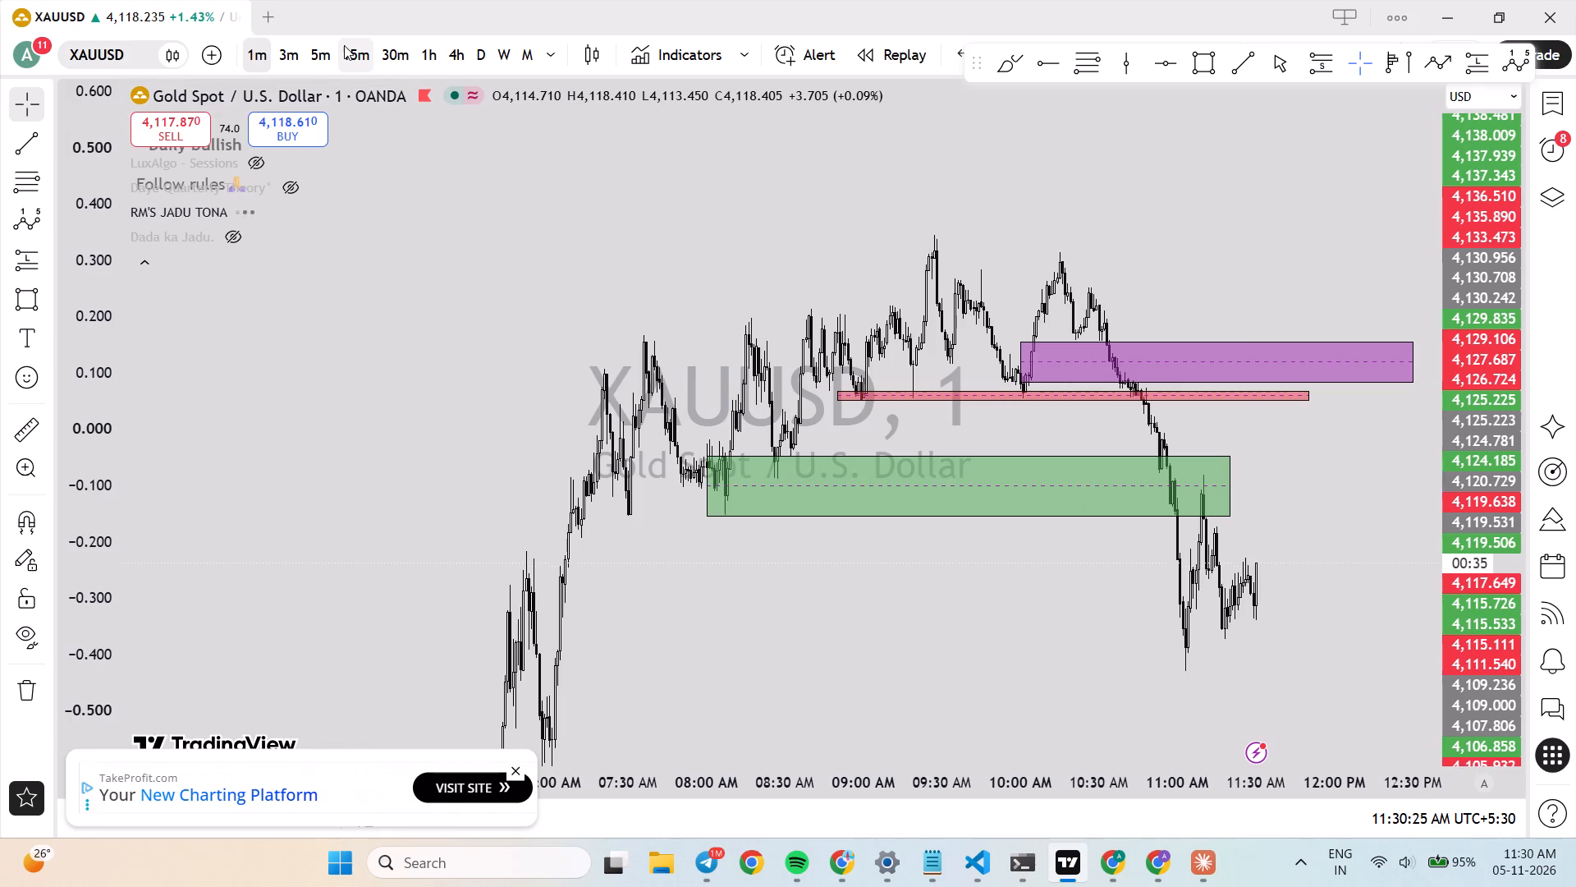
Switch the XAUUSD chart to the 15-minute timeframe.
{"action": "left_click", "coordinate": [344, 45]}
{"action": "left_click_drag", "start_coordinate": [1489, 308], "coordinate": [1514, 549]}
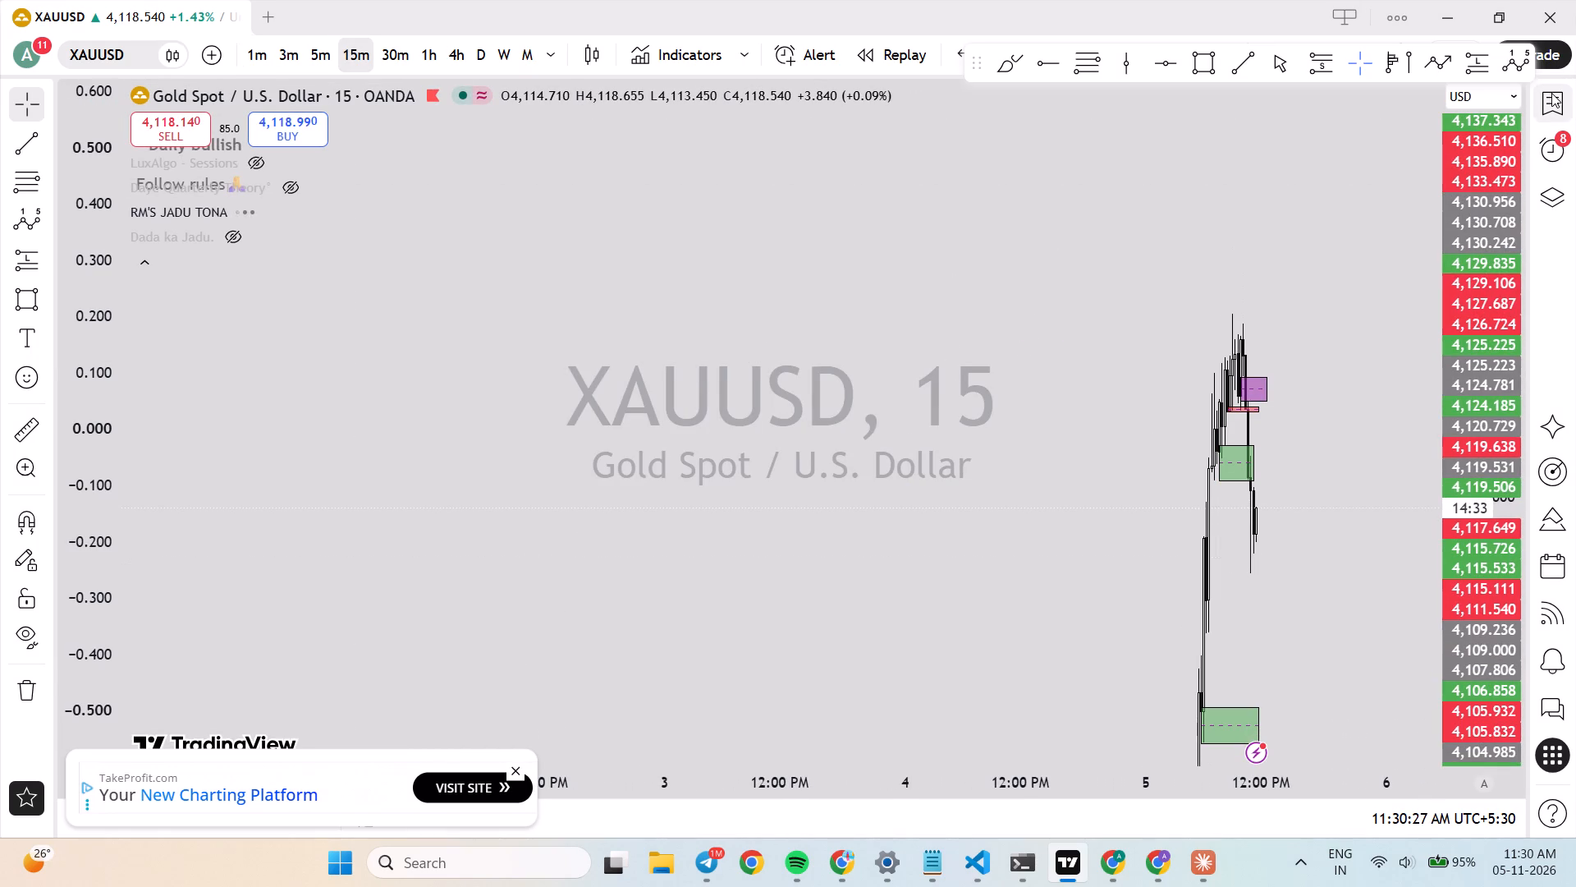
Load the BTCUSD chart from the watchlist and hide the watchlist again.
{"action": "left_click", "coordinate": [1551, 93]}
{"action": "left_click", "coordinate": [1412, 216]}
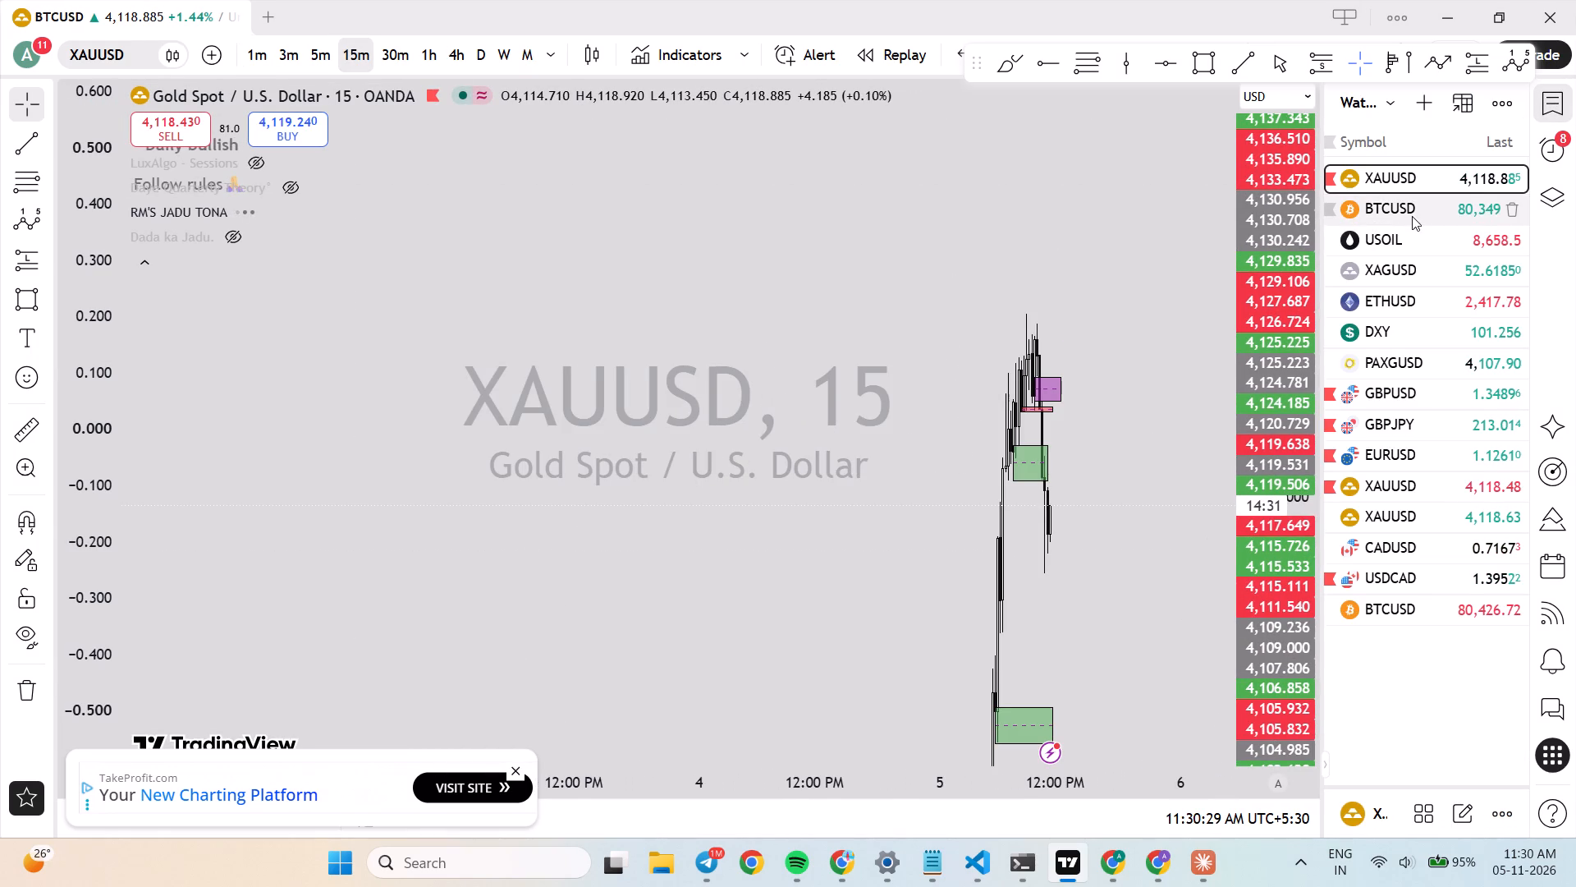
{"action": "left_click", "coordinate": [1554, 121]}
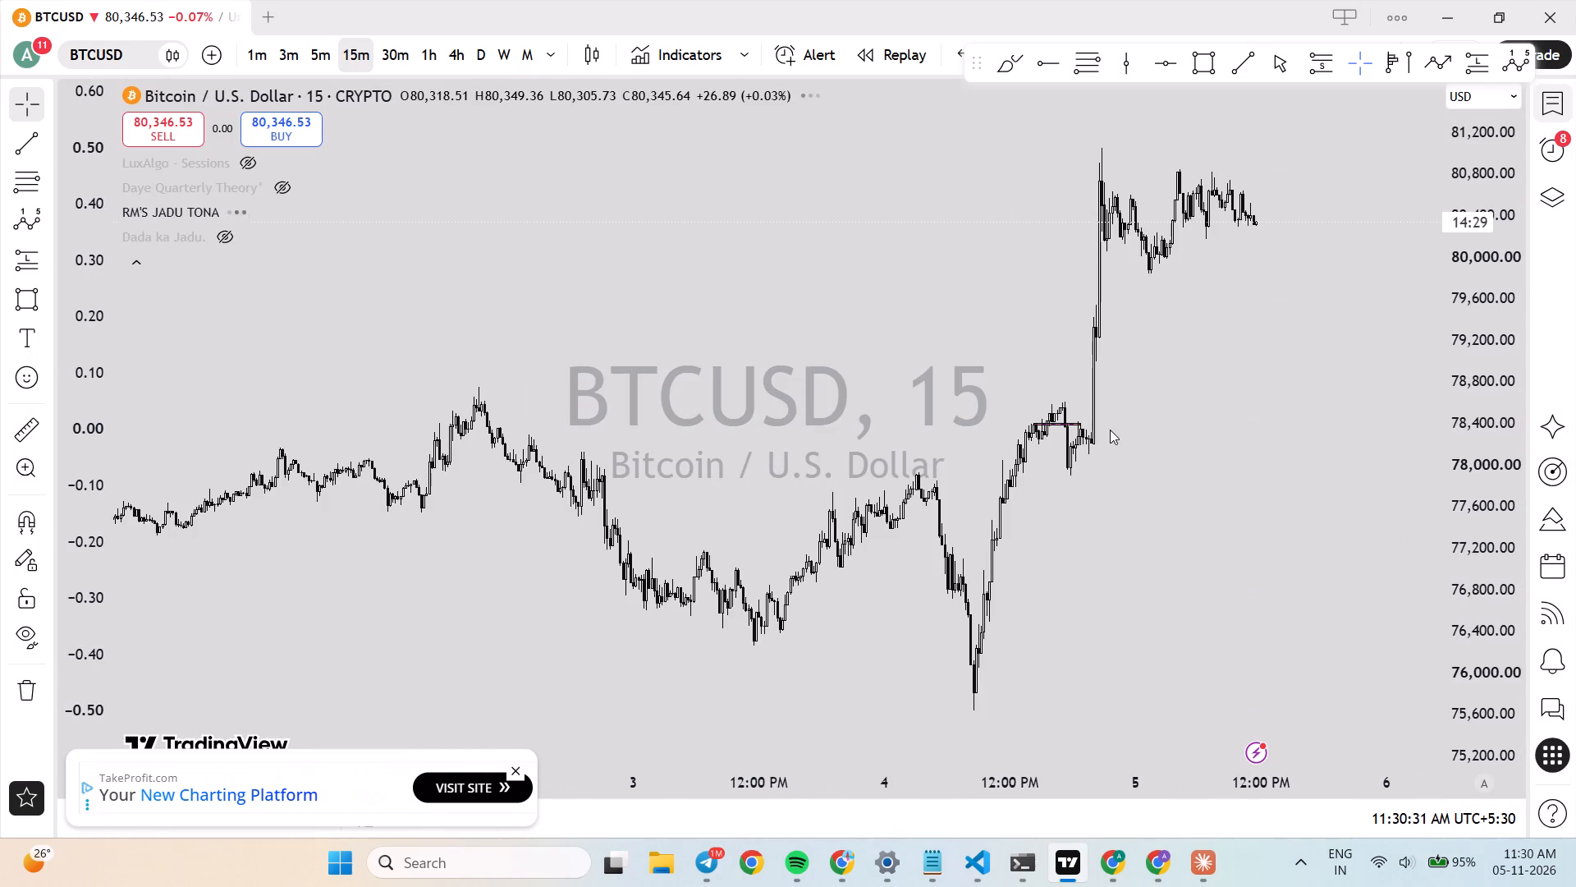
Examine the existing zones and recent price action on the 15-minute BTCUSD chart.
{"action": "scroll", "coordinate": [1110, 431], "scroll_direction": "down", "scroll_amount": 1}
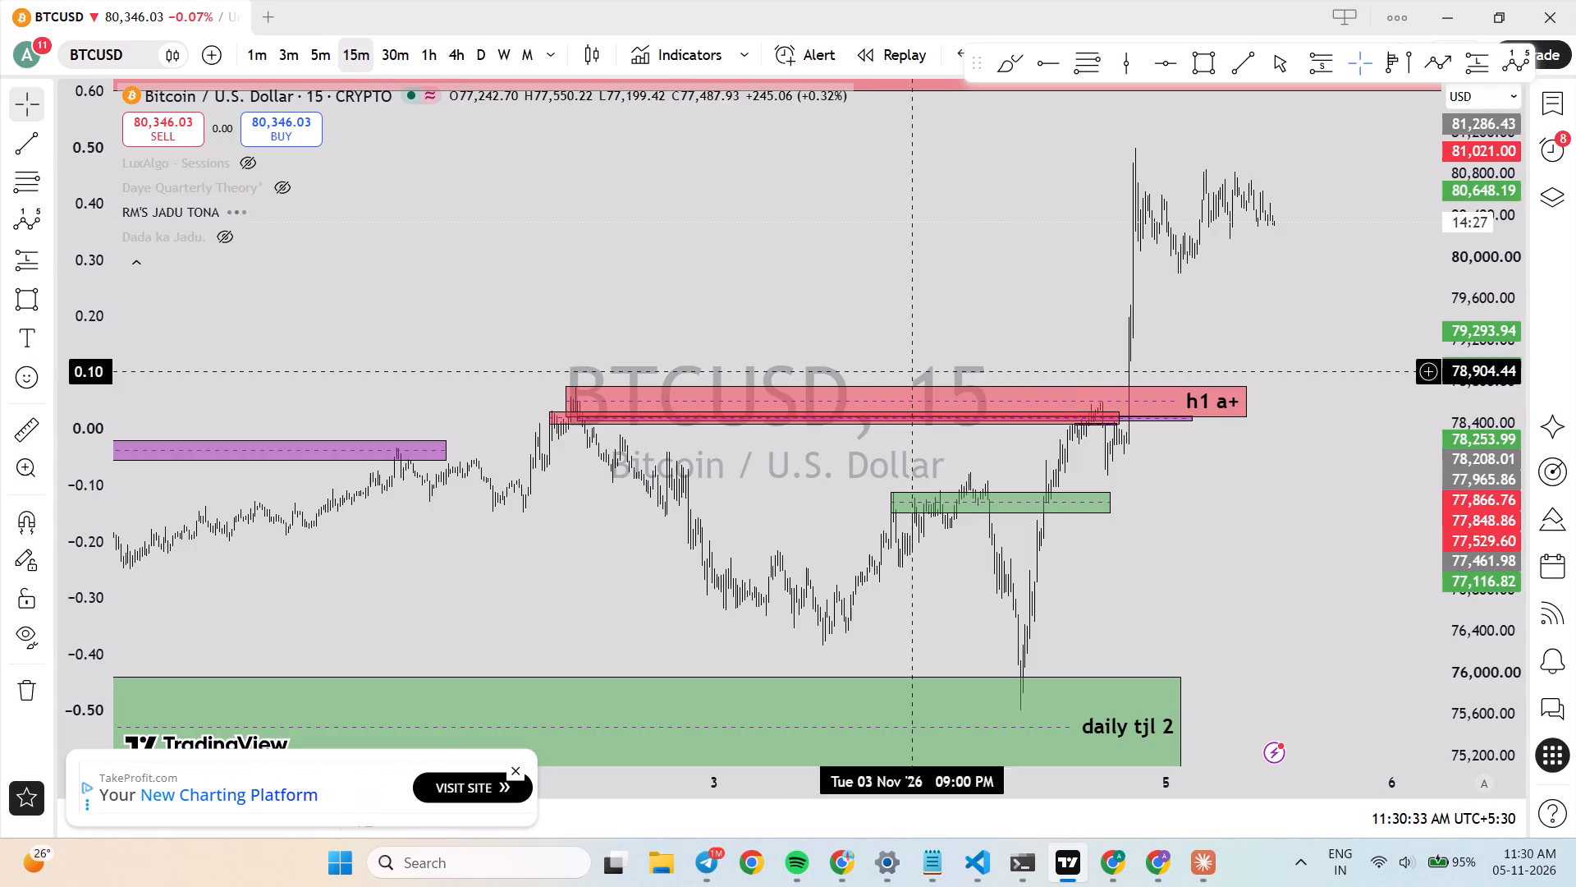
{"action": "left_click_drag", "start_coordinate": [1503, 388], "coordinate": [1487, 591]}
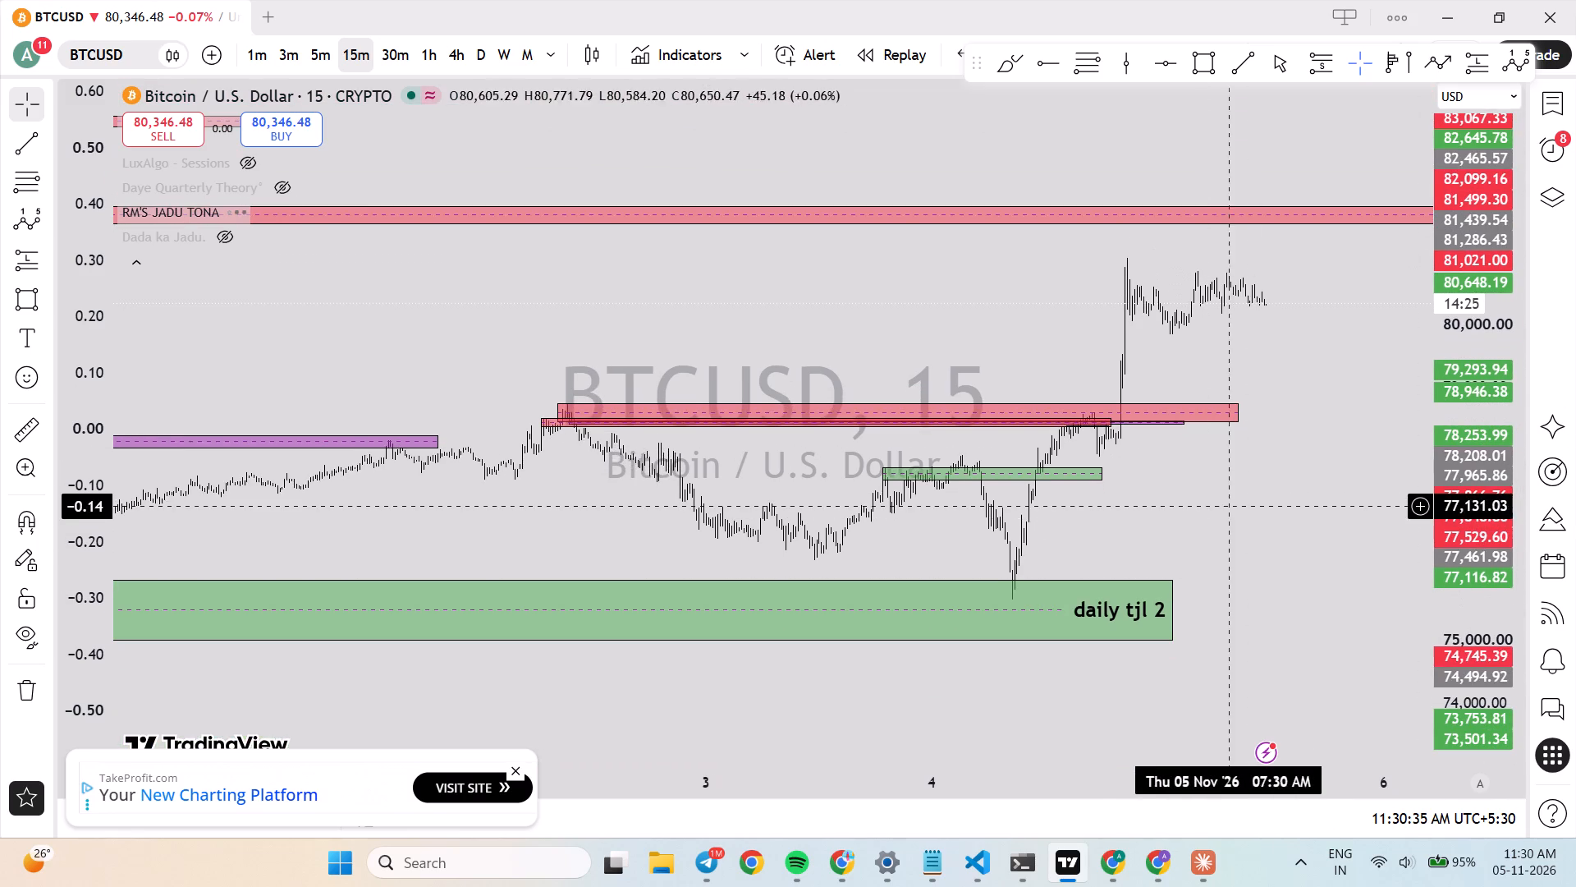
{"action": "scroll", "coordinate": [1212, 489], "scroll_direction": "down", "scroll_amount": 4}
{"action": "left_click_drag", "start_coordinate": [1328, 528], "coordinate": [1312, 499]}
{"action": "left_click_drag", "start_coordinate": [1454, 578], "coordinate": [1450, 333]}
{"action": "scroll", "coordinate": [1361, 465], "scroll_direction": "up", "scroll_amount": 1}
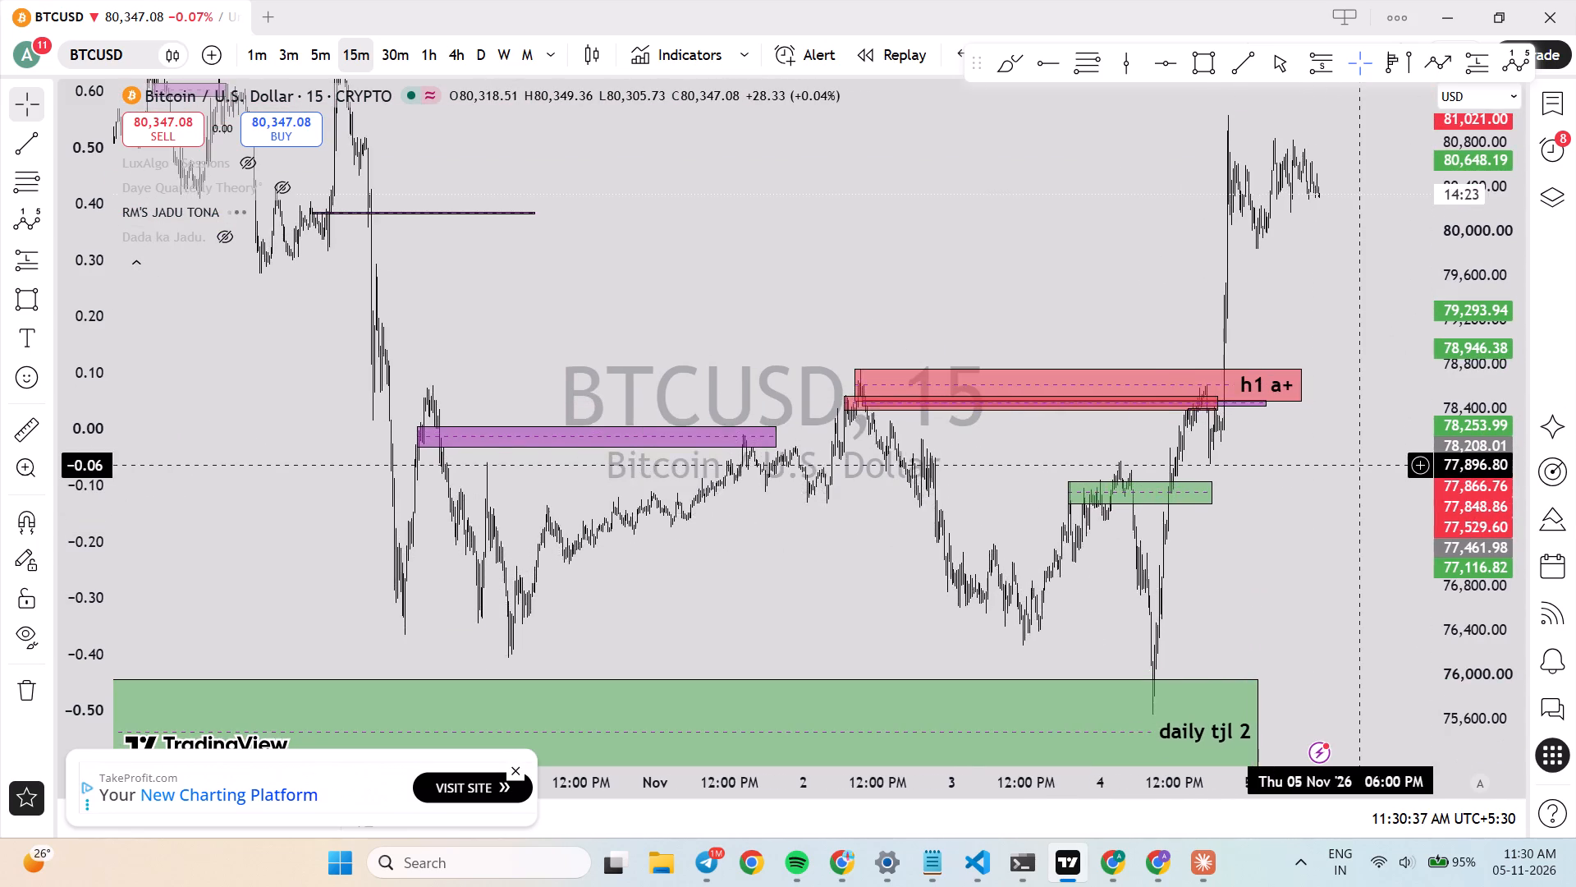
{"action": "scroll", "coordinate": [1361, 465], "scroll_direction": "up", "scroll_amount": 6}
{"action": "left_click_drag", "start_coordinate": [1101, 526], "coordinate": [1184, 491]}
{"action": "scroll", "coordinate": [1168, 498], "scroll_direction": "up", "scroll_amount": 2}
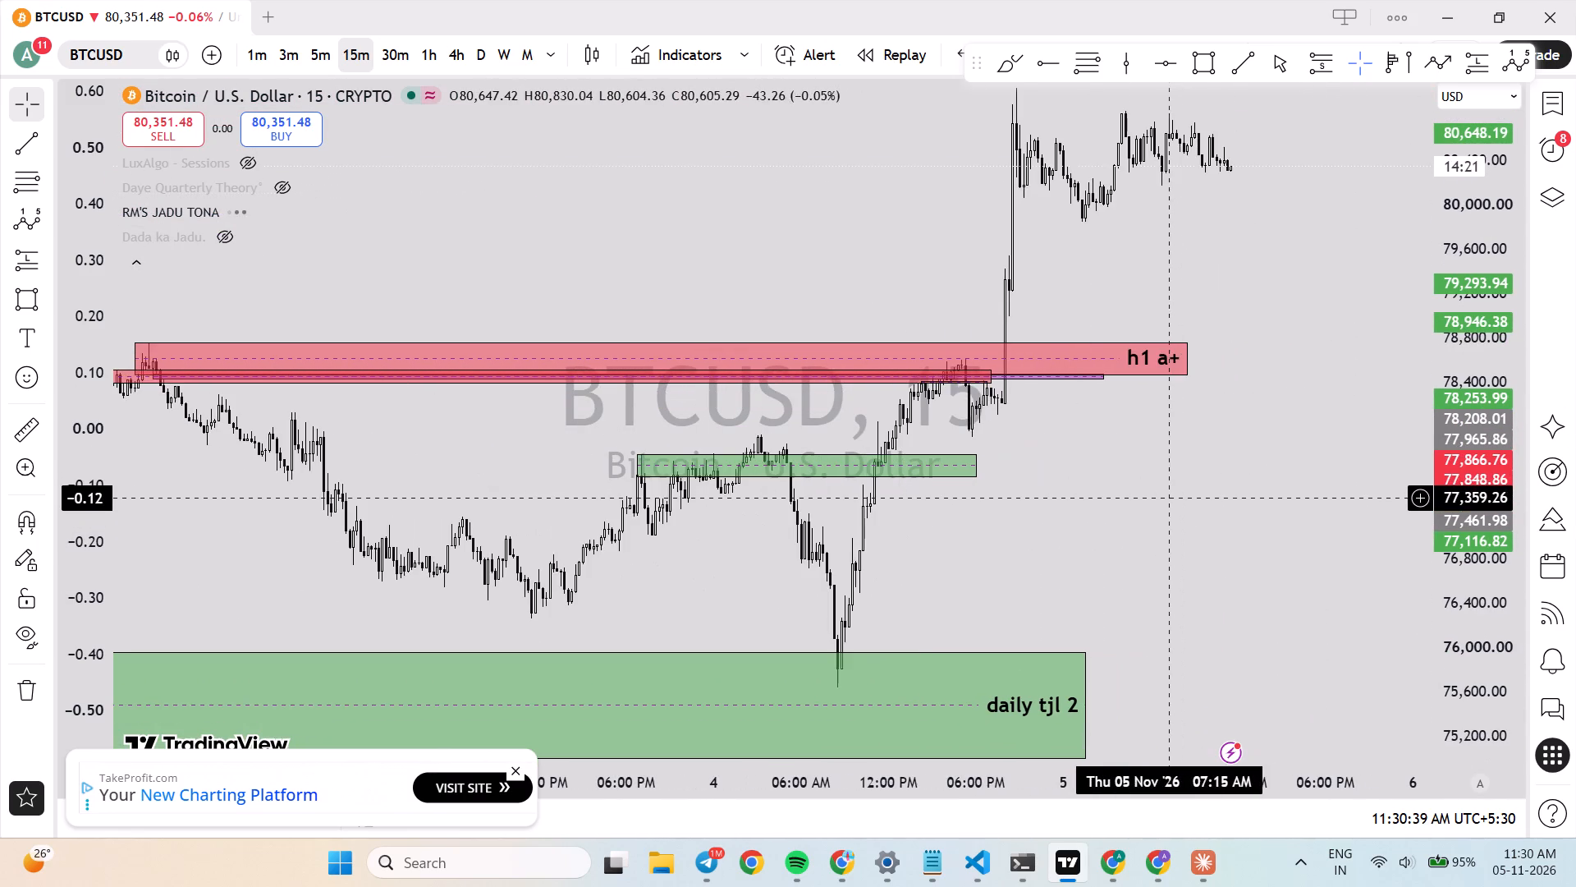
{"action": "left_click_drag", "start_coordinate": [1115, 547], "coordinate": [1180, 472]}
Shorten the green "daily tjl 2" zone so that it ends at about 4:00 PM on 4 November.
{"action": "left_click_drag", "start_coordinate": [1133, 653], "coordinate": [1079, 653]}
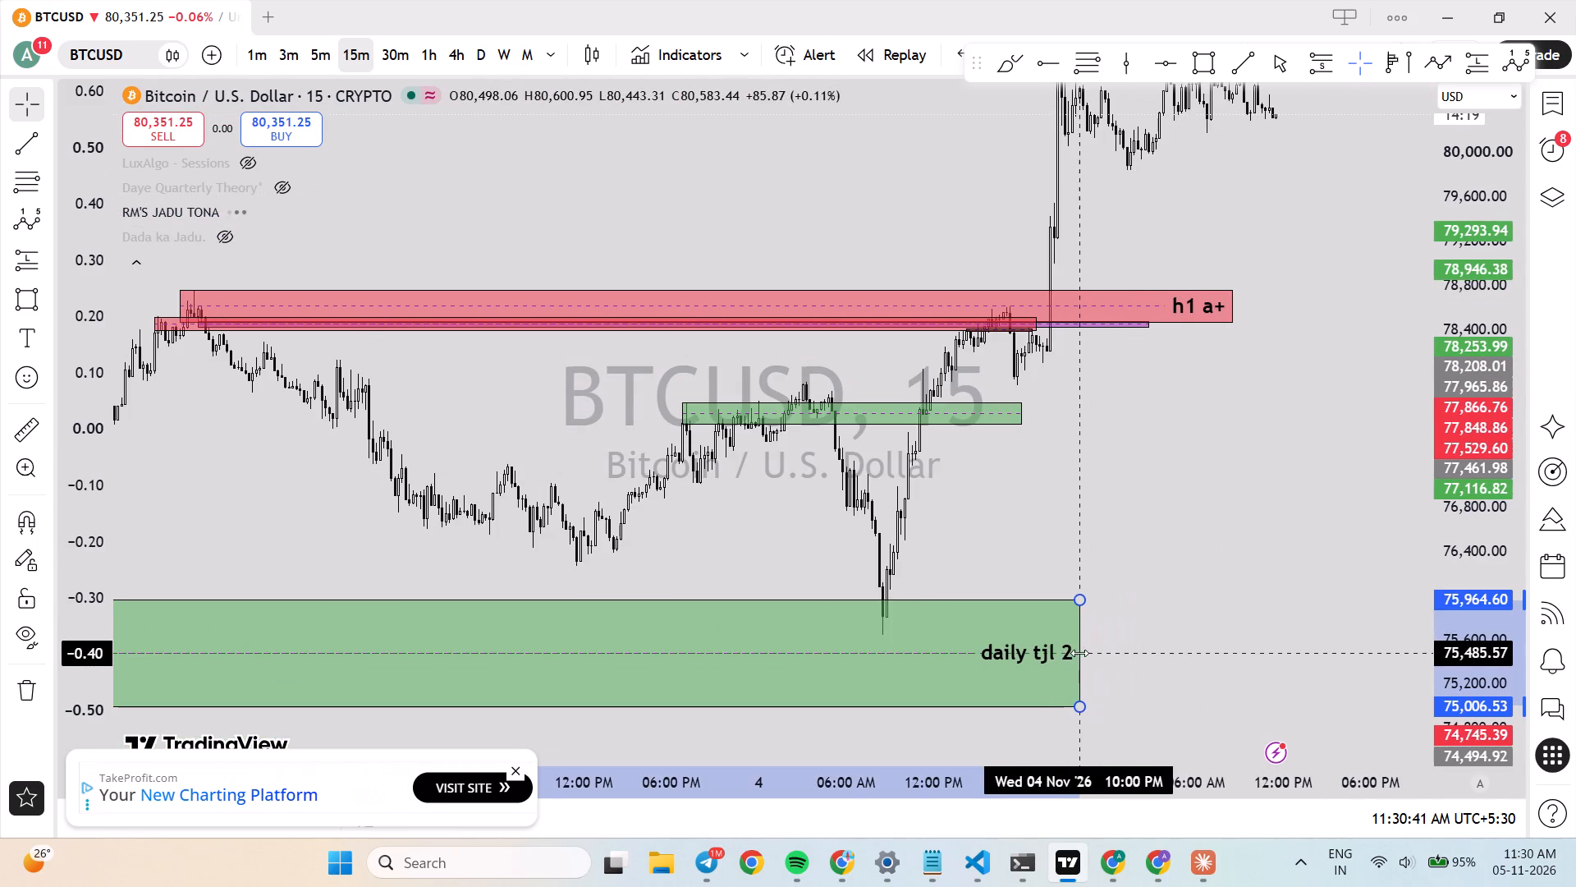
{"action": "left_click_drag", "start_coordinate": [1079, 653], "coordinate": [993, 680]}
{"action": "left_click", "coordinate": [1073, 656]}
Examine the 15-minute BTCUSD rally from the "daily tjl 2" zone through the red "h1 a+" zone.
{"action": "left_click_drag", "start_coordinate": [1073, 656], "coordinate": [1294, 642]}
{"action": "scroll", "coordinate": [1113, 628], "scroll_direction": "up", "scroll_amount": 4}
{"action": "left_click_drag", "start_coordinate": [1487, 502], "coordinate": [1483, 661]}
{"action": "left_click_drag", "start_coordinate": [1483, 661], "coordinate": [1495, 555]}
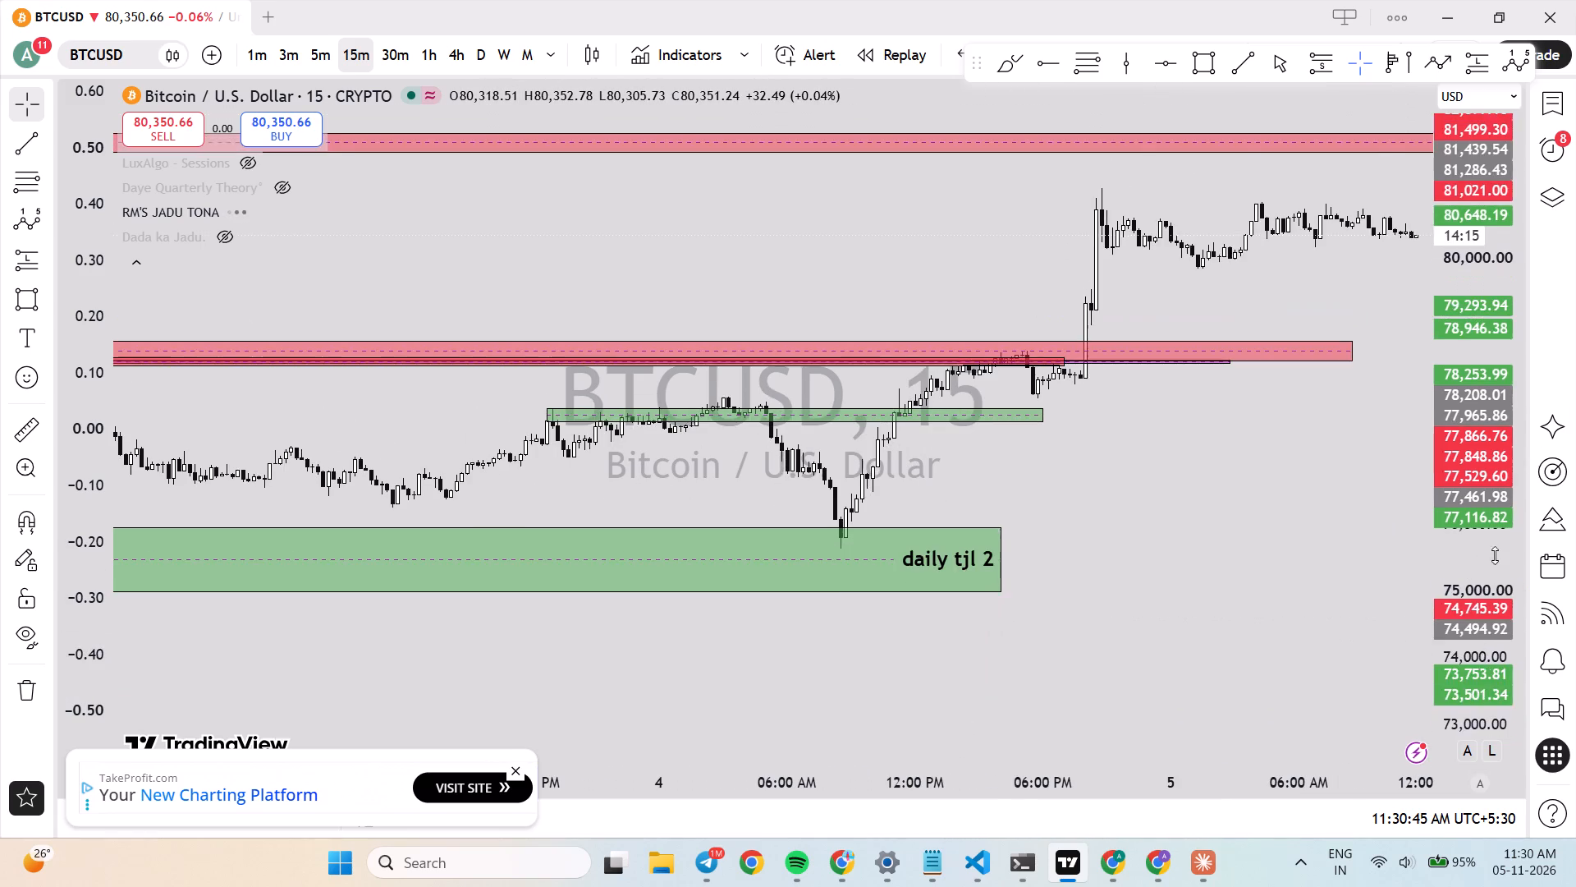
{"action": "left_click_drag", "start_coordinate": [1495, 555], "coordinate": [1497, 462]}
{"action": "scroll", "coordinate": [1359, 519], "scroll_direction": "up", "scroll_amount": 4}
{"action": "left_click_drag", "start_coordinate": [1446, 419], "coordinate": [1455, 540]}
{"action": "scroll", "coordinate": [1257, 539], "scroll_direction": "down", "scroll_amount": 5}
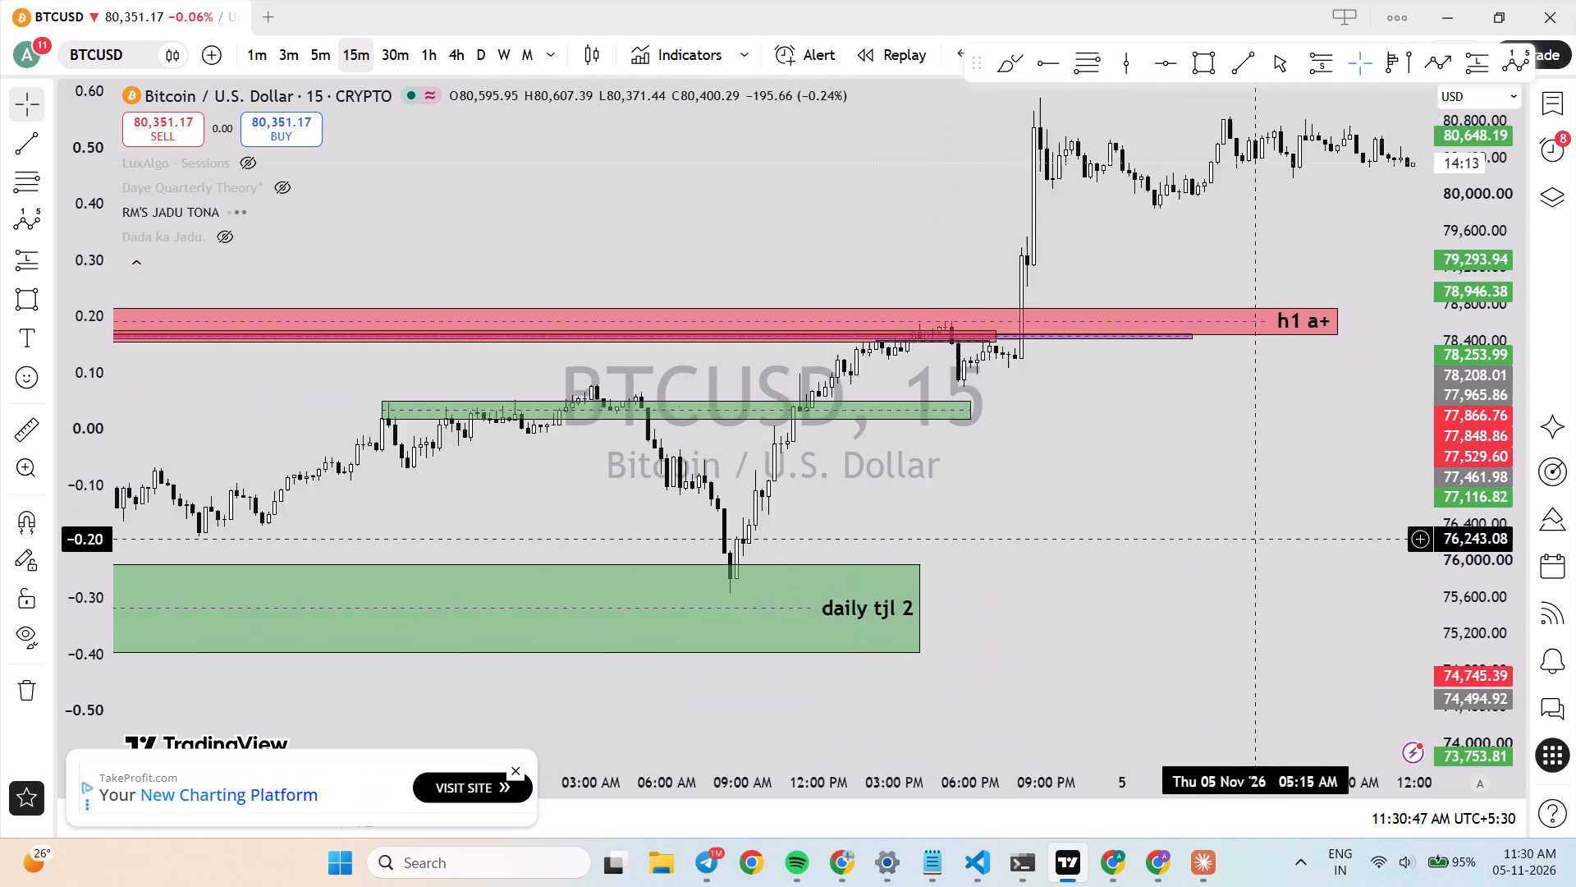
{"action": "left_click_drag", "start_coordinate": [1477, 587], "coordinate": [1487, 496]}
{"action": "scroll", "coordinate": [1292, 538], "scroll_direction": "up", "scroll_amount": 4}
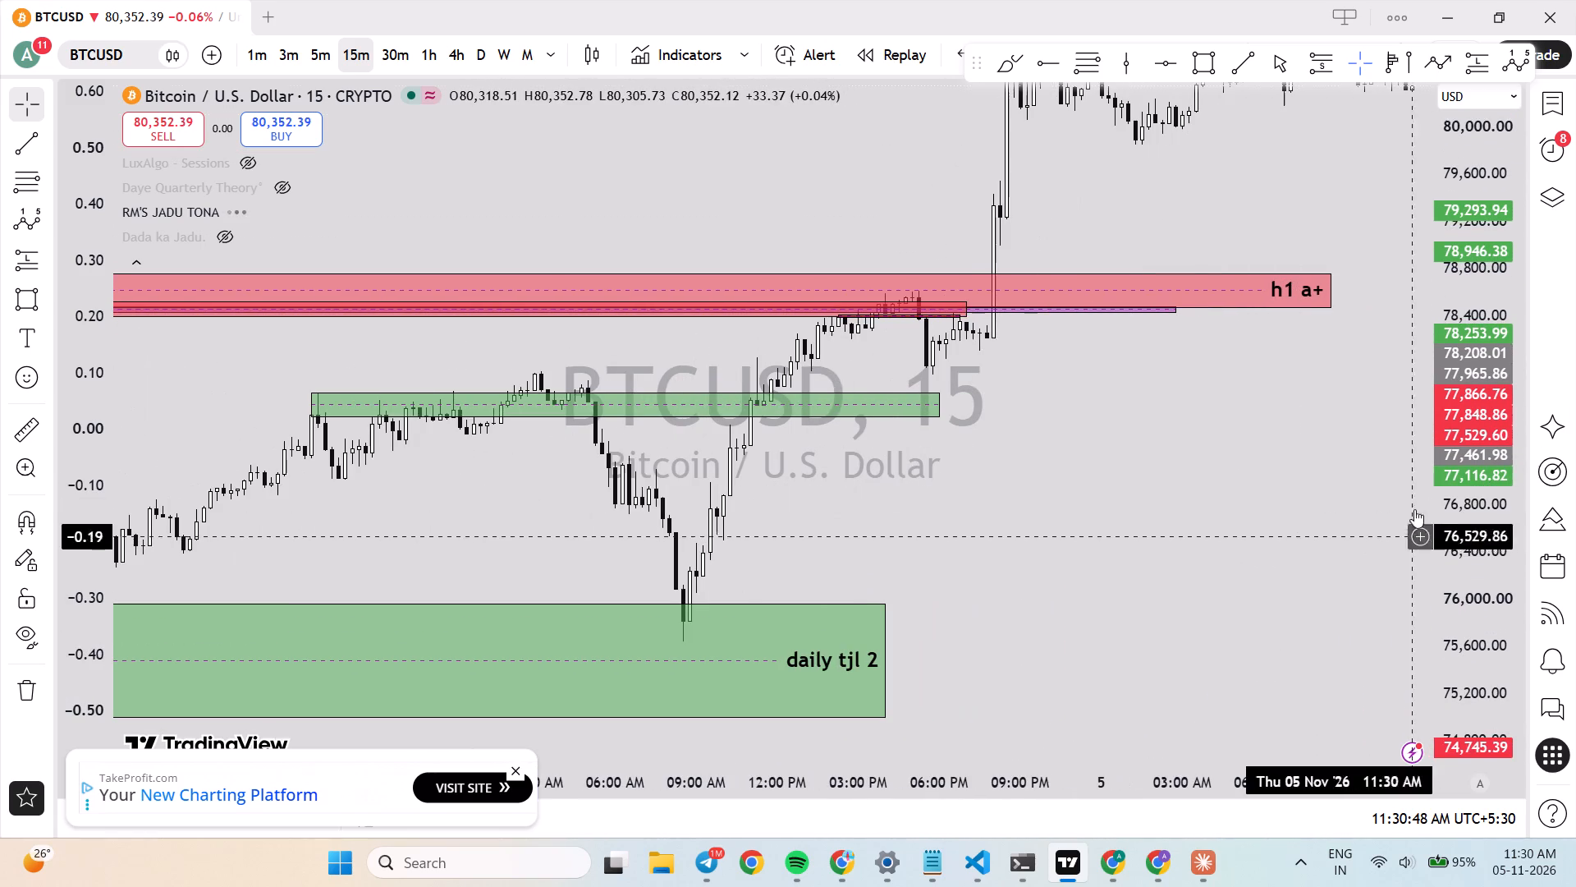
{"action": "left_click_drag", "start_coordinate": [1464, 402], "coordinate": [1468, 527]}
{"action": "left_click_drag", "start_coordinate": [1270, 572], "coordinate": [1234, 591]}
{"action": "scroll", "coordinate": [1292, 542], "scroll_direction": "down", "scroll_amount": 2}
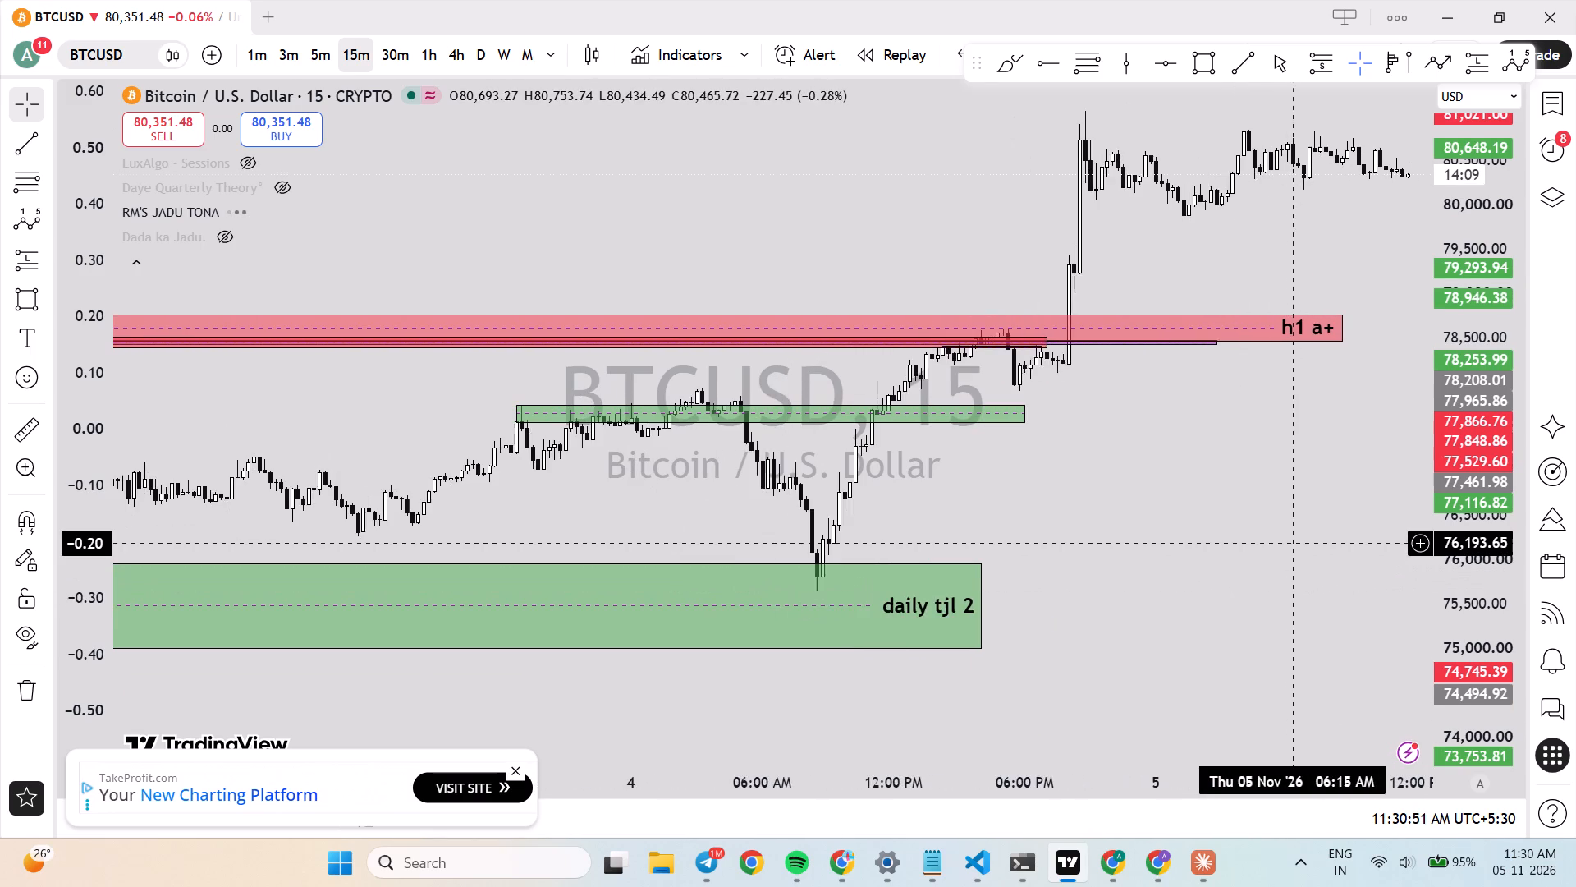
{"action": "scroll", "coordinate": [1292, 542], "scroll_direction": "up", "scroll_amount": 1}
{"action": "left_click_drag", "start_coordinate": [1294, 508], "coordinate": [1235, 531]}
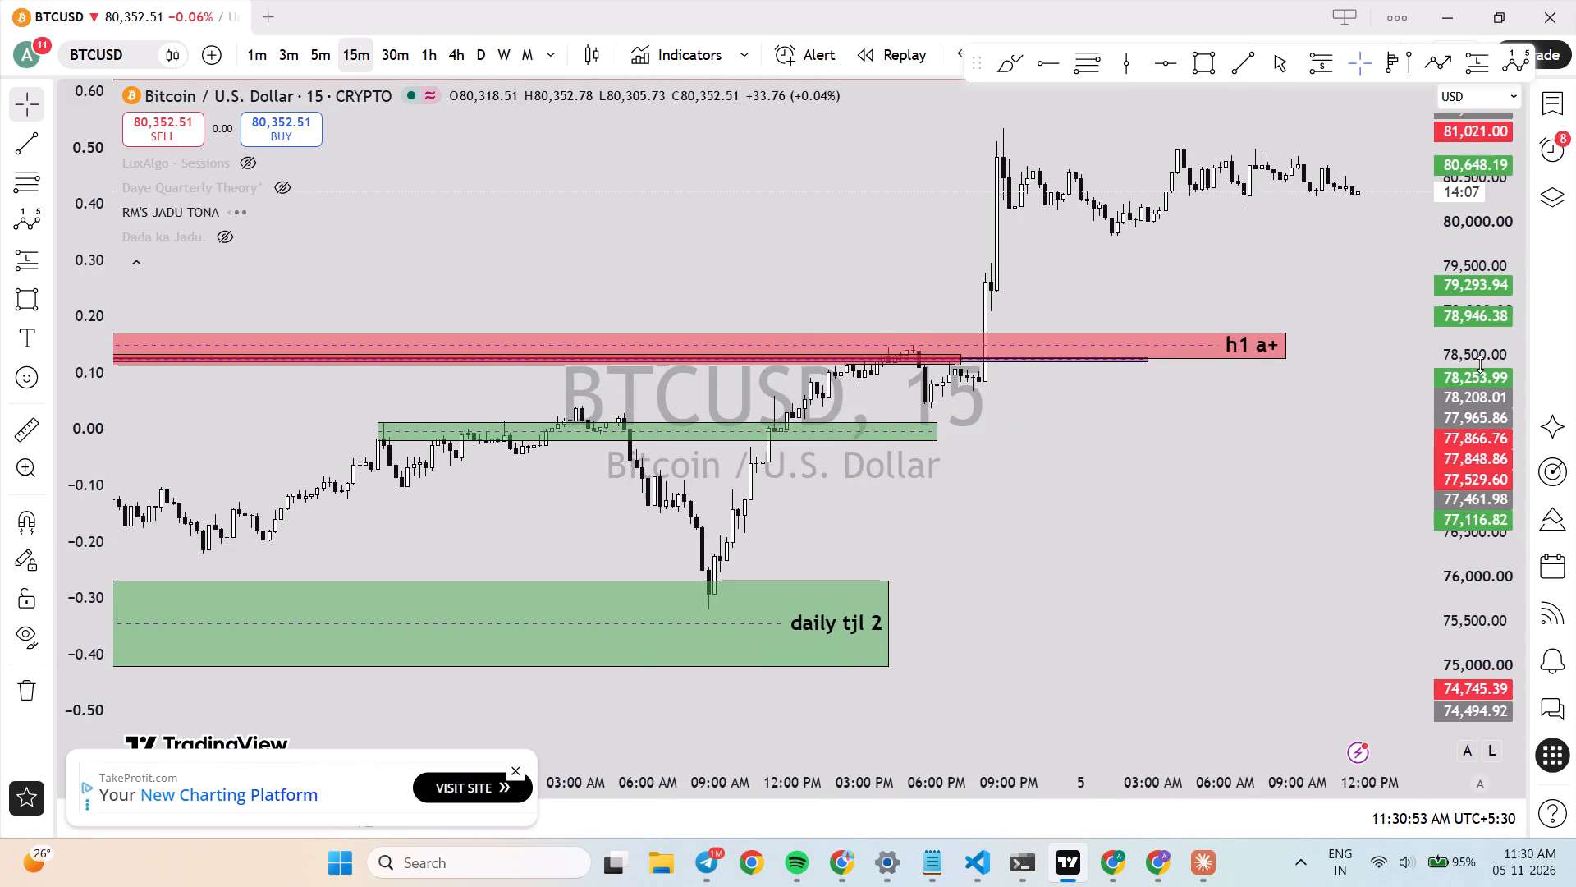
{"action": "left_click_drag", "start_coordinate": [1480, 364], "coordinate": [1479, 459]}
{"action": "left_click_drag", "start_coordinate": [1310, 508], "coordinate": [1249, 539]}
{"action": "left_click_drag", "start_coordinate": [1456, 529], "coordinate": [1457, 462]}
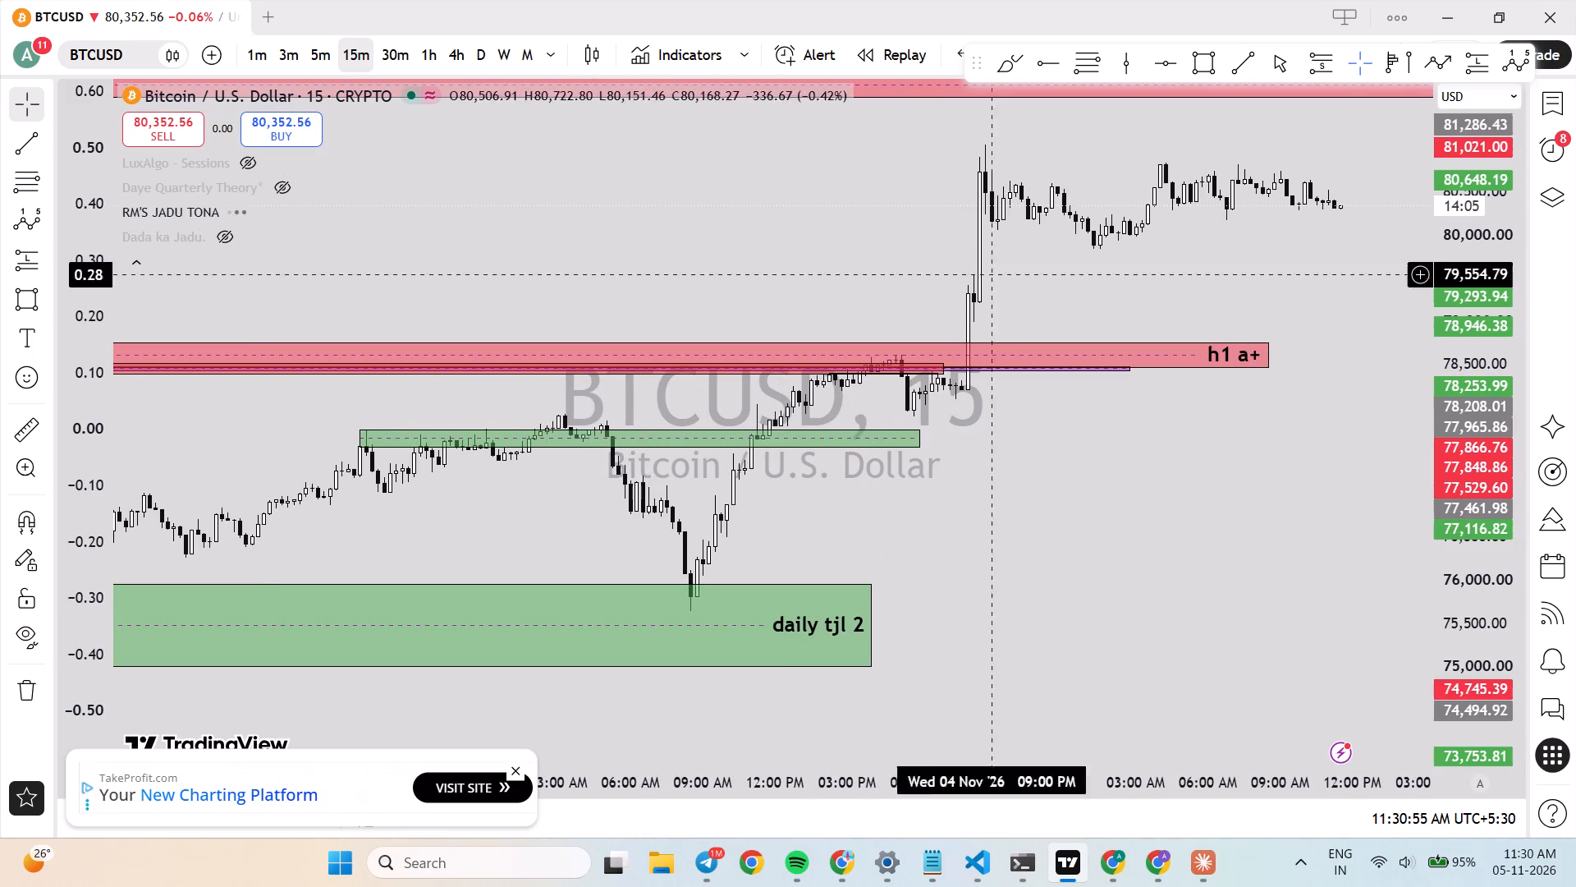
Measure the BTCUSD move from about 76,250 at 12:00 PM on 4 November up to about 81,000 on 5 November.
{"action": "left_click", "coordinate": [2, 429]}
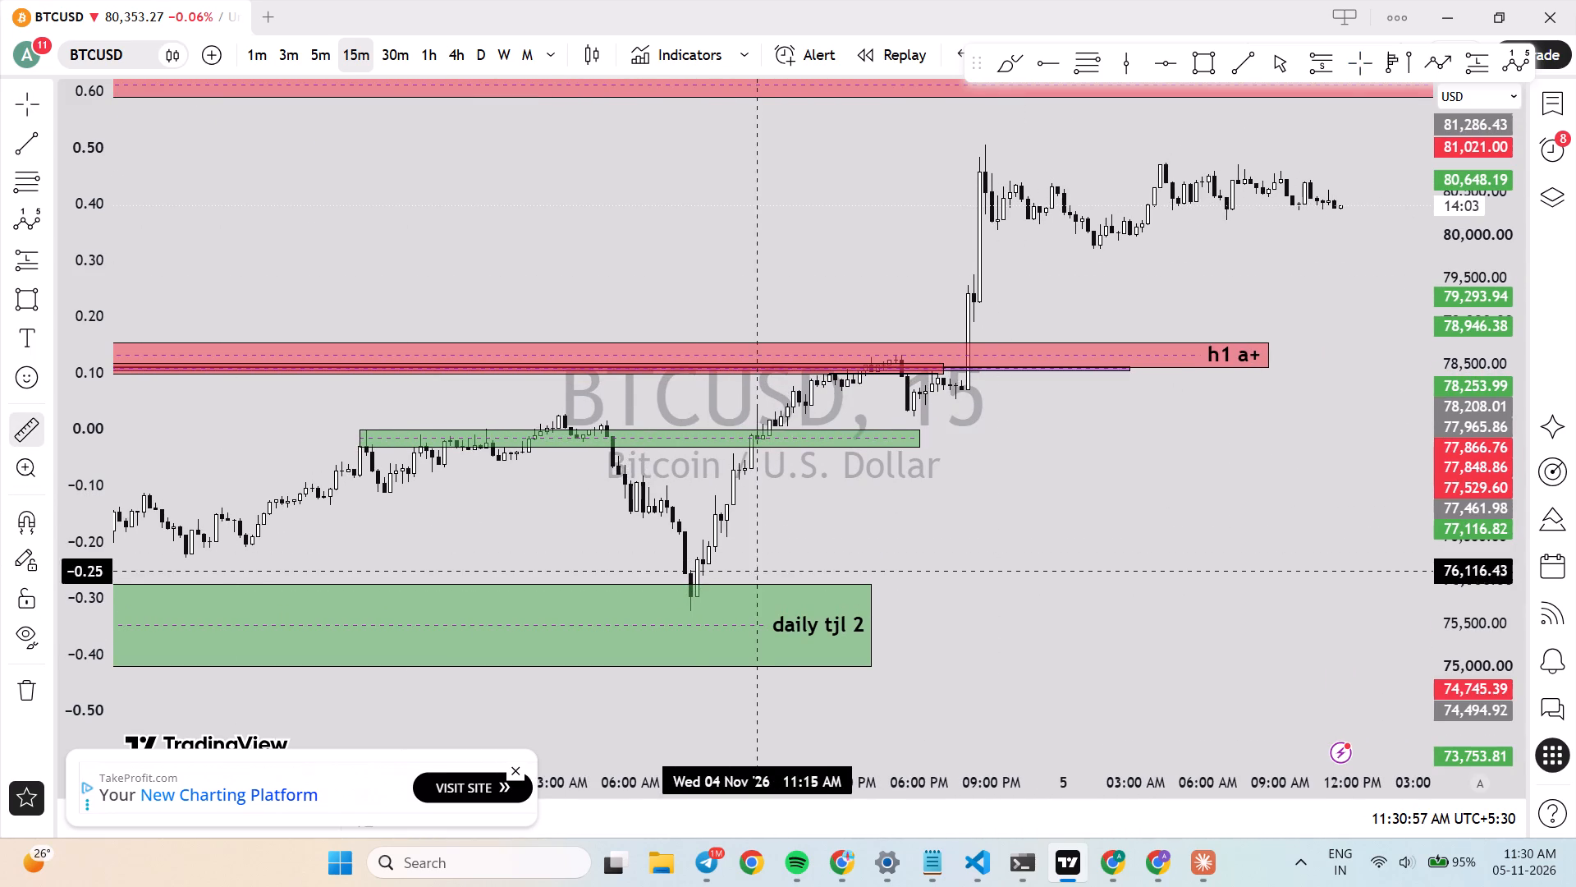
{"action": "left_click", "coordinate": [774, 558]}
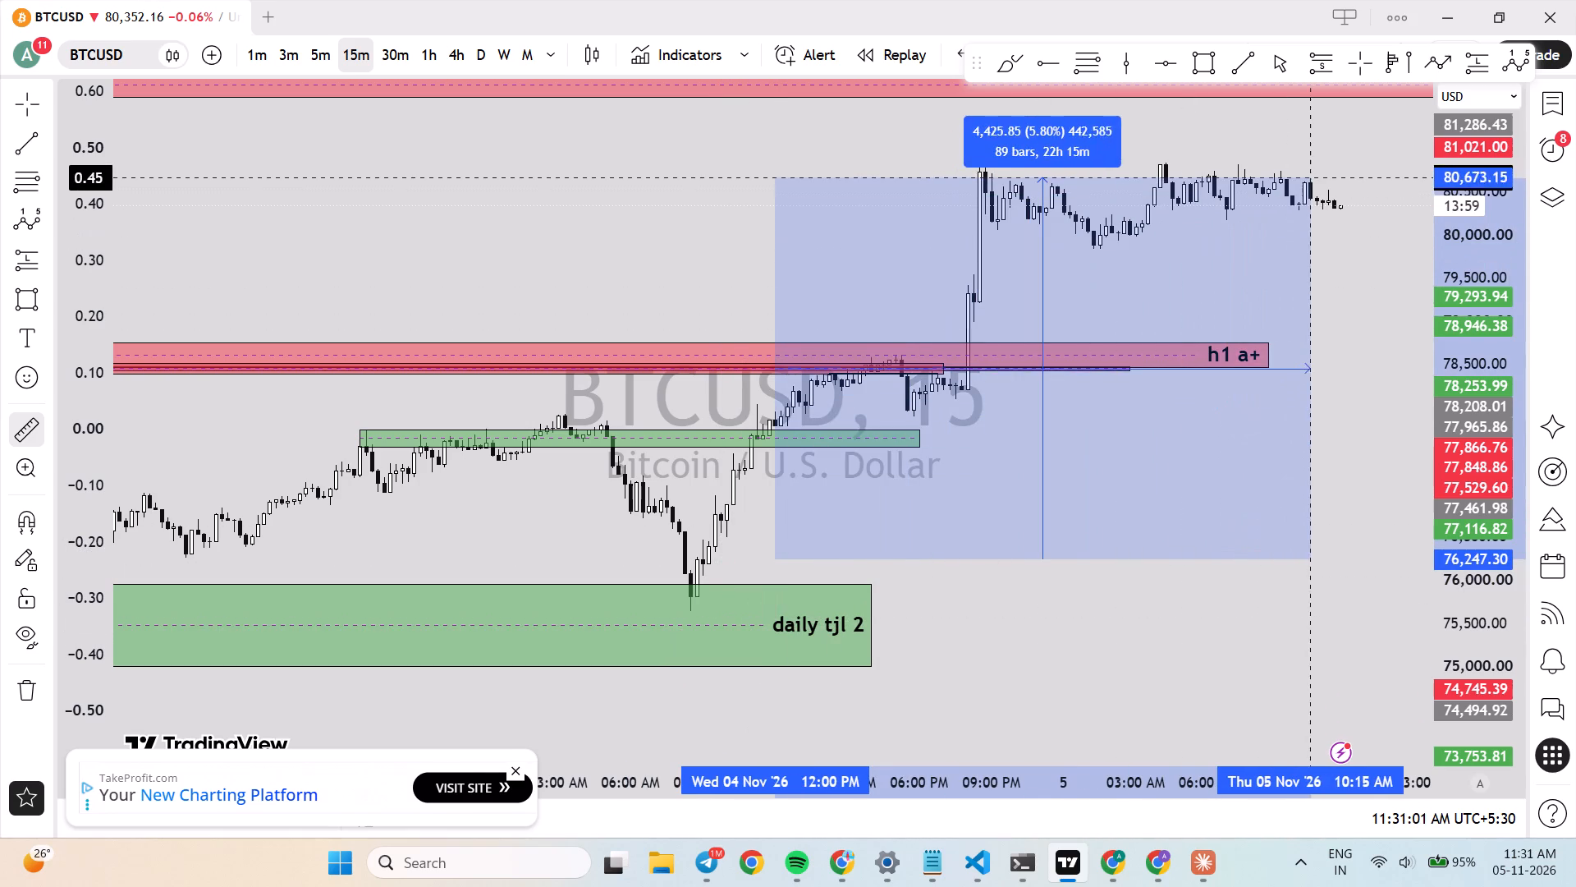
{"action": "left_click", "coordinate": [1200, 142]}
{"action": "left_click", "coordinate": [1253, 163]}
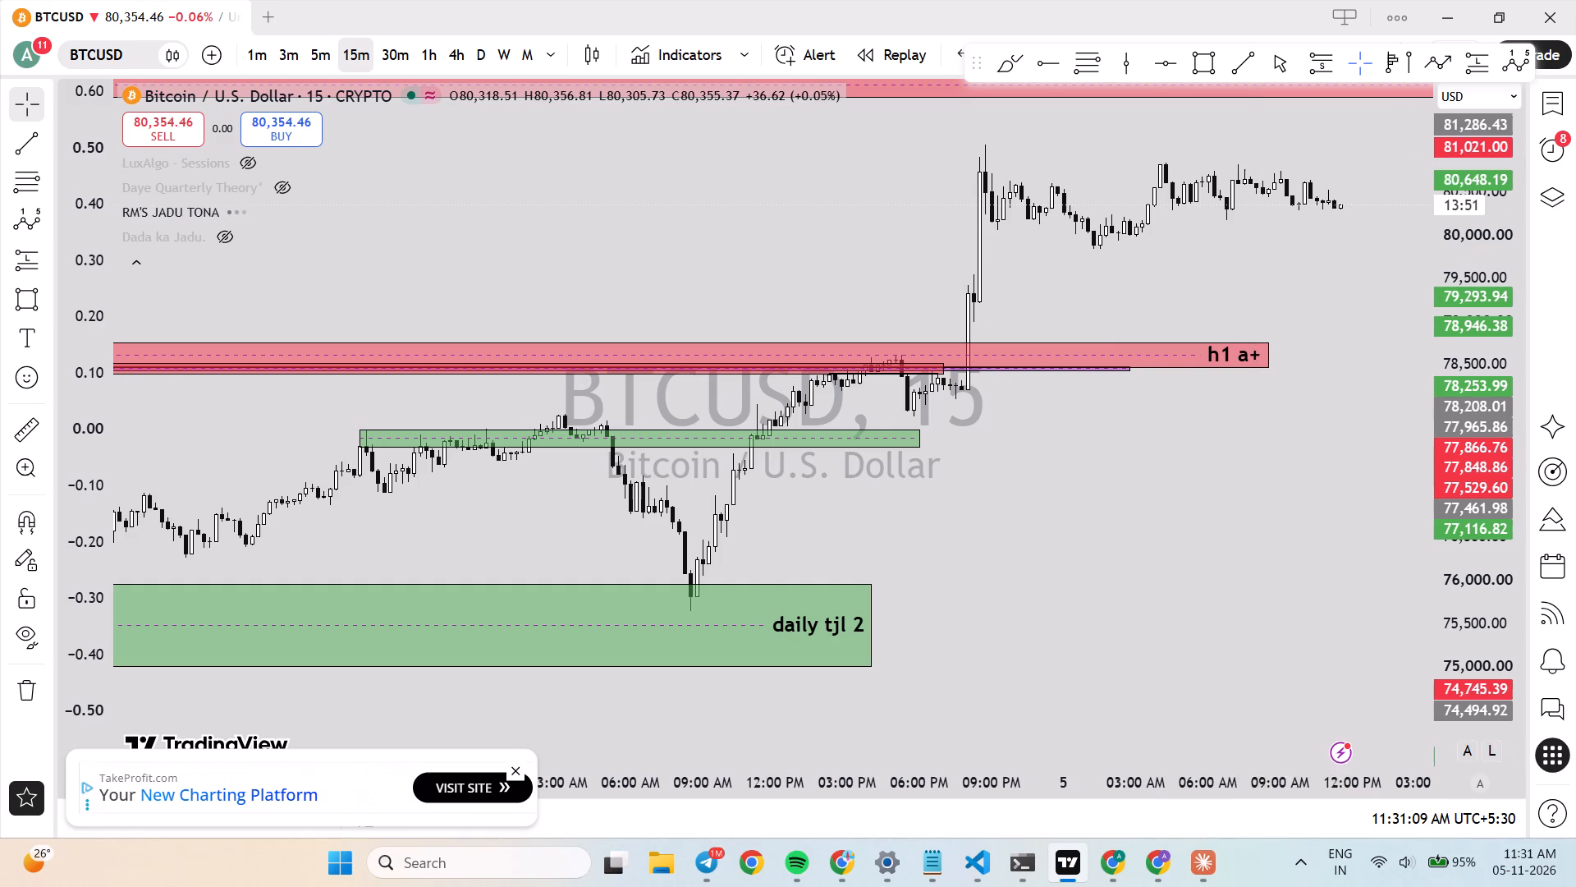
View the latest news update attached to the current BTCUSD bar and dismiss it.
{"action": "left_click", "coordinate": [1332, 752]}
{"action": "left_click", "coordinate": [1305, 463]}
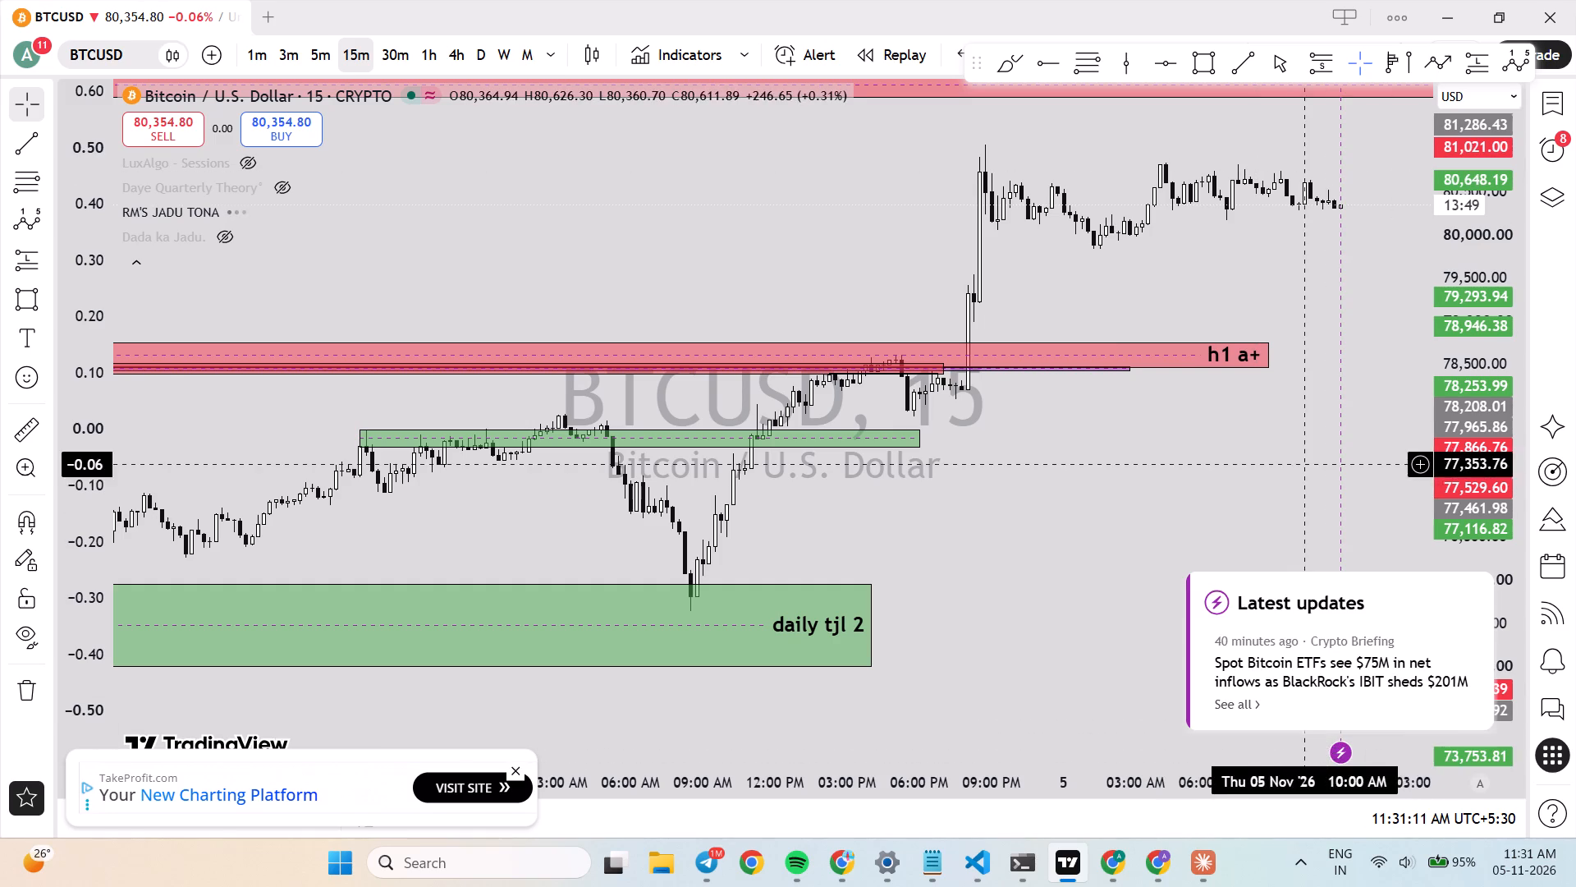
Switch the BTCUSD chart to the 1-hour timeframe.
{"action": "left_click_drag", "start_coordinate": [1450, 400], "coordinate": [1455, 454]}
{"action": "left_click_drag", "start_coordinate": [1362, 490], "coordinate": [1343, 522]}
{"action": "scroll", "coordinate": [1345, 521], "scroll_direction": "down", "scroll_amount": 5}
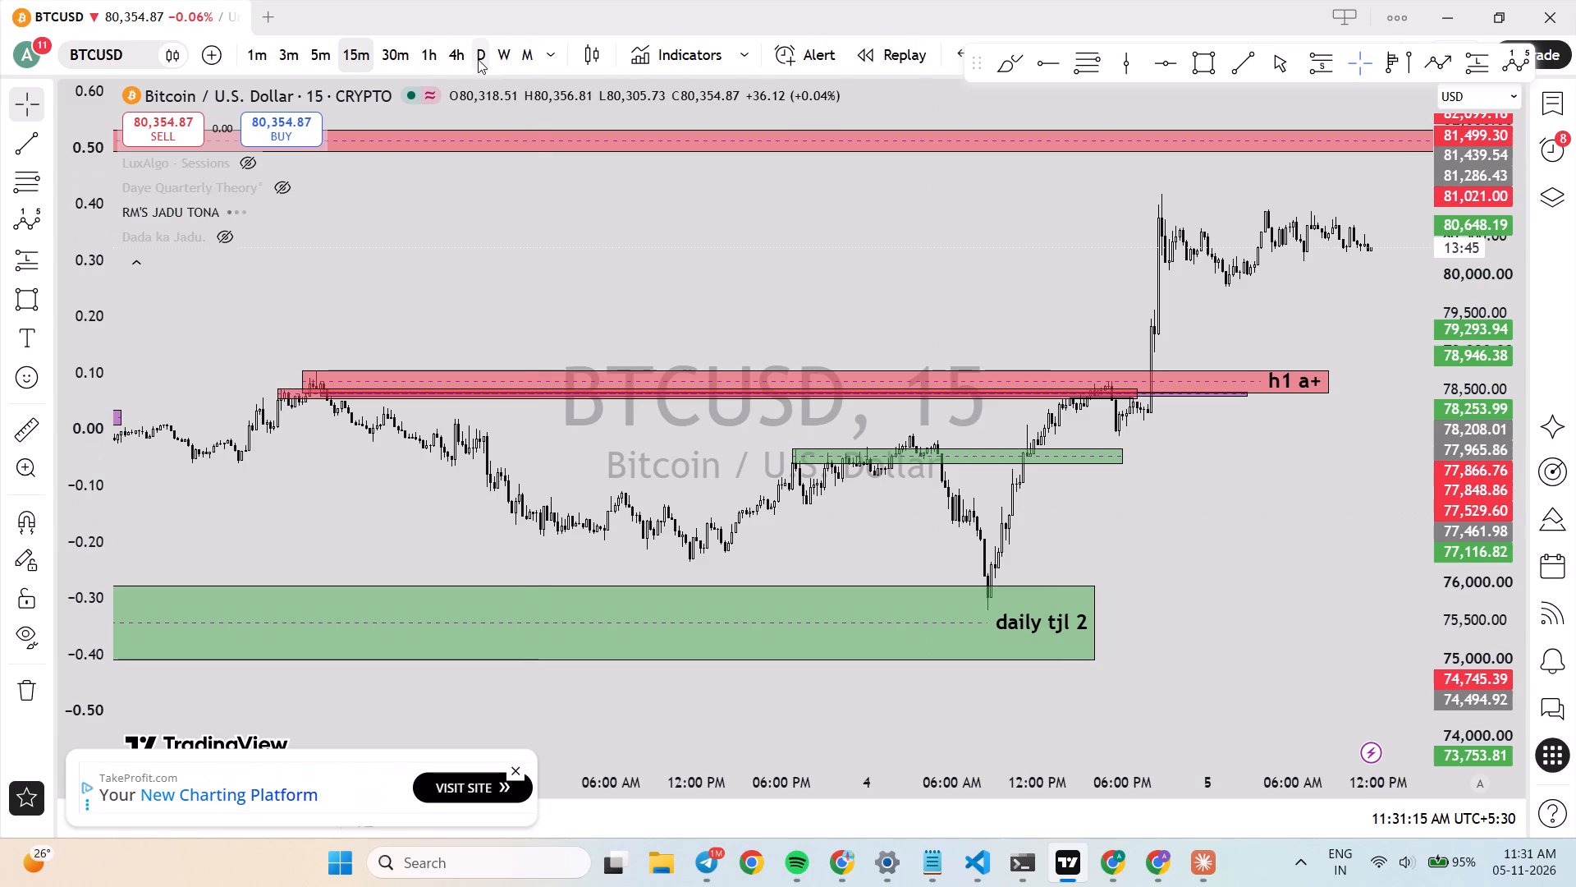
{"action": "left_click", "coordinate": [430, 42]}
{"action": "scroll", "coordinate": [1074, 492], "scroll_direction": "up", "scroll_amount": 4}
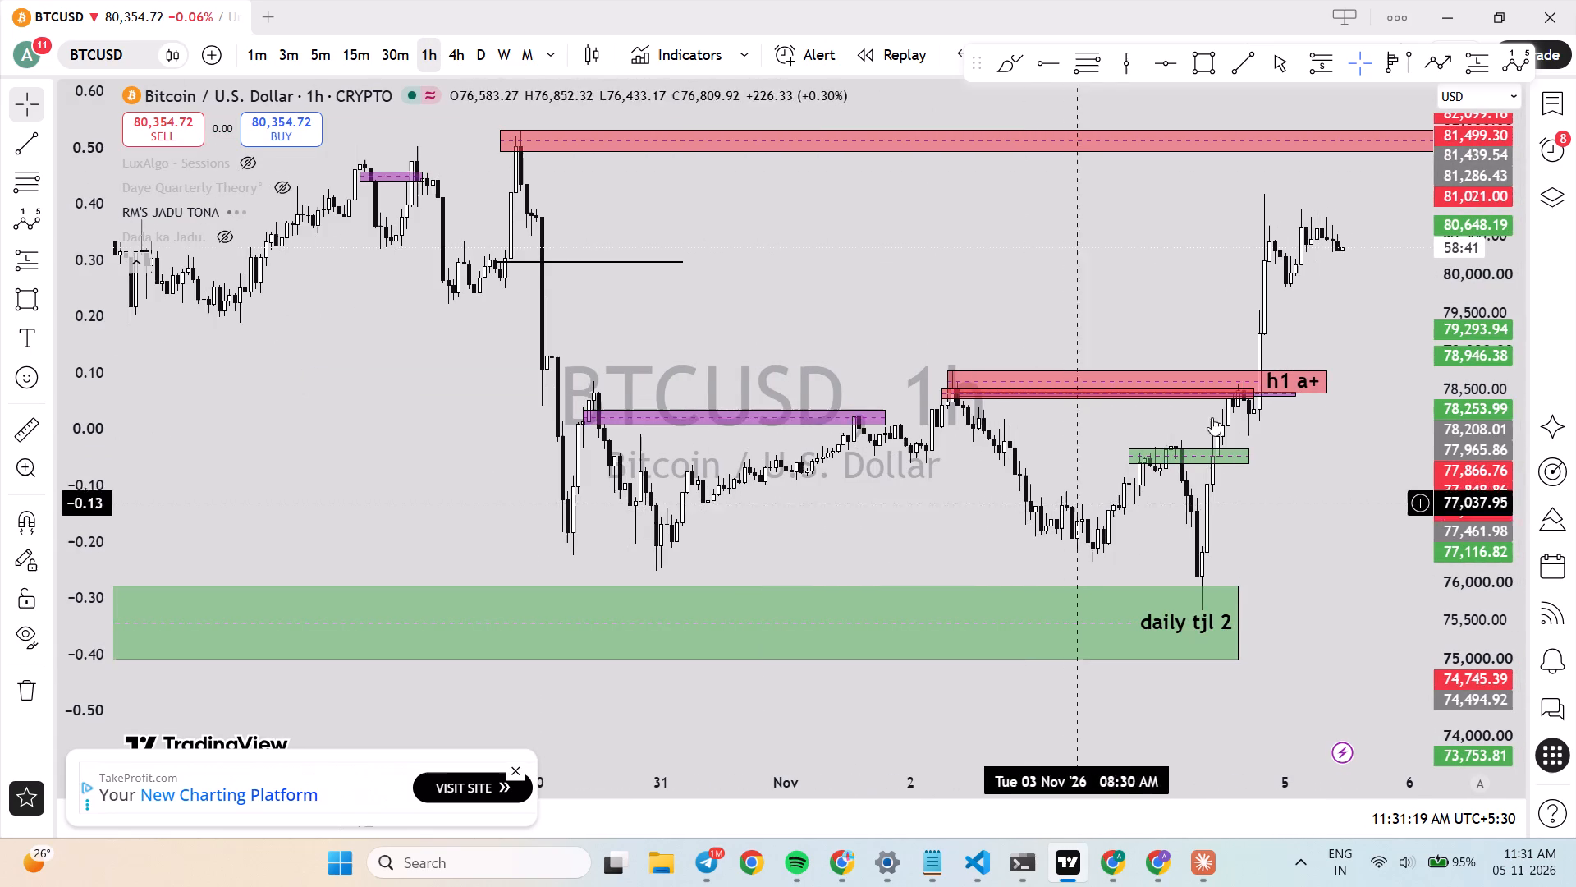
Extend the red "h1 a+" zone to 7:30 PM on 5 November and change its fill to green.
{"action": "left_click_drag", "start_coordinate": [1331, 379], "coordinate": [1386, 384]}
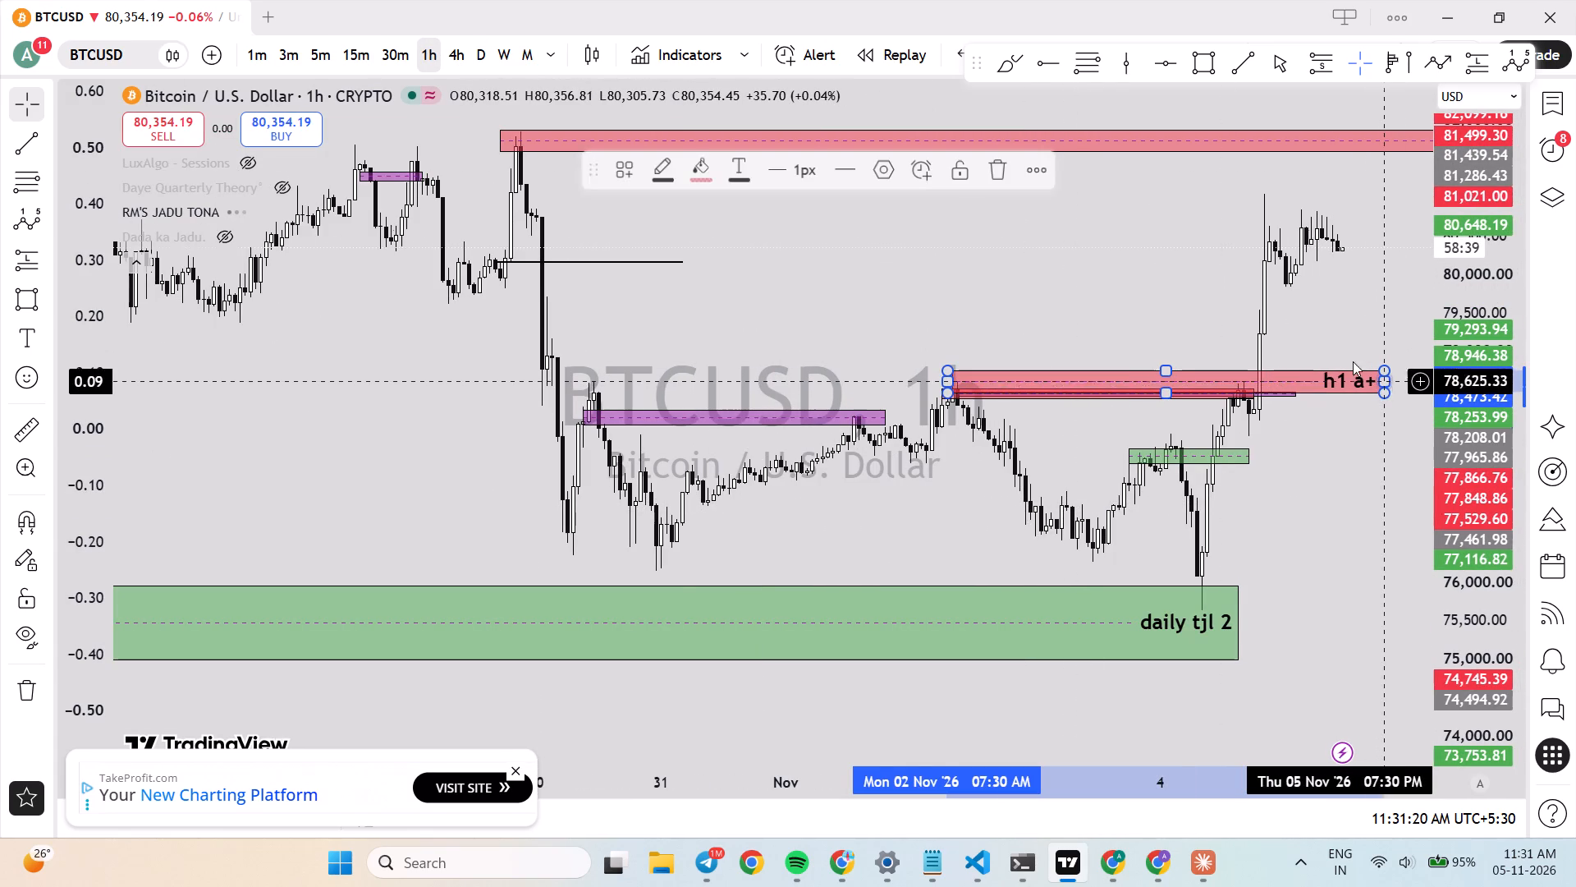
{"action": "left_click", "coordinate": [702, 172]}
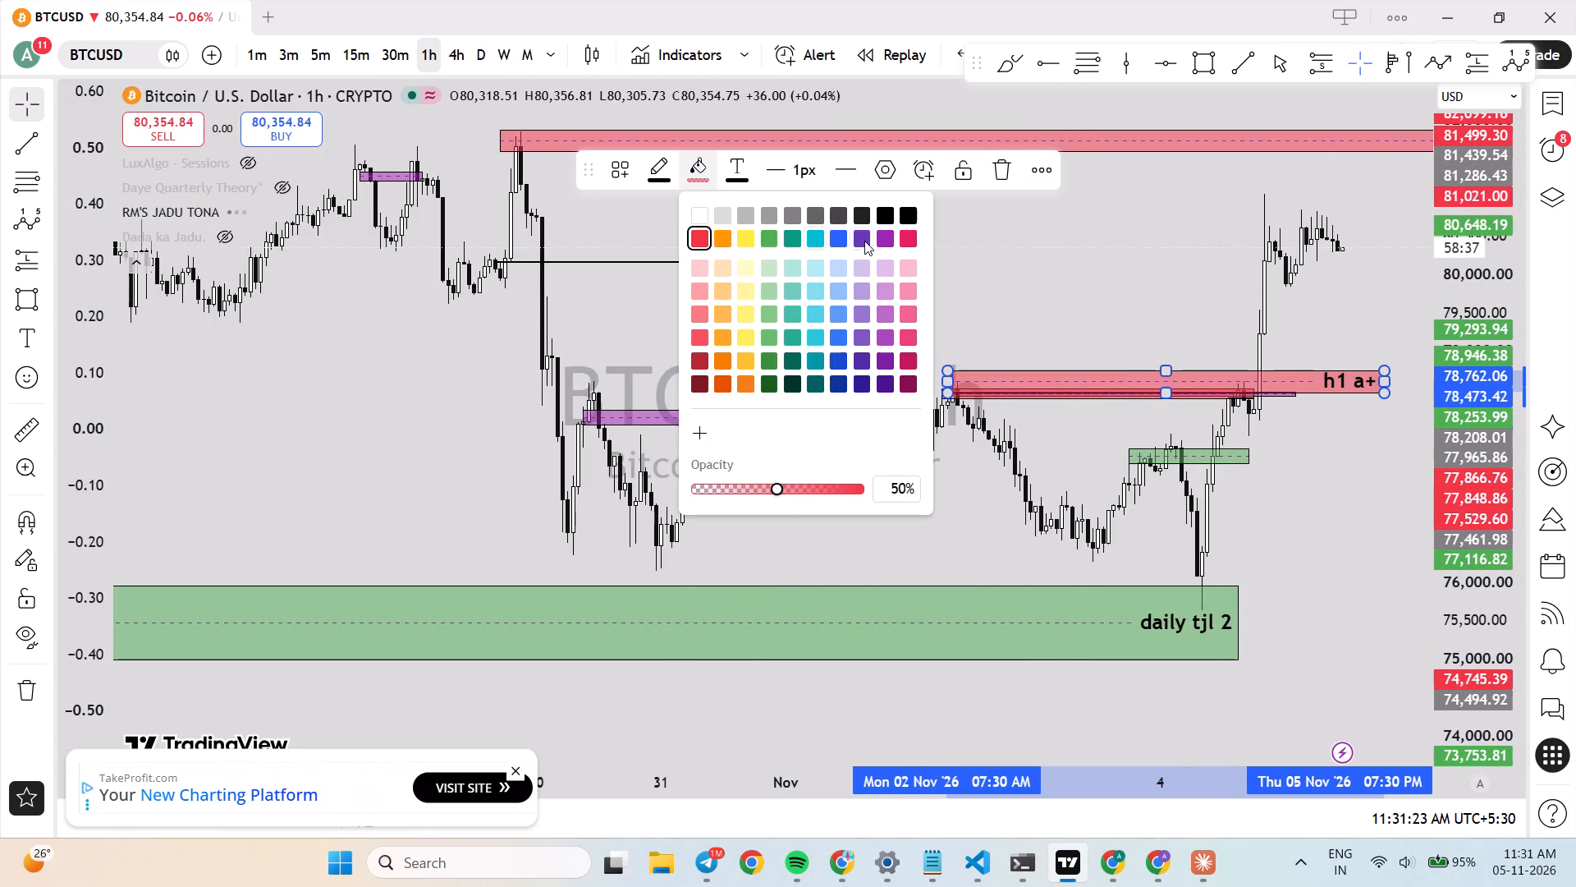
{"action": "left_click", "coordinate": [760, 235]}
{"action": "left_click", "coordinate": [1046, 280]}
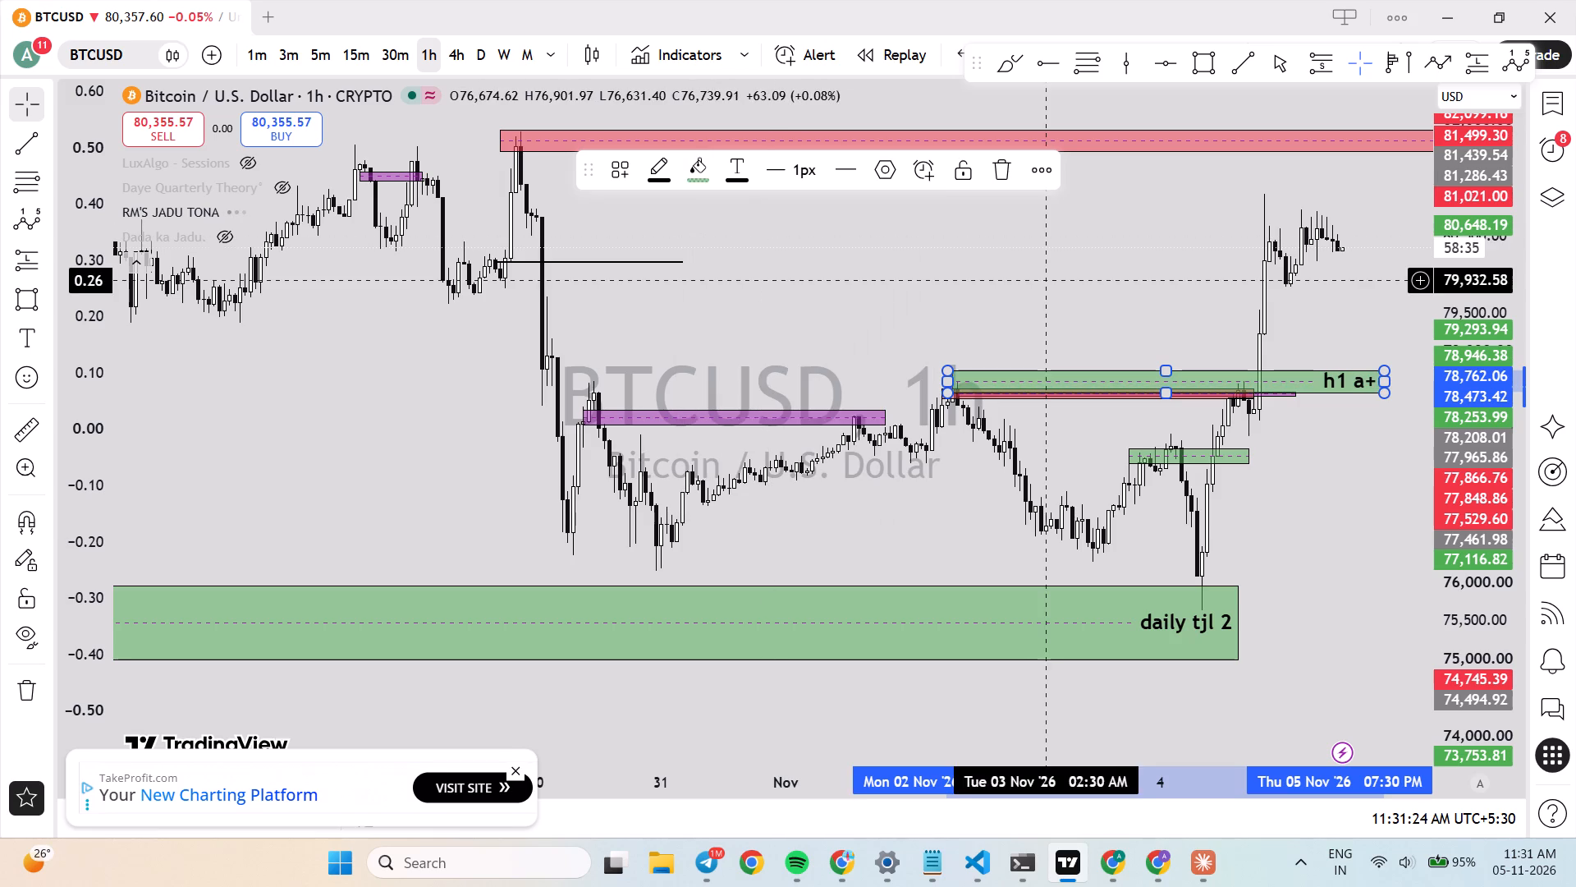
Examine the 1-hour BTCUSD price structure from late October around the marked zones.
{"action": "scroll", "coordinate": [1029, 315], "scroll_direction": "down", "scroll_amount": 1}
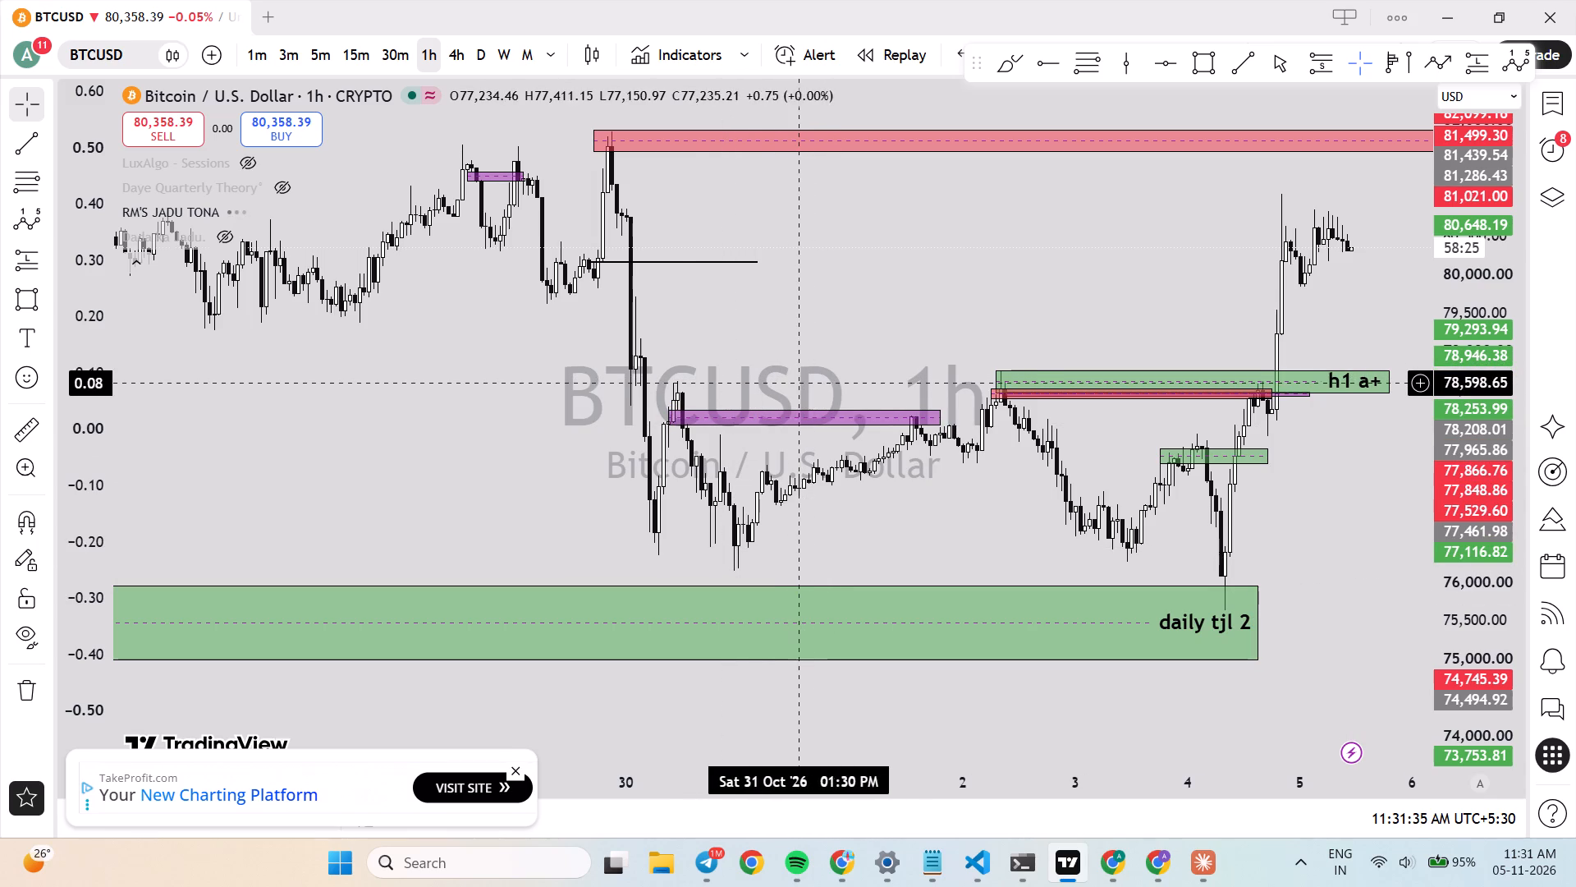
{"action": "scroll", "coordinate": [801, 382], "scroll_direction": "down", "scroll_amount": 1}
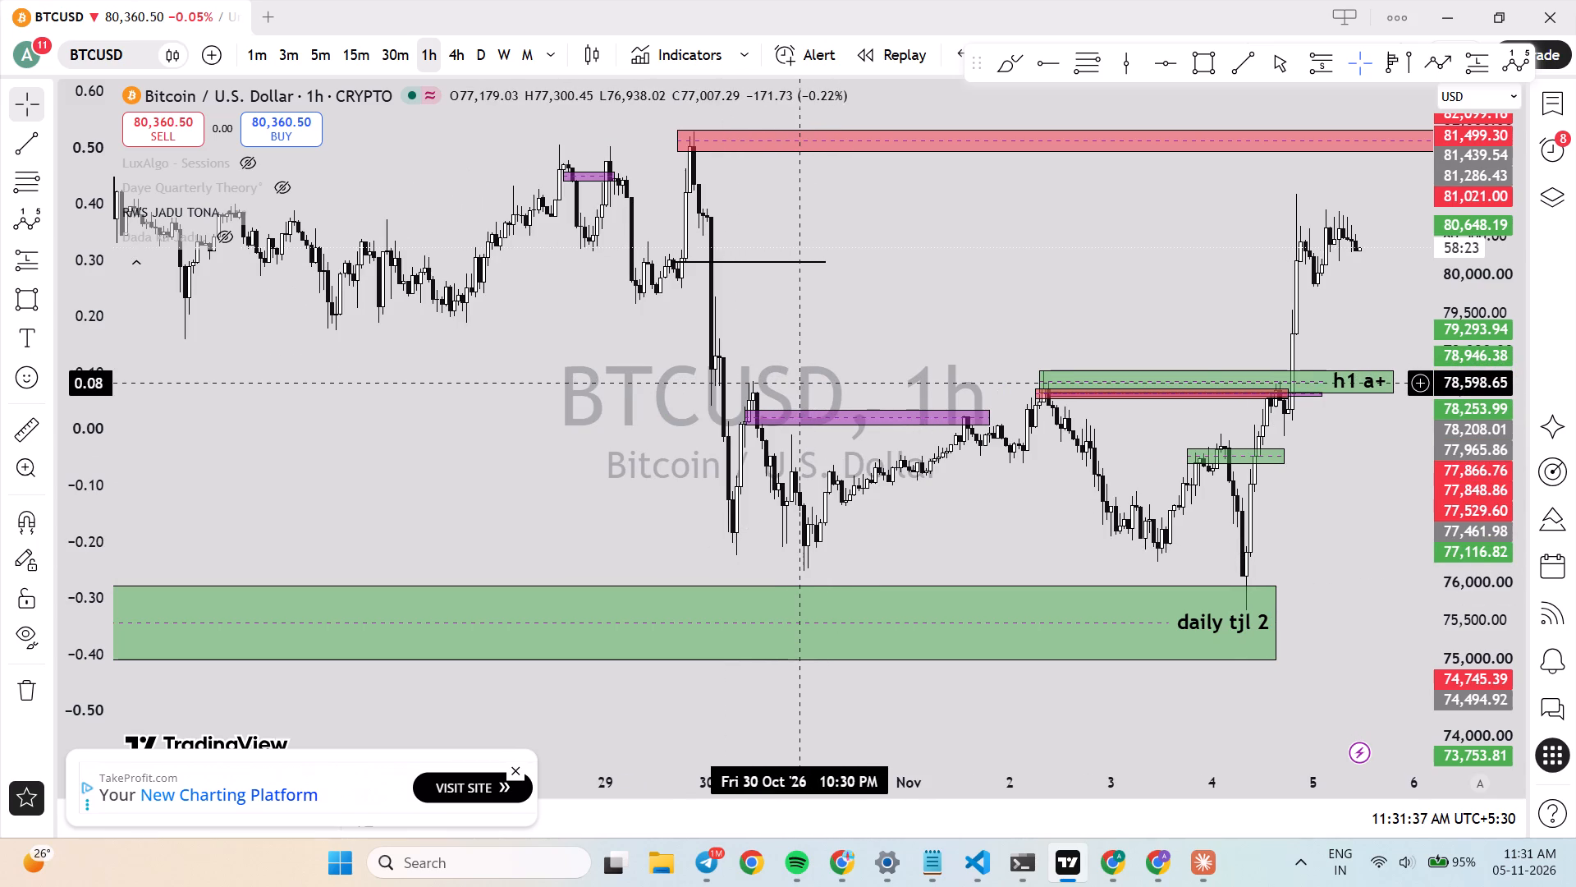
{"action": "scroll", "coordinate": [801, 382], "scroll_direction": "up", "scroll_amount": 2}
{"action": "scroll", "coordinate": [795, 396], "scroll_direction": "down", "scroll_amount": 3}
{"action": "scroll", "coordinate": [822, 448], "scroll_direction": "up", "scroll_amount": 5}
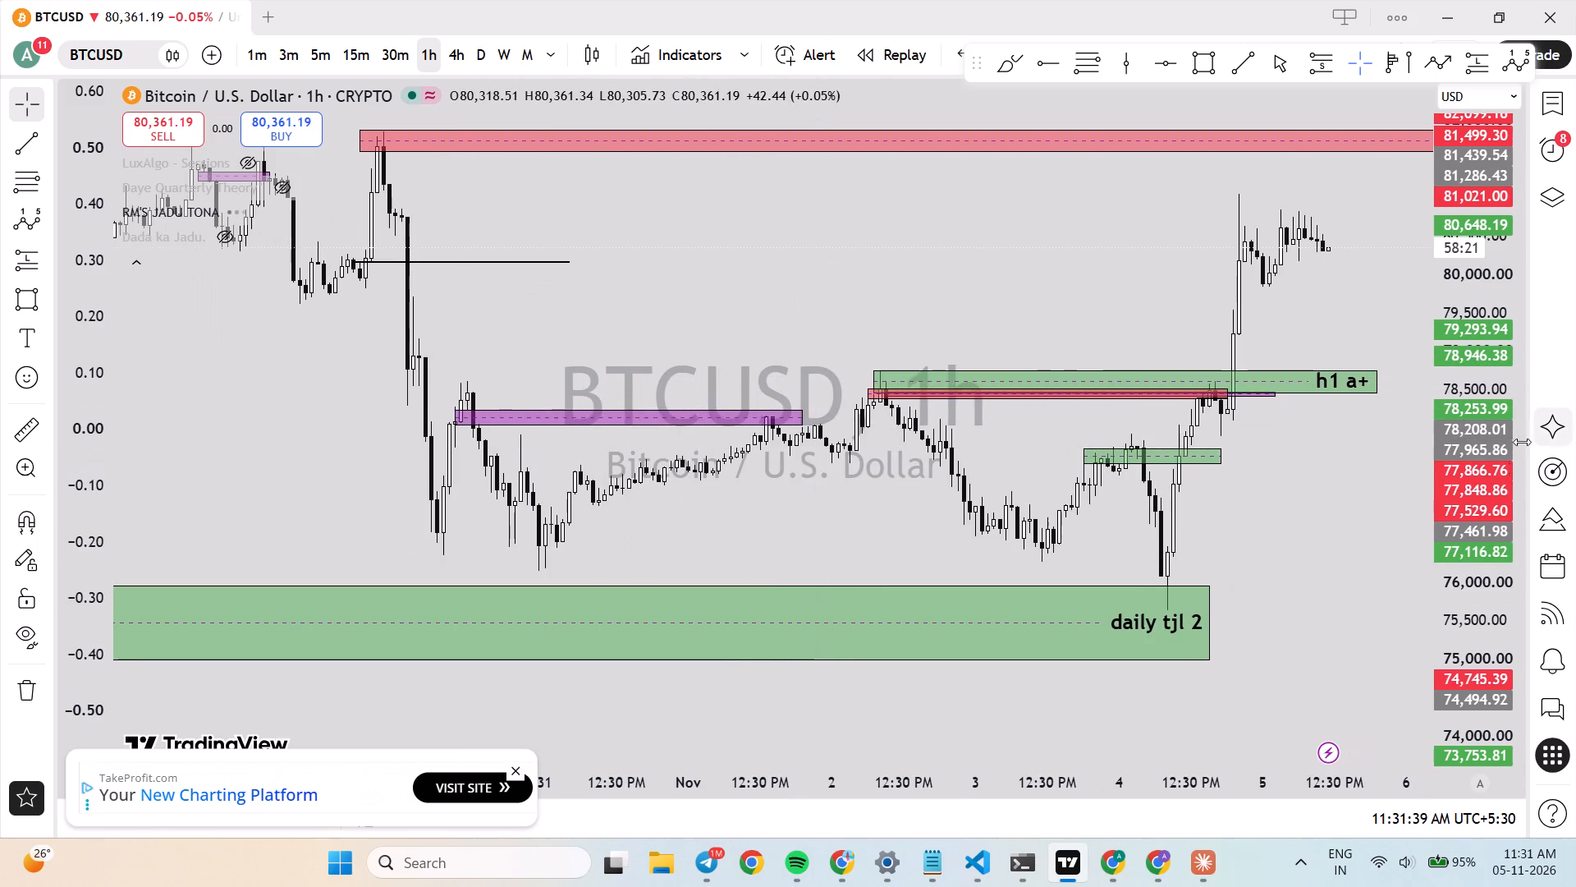
{"action": "left_click_drag", "start_coordinate": [1450, 617], "coordinate": [1471, 543]}
{"action": "left_click_drag", "start_coordinate": [1285, 510], "coordinate": [1286, 448]}
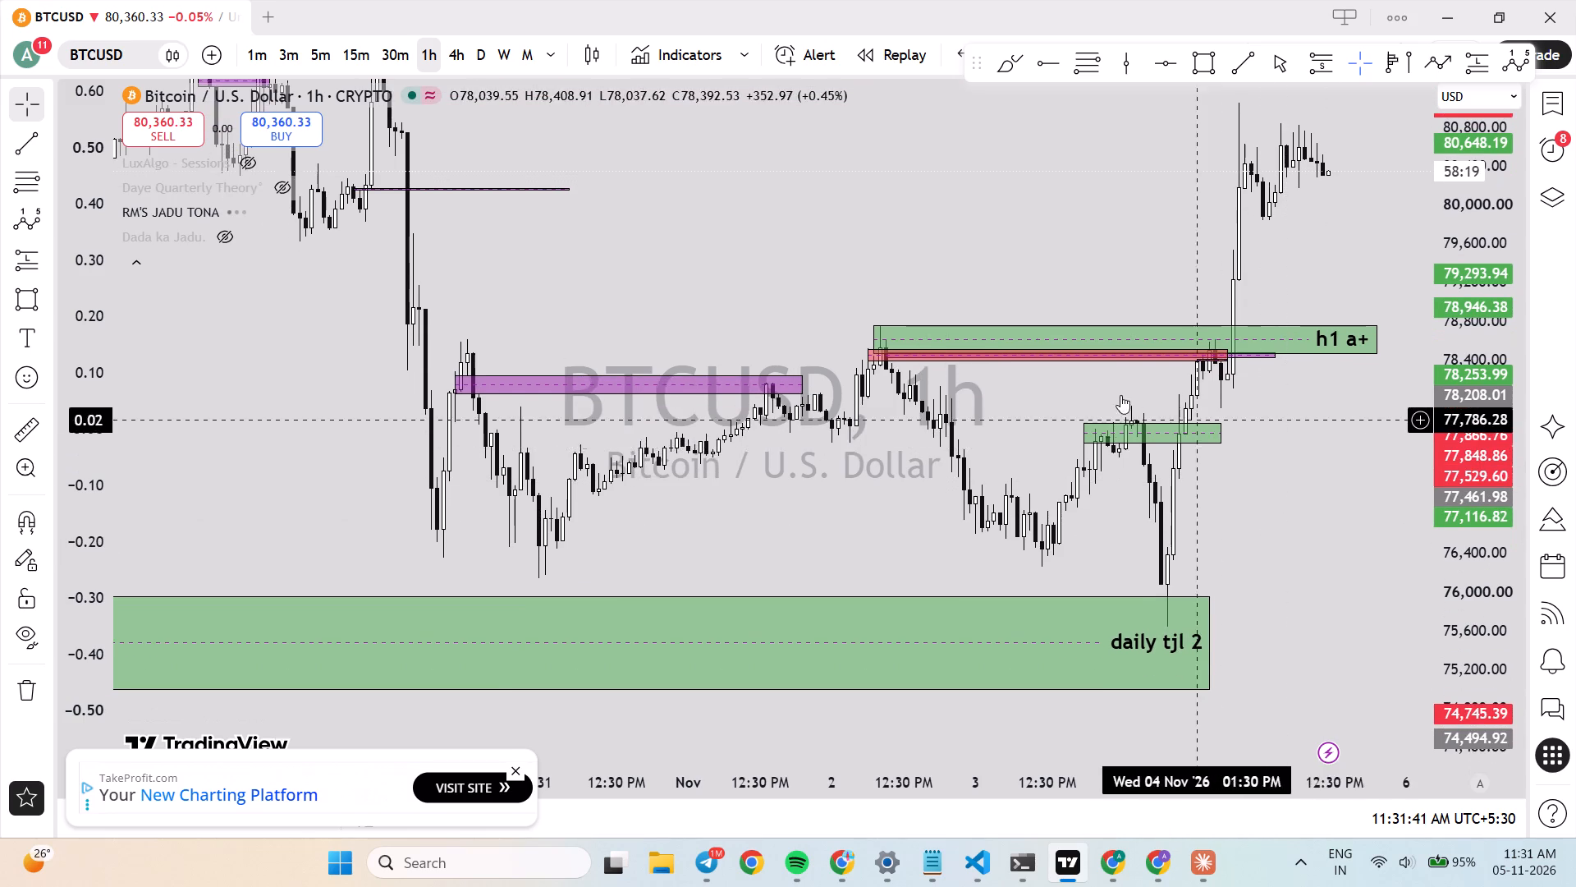
{"action": "scroll", "coordinate": [1120, 395], "scroll_direction": "down", "scroll_amount": 4}
{"action": "scroll", "coordinate": [1087, 481], "scroll_direction": "up", "scroll_amount": 4}
{"action": "left_click_drag", "start_coordinate": [816, 500], "coordinate": [922, 478]}
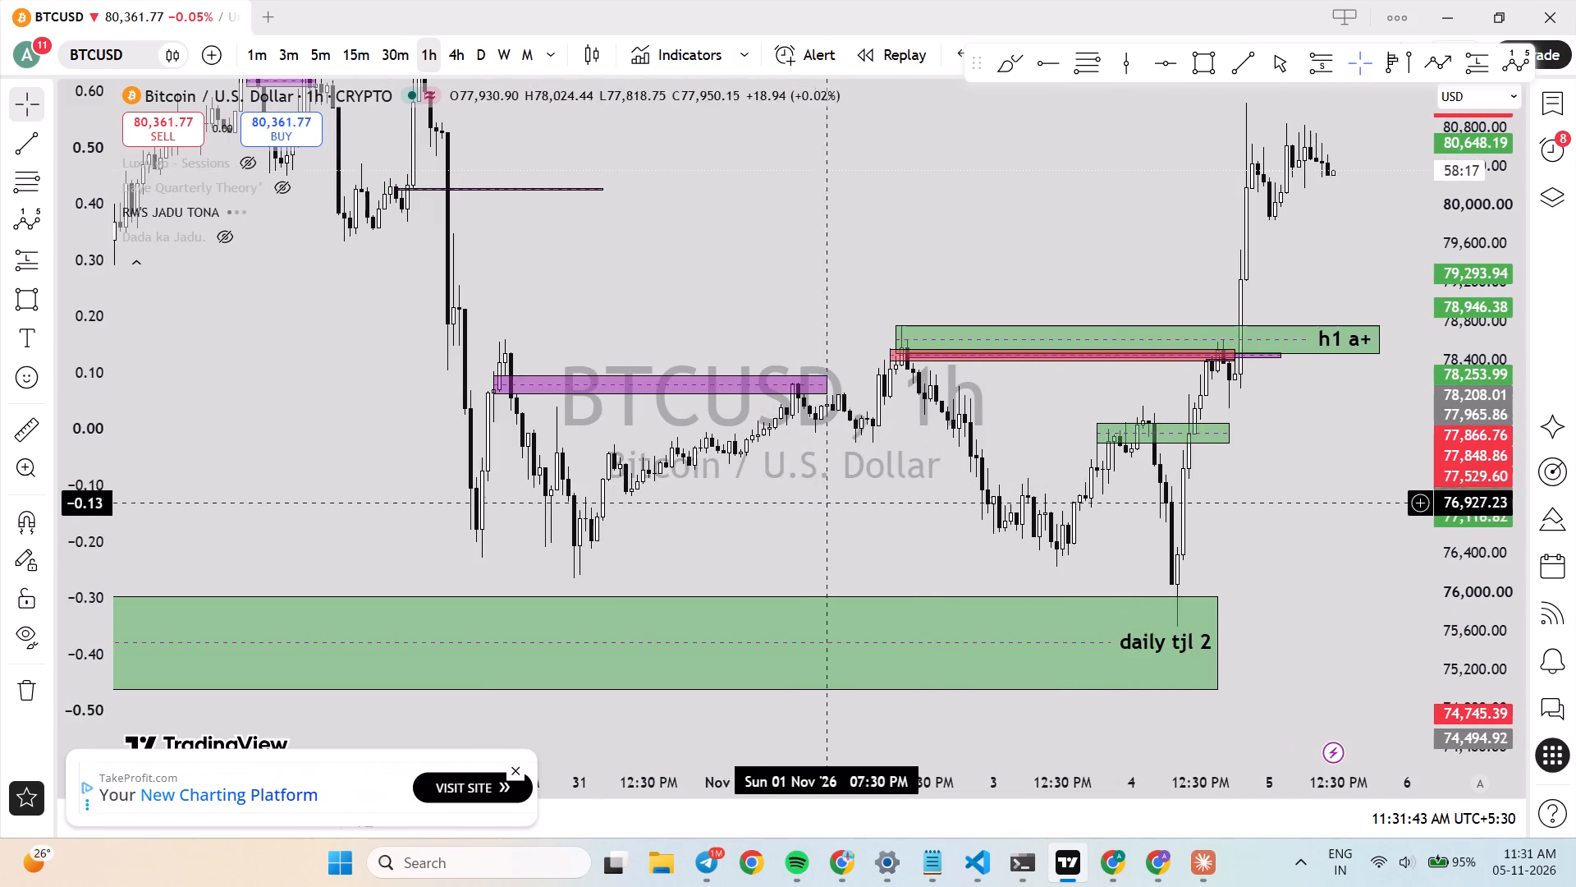
{"action": "left_click_drag", "start_coordinate": [922, 478], "coordinate": [932, 471]}
{"action": "scroll", "coordinate": [916, 475], "scroll_direction": "down", "scroll_amount": 2}
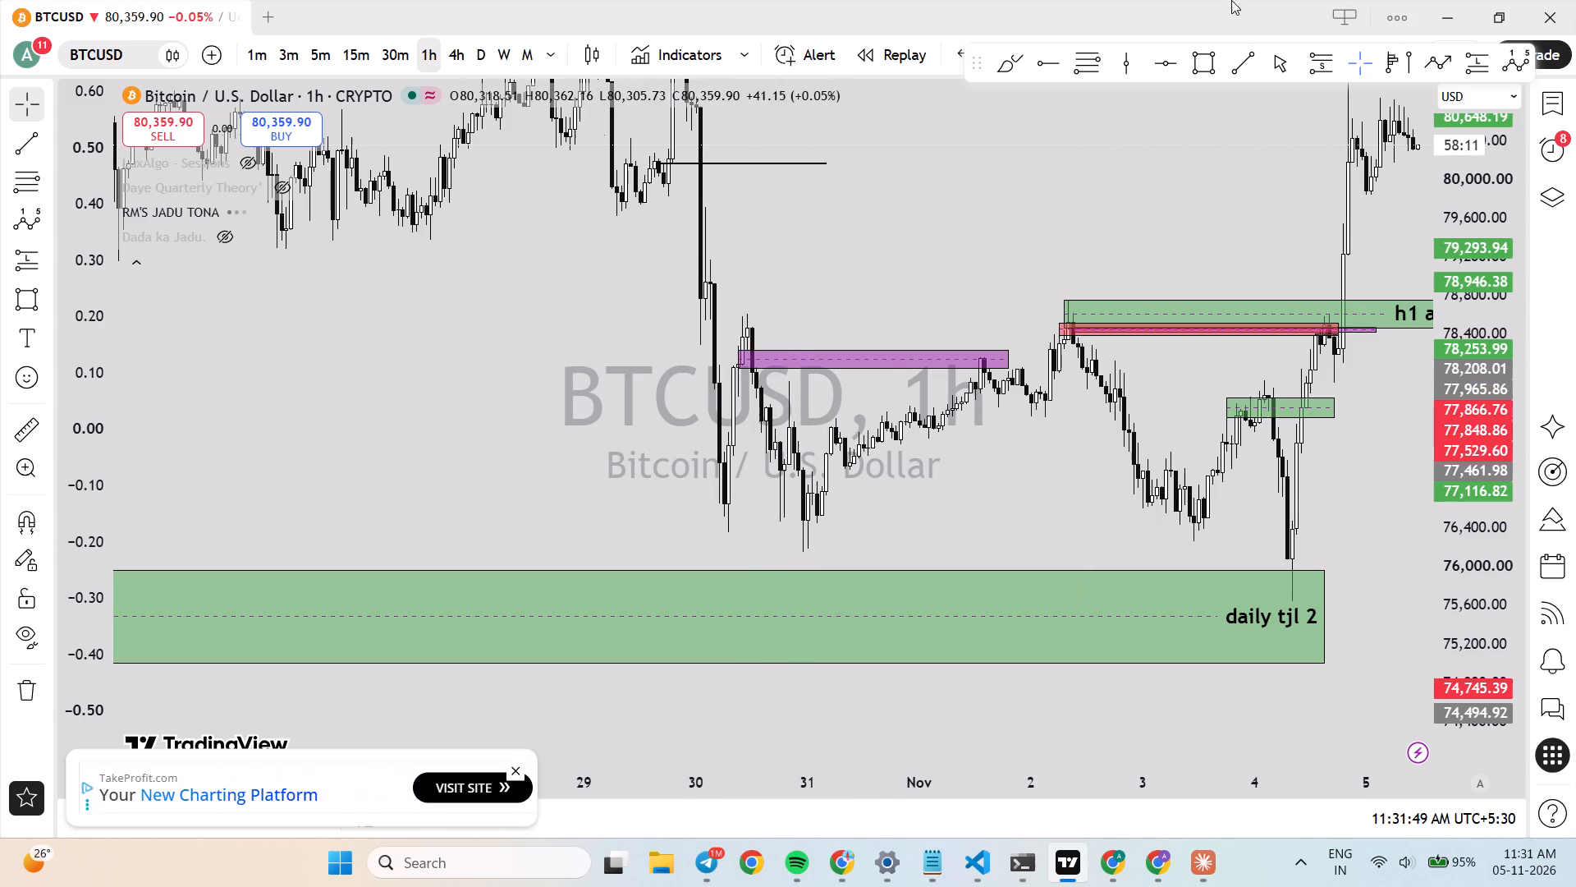
Draw a five-point path from the 30 October swing near 77,900 through the following low, high and pullback to the "h1 a+" zone's top.
{"action": "left_click", "coordinate": [1422, 59]}
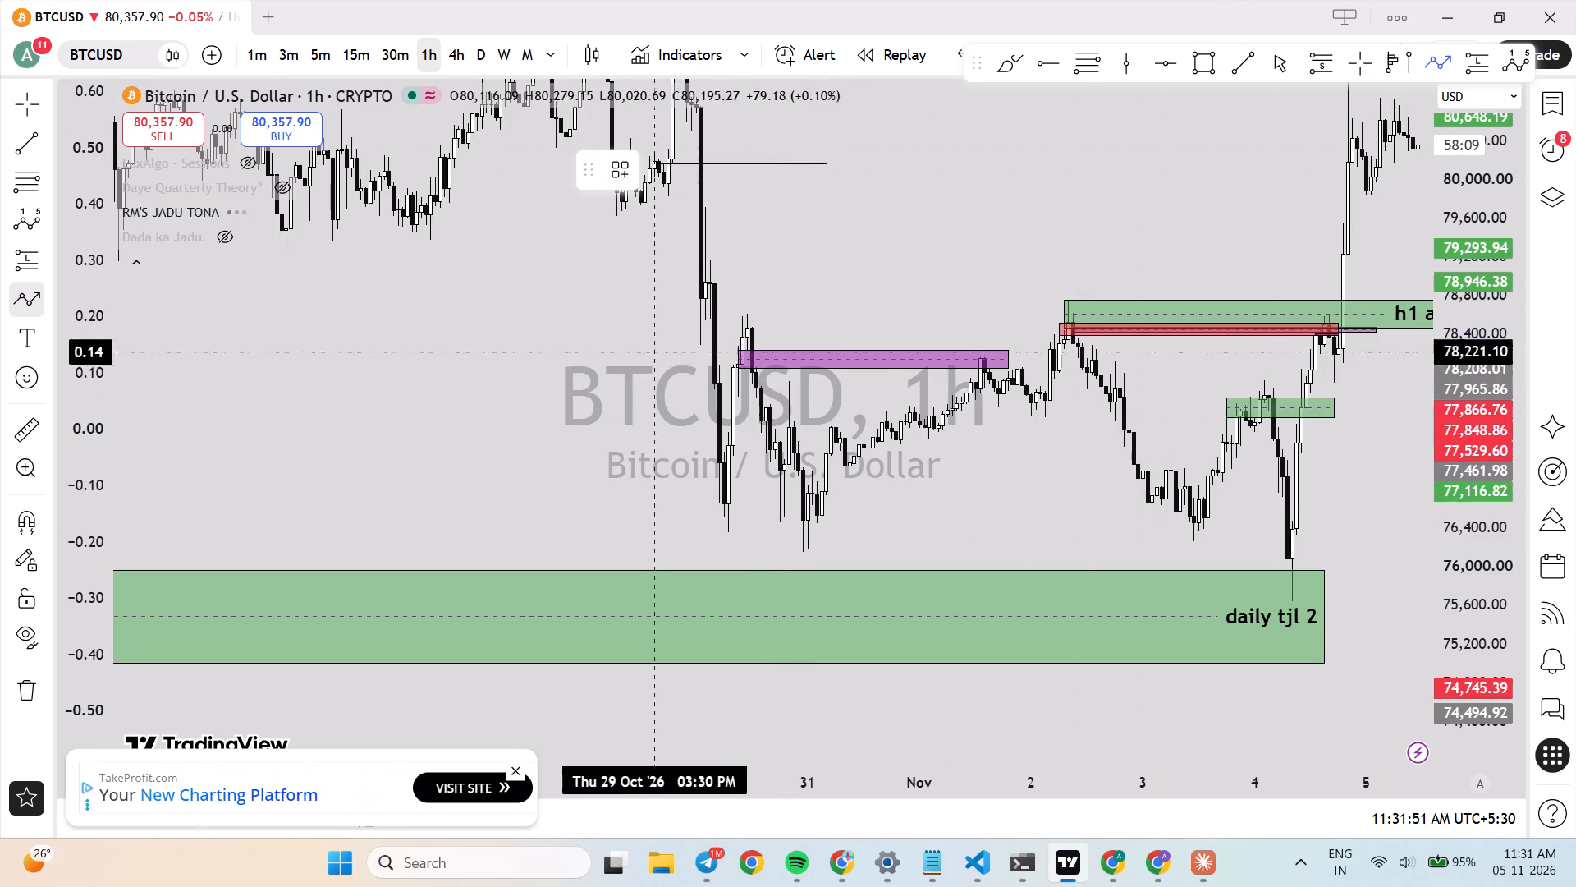
{"action": "left_click", "coordinate": [787, 379]}
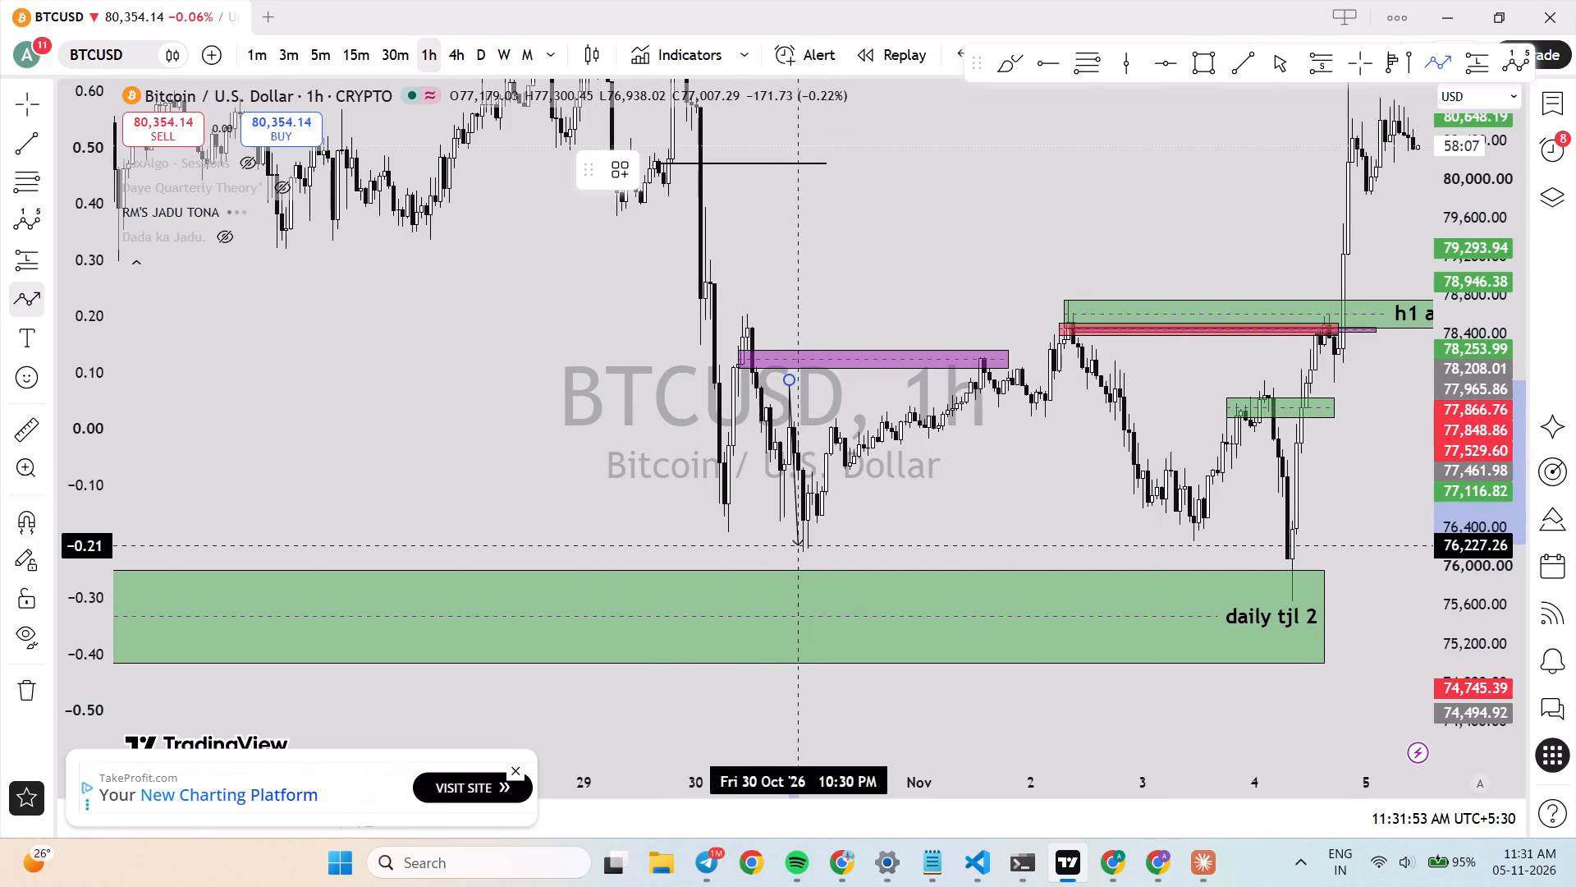
{"action": "left_click", "coordinate": [805, 539]}
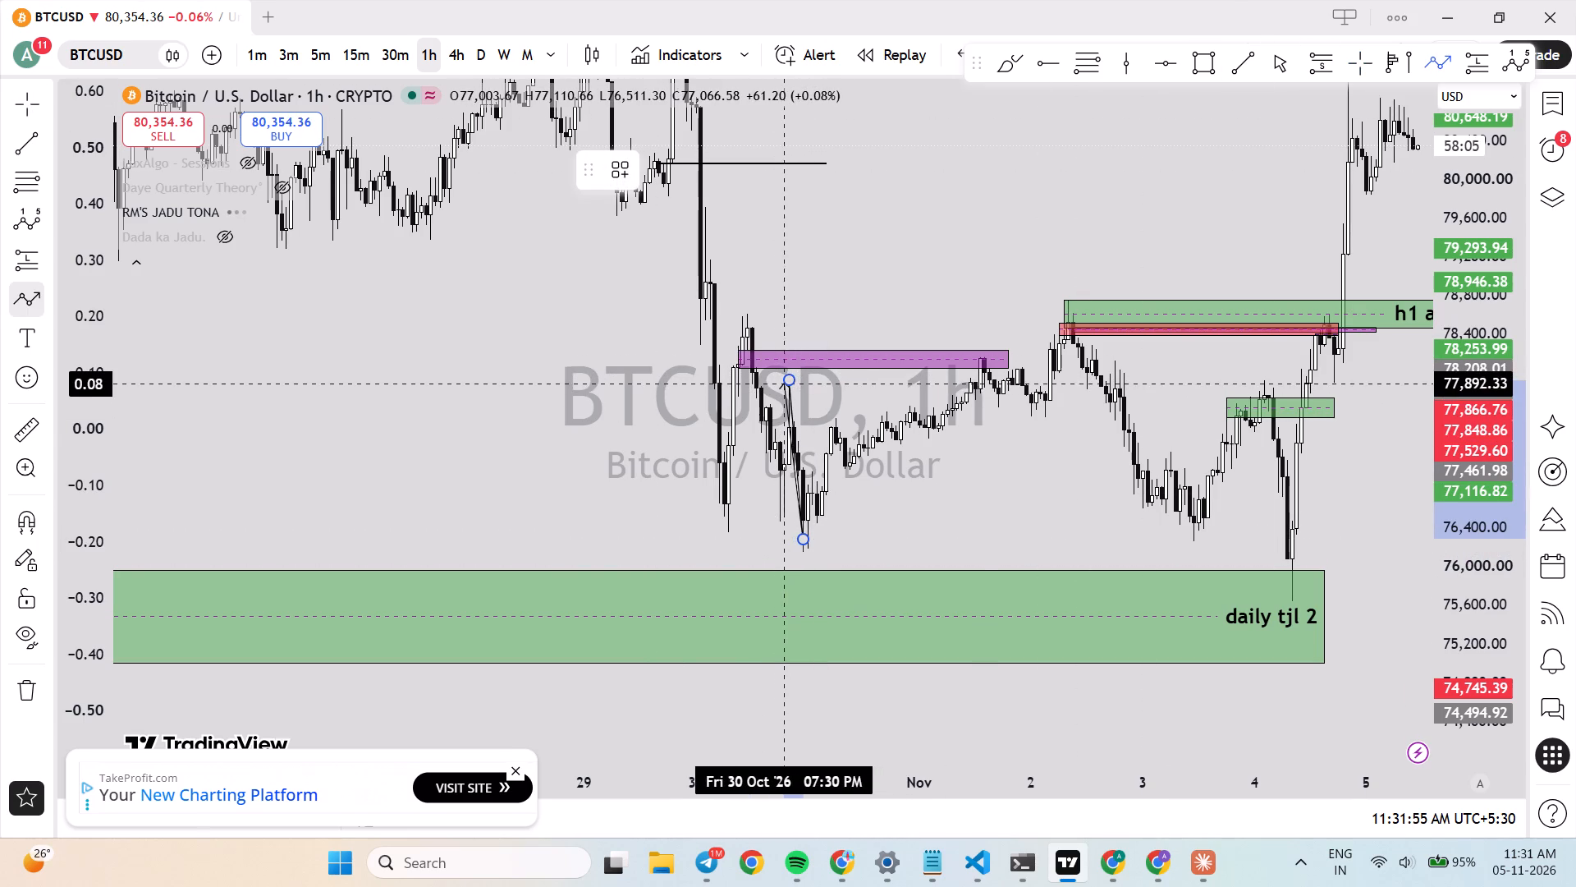
{"action": "left_click", "coordinate": [983, 354]}
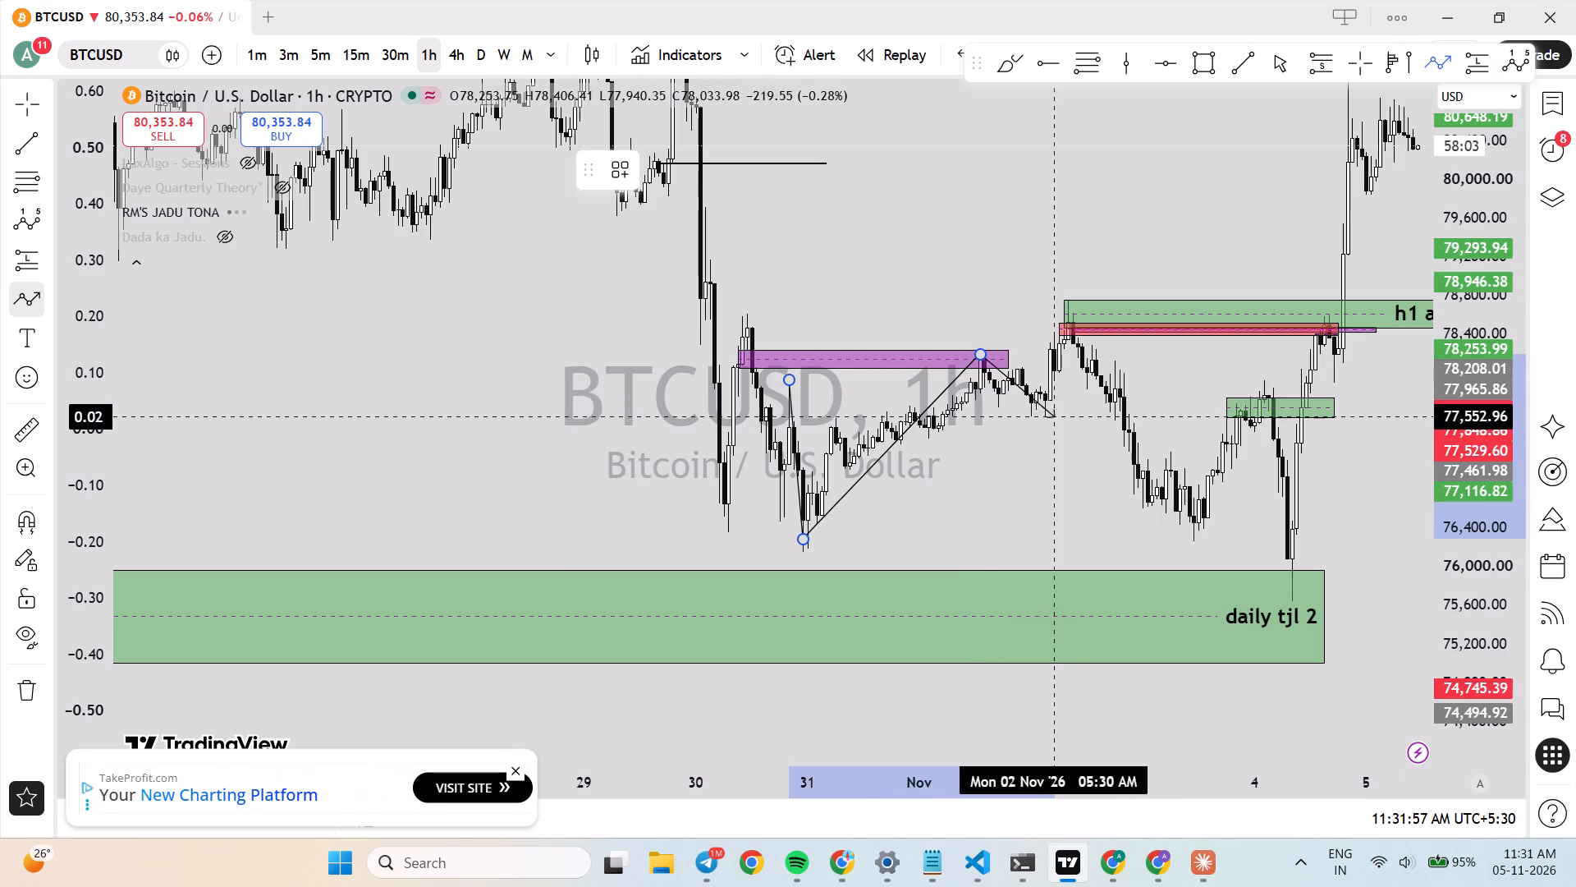
{"action": "left_click", "coordinate": [1043, 415]}
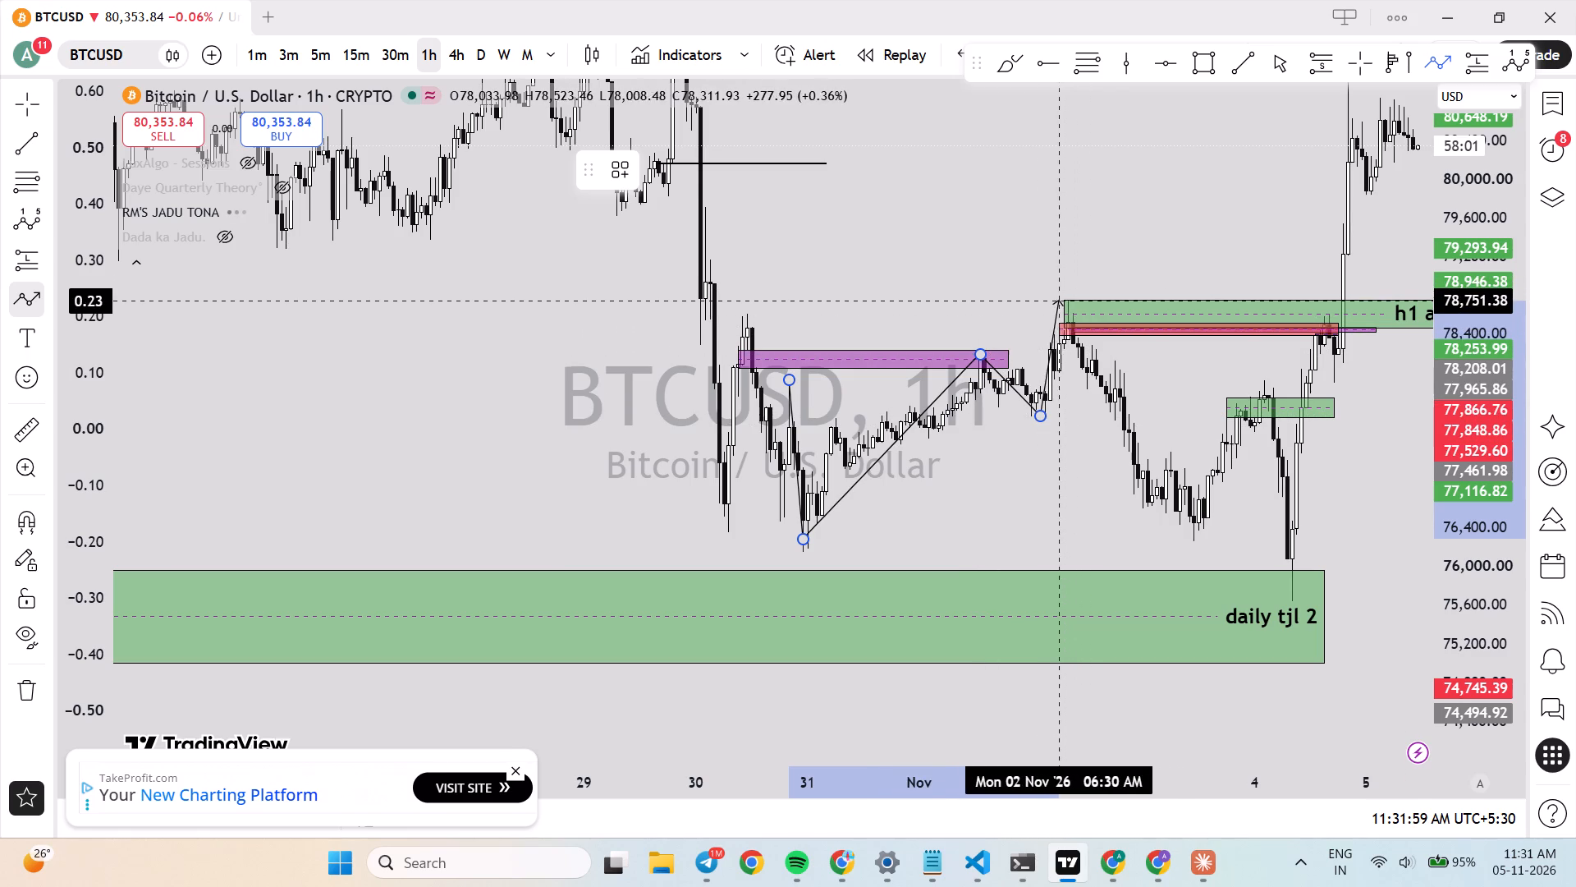
{"action": "left_click", "coordinate": [1063, 298]}
{"action": "right_click", "coordinate": [1063, 298]}
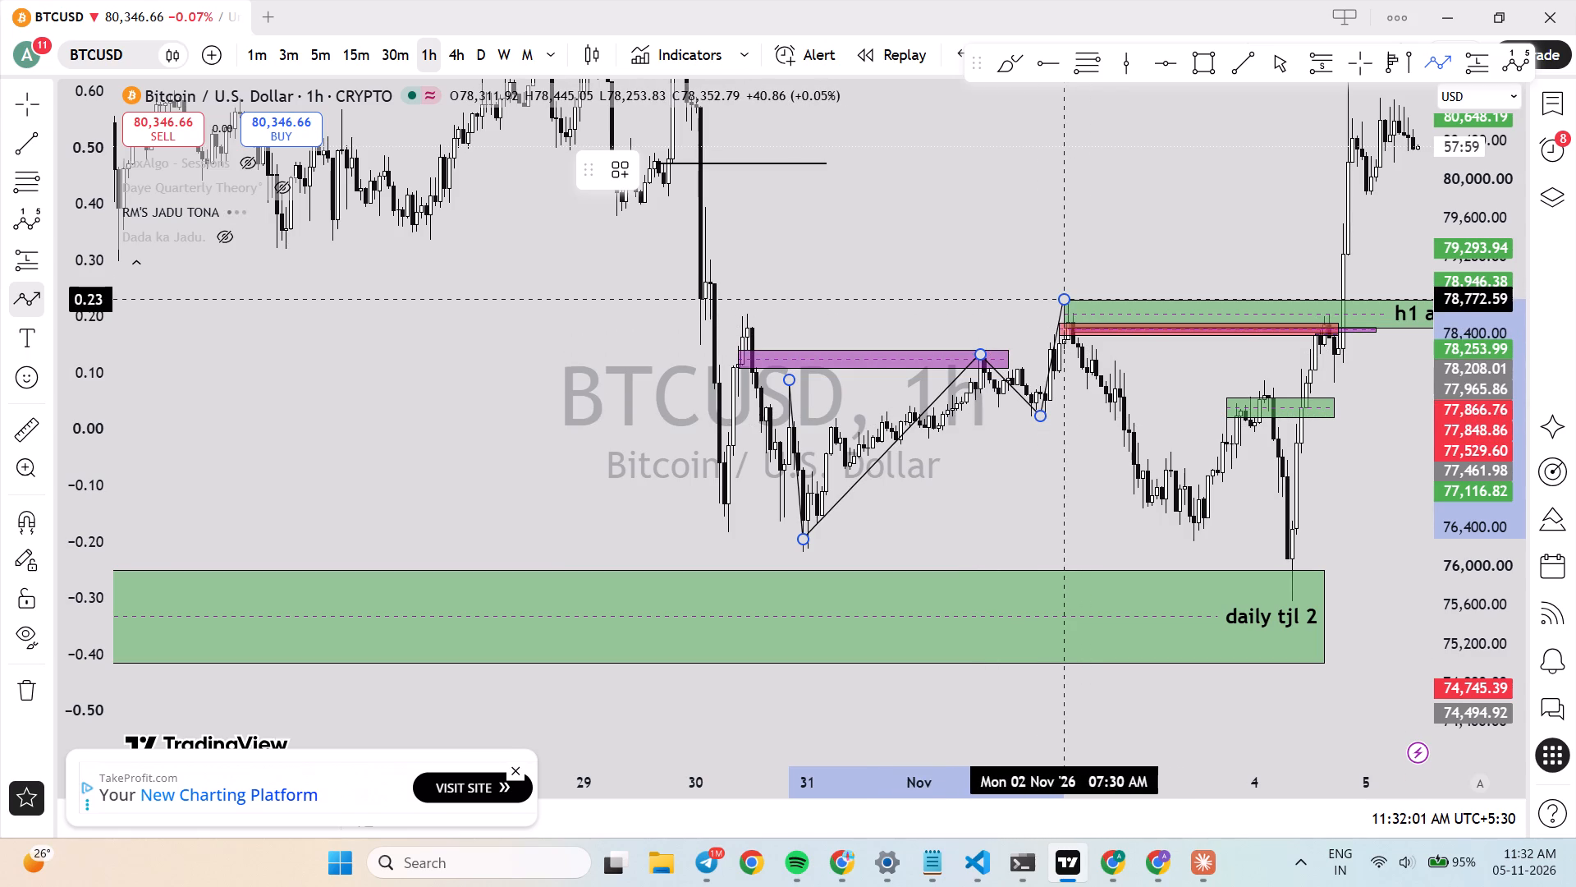
{"action": "left_click", "coordinate": [1120, 255]}
Move the path's fourth point to the pullback low at about 77,550 on 2 November, 3:30 AM.
{"action": "left_click_drag", "start_coordinate": [1477, 572], "coordinate": [1477, 453]}
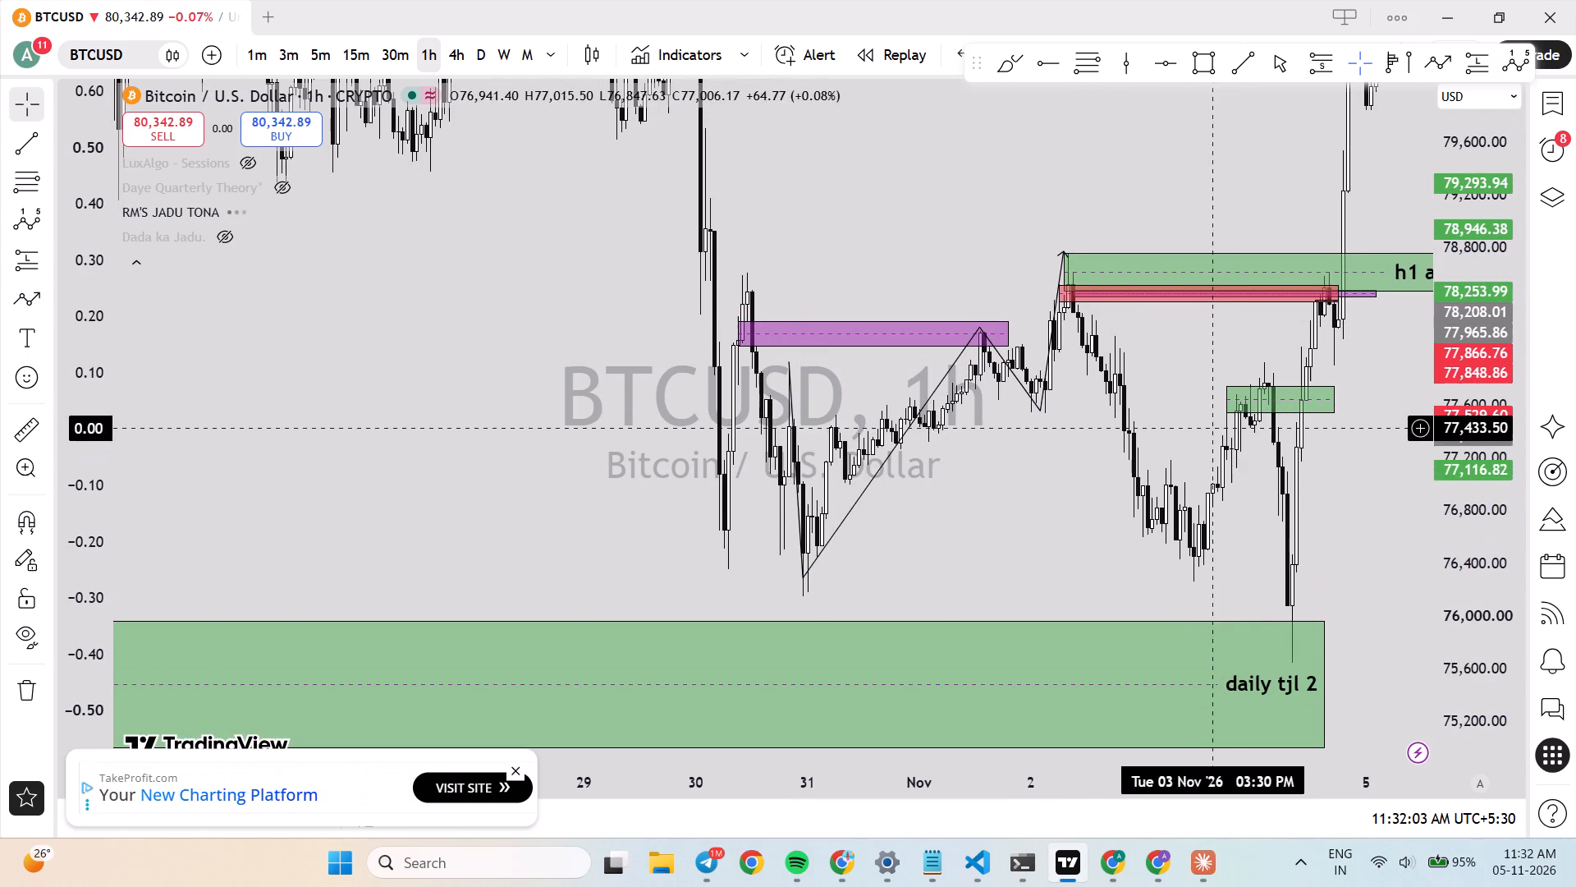
{"action": "left_click_drag", "start_coordinate": [1207, 427], "coordinate": [1178, 462]}
{"action": "scroll", "coordinate": [937, 499], "scroll_direction": "down", "scroll_amount": 1}
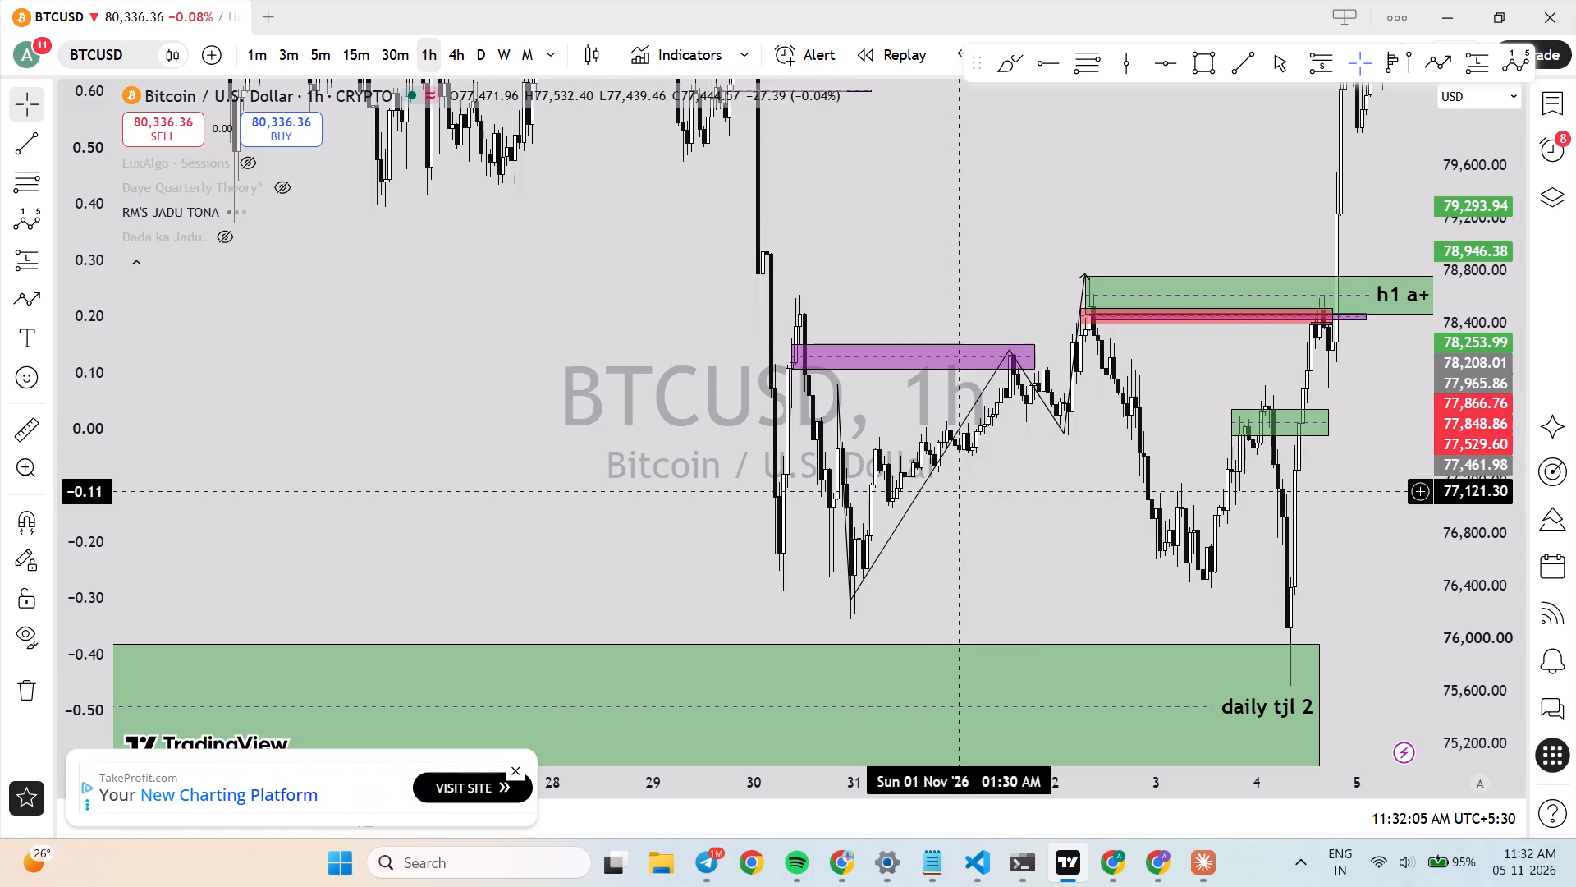
{"action": "left_click_drag", "start_coordinate": [1058, 430], "coordinate": [1063, 430]}
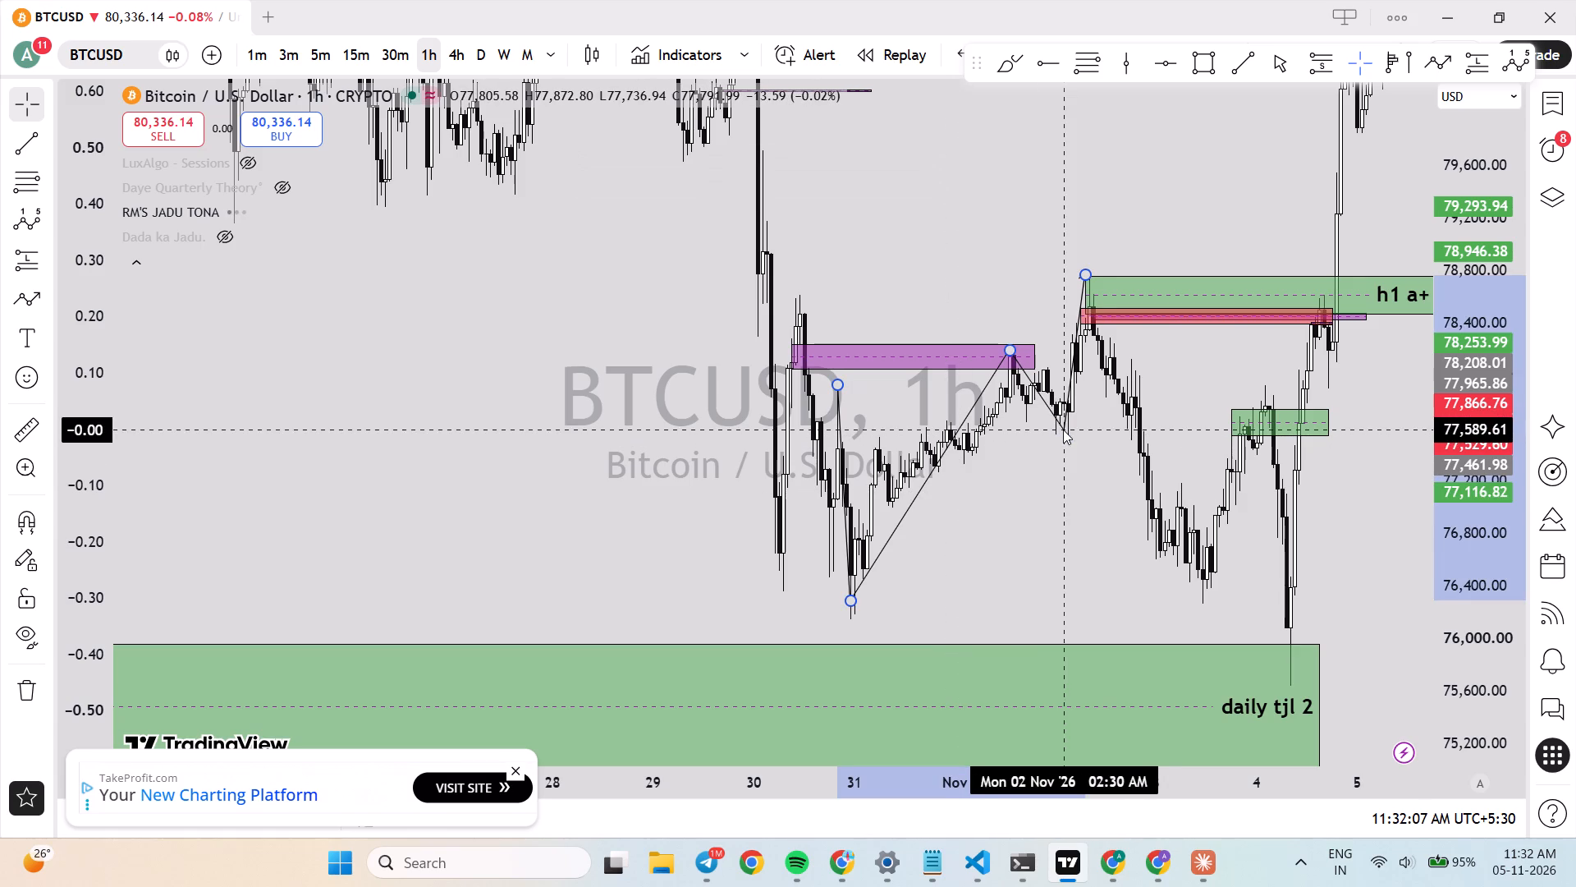
{"action": "left_click_drag", "start_coordinate": [1063, 430], "coordinate": [1066, 439]}
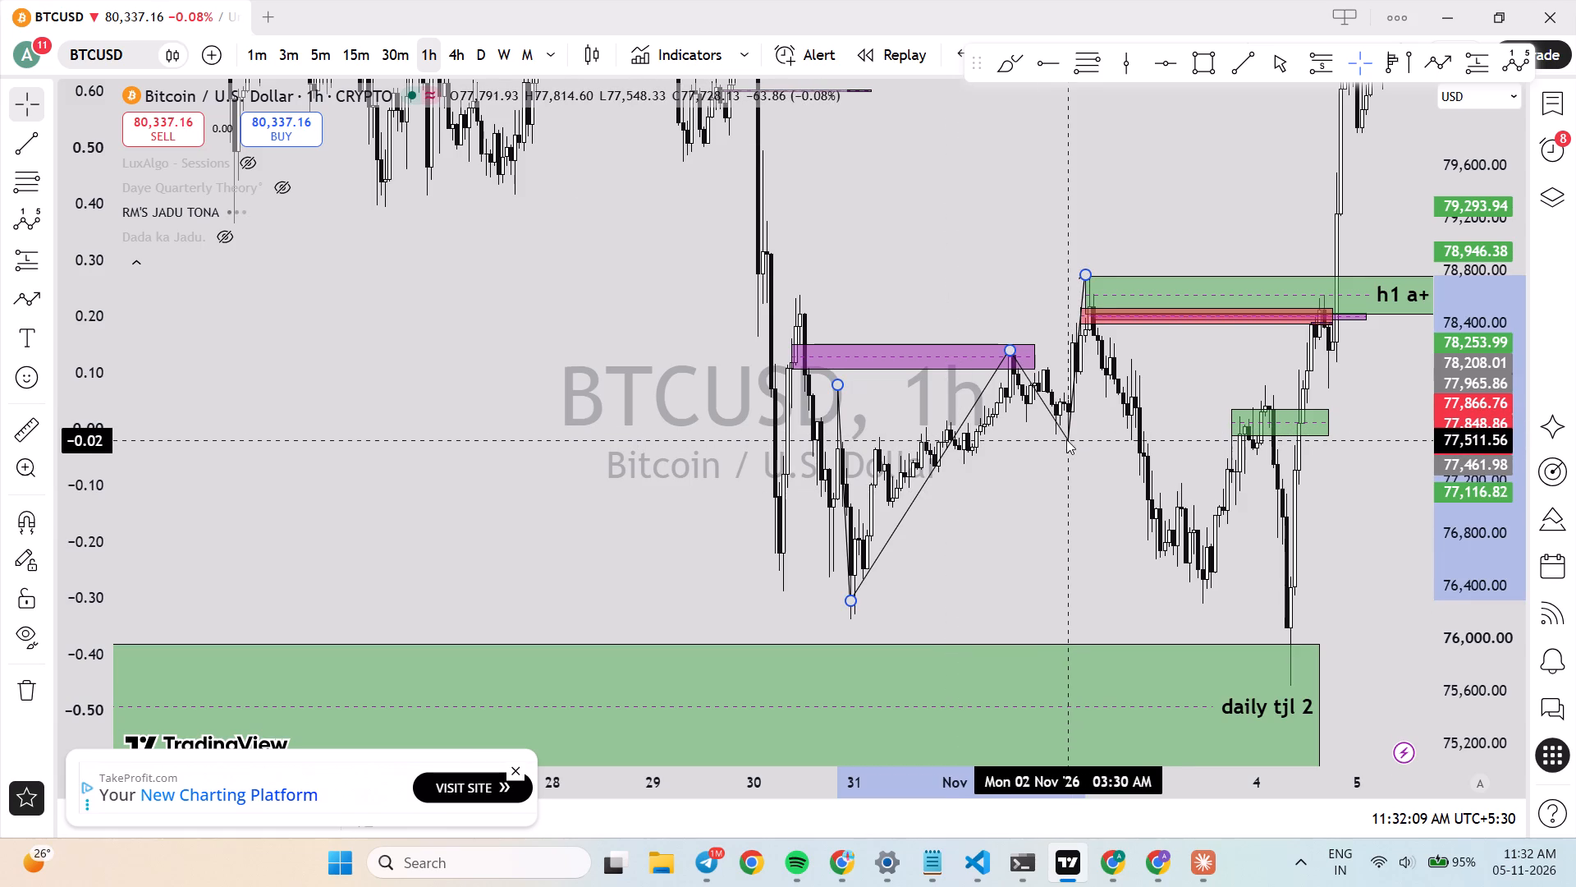
{"action": "left_click_drag", "start_coordinate": [1066, 439], "coordinate": [1070, 434]}
{"action": "left_click", "coordinate": [1084, 485]}
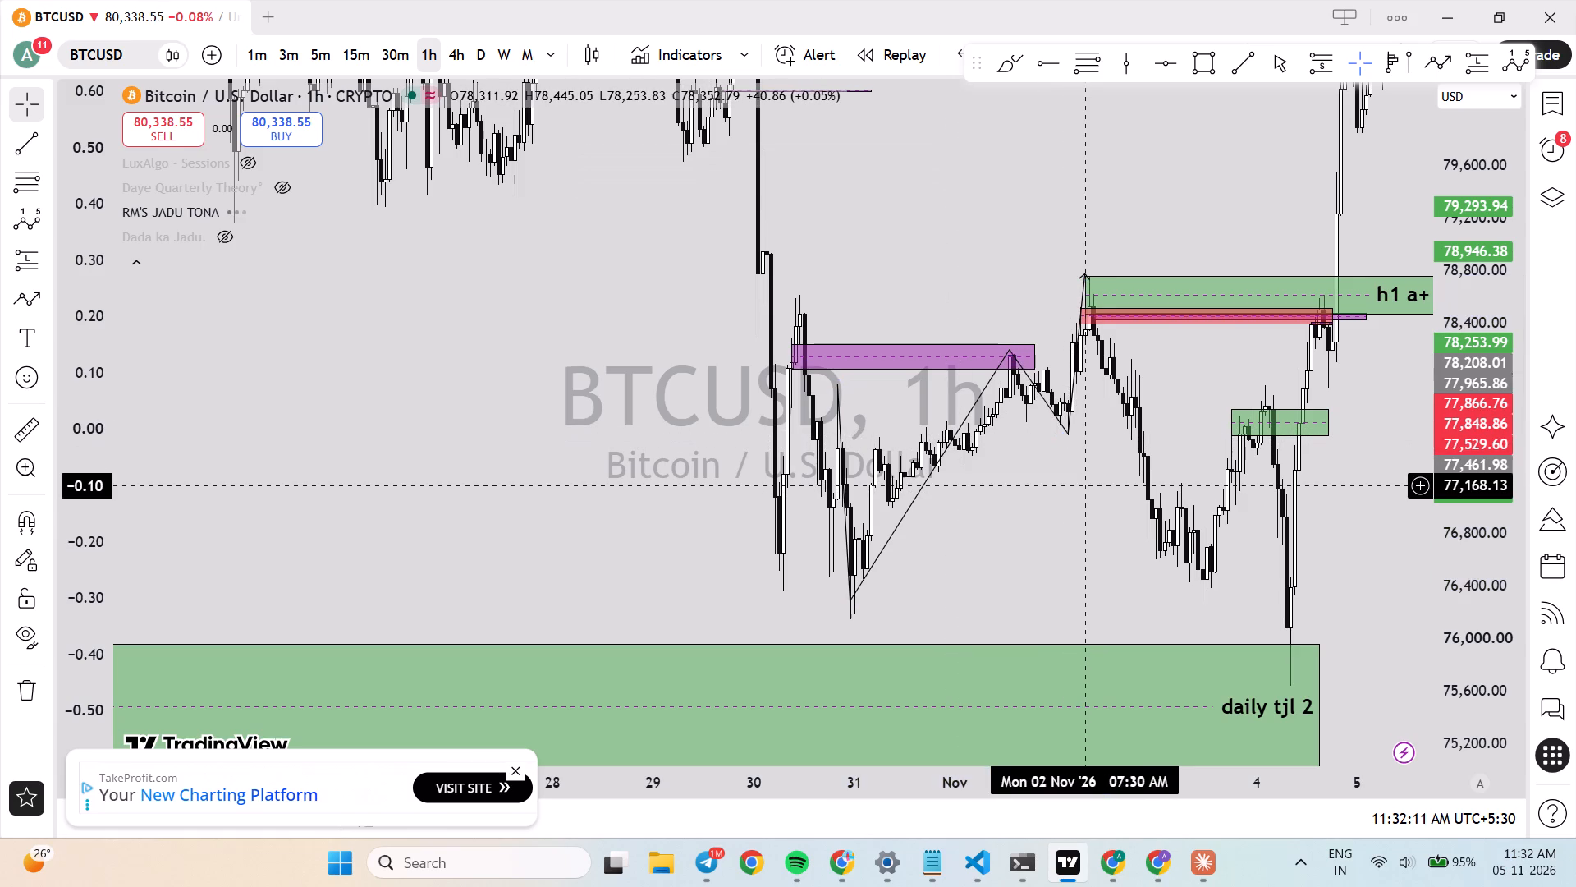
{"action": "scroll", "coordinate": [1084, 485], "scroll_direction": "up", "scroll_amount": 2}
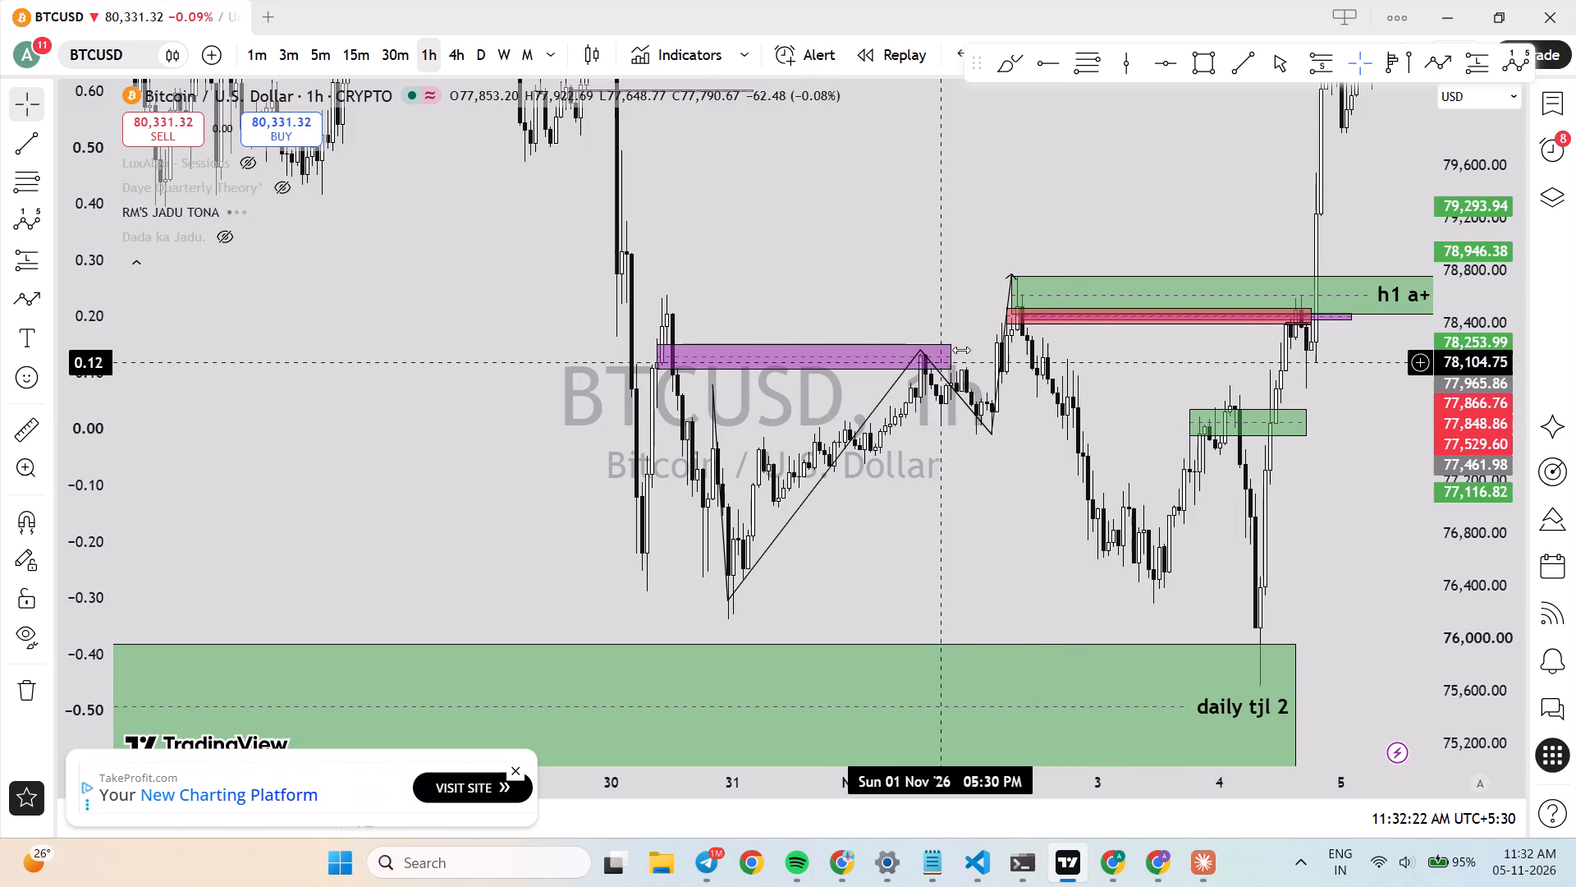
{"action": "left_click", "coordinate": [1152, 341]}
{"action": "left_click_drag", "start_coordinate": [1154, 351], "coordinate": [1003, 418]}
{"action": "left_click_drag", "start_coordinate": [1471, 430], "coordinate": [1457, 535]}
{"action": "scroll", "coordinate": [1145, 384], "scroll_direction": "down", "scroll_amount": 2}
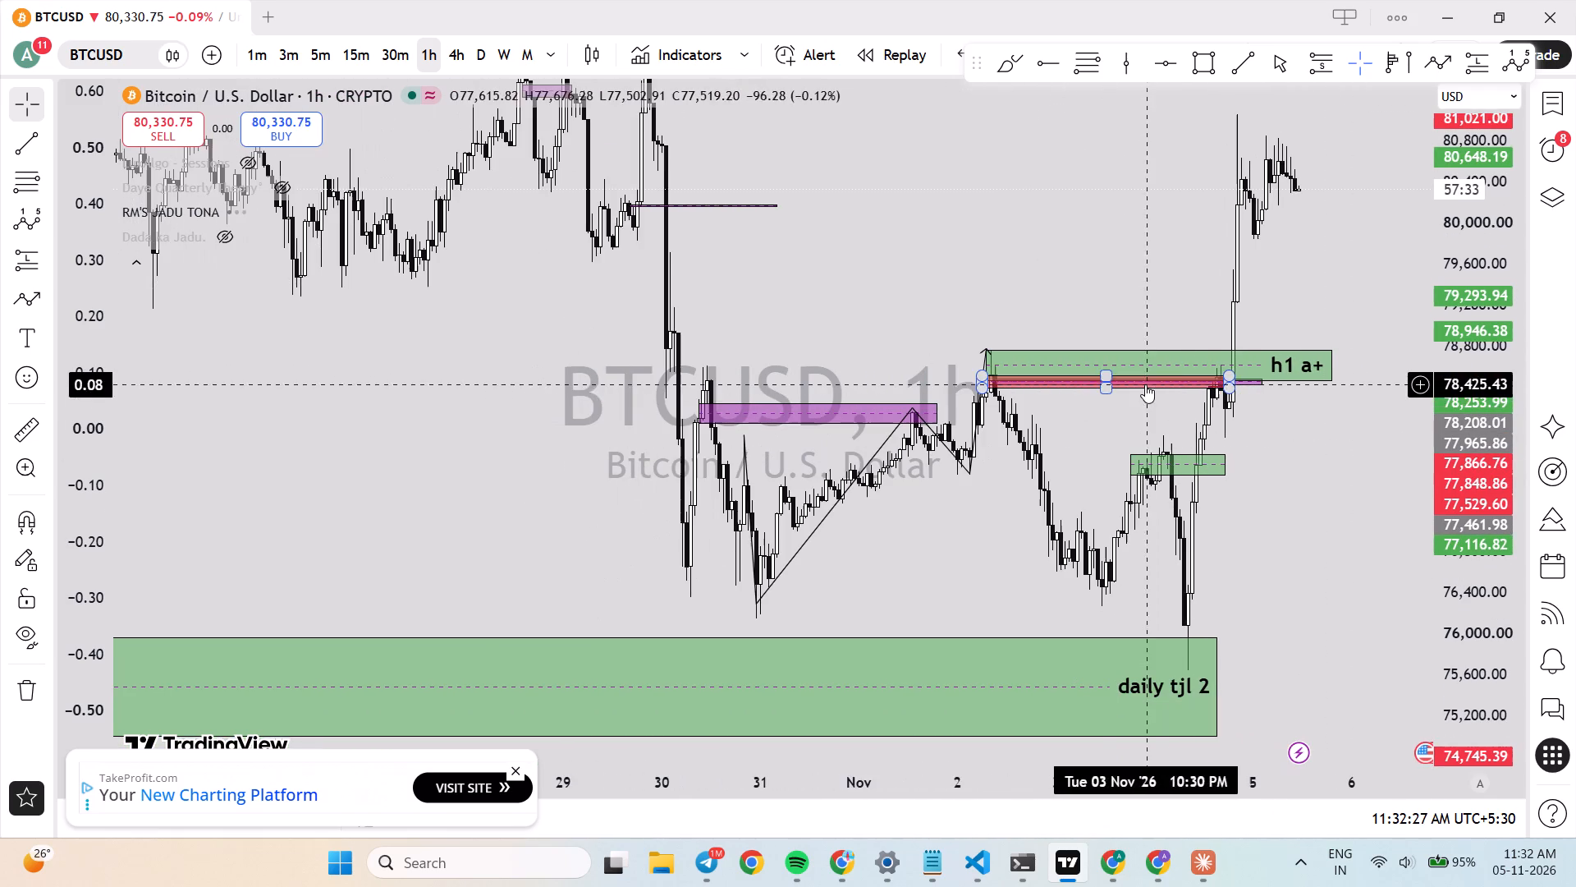
Open the watchlist and unhide the "Dada ka Jadu." indicator on the BTCUSD chart.
{"action": "left_click", "coordinate": [1546, 113]}
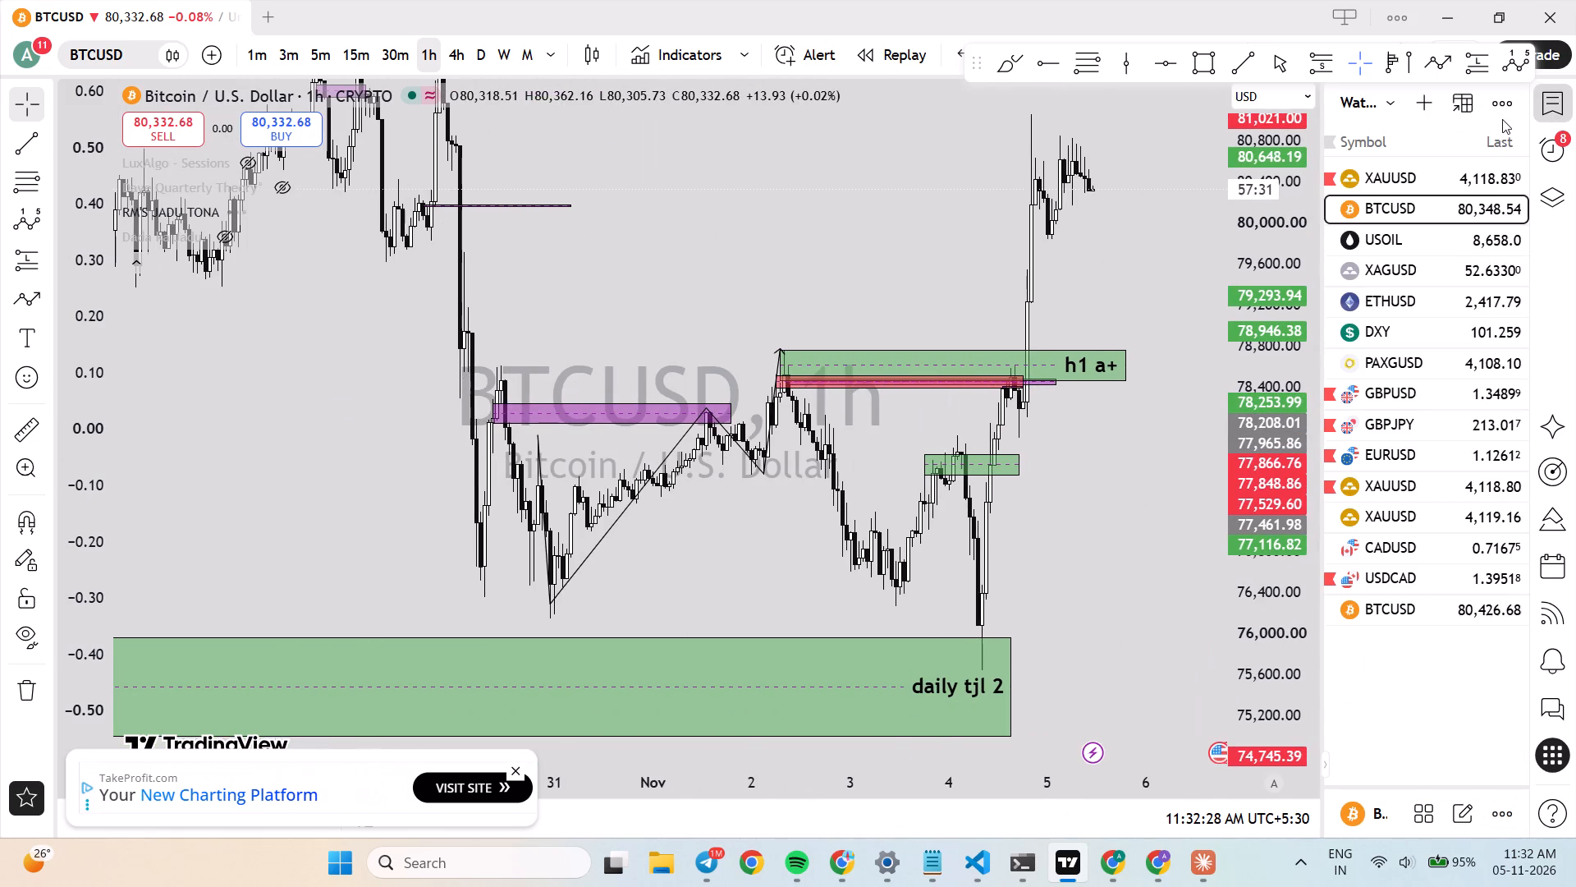
{"action": "left_click", "coordinate": [216, 235]}
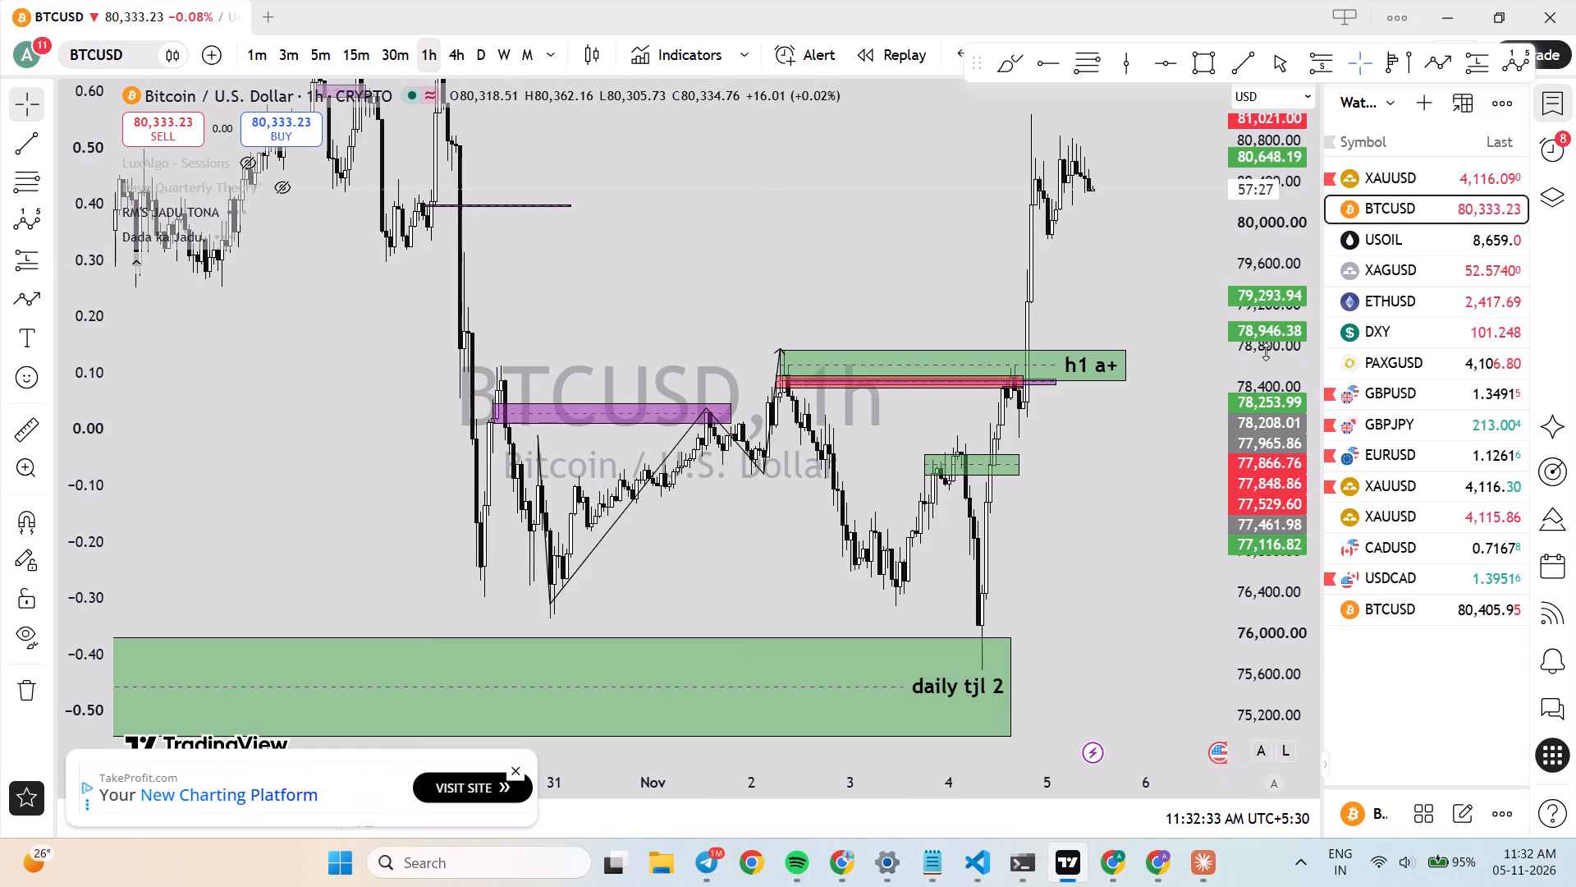
Extend the green "h1 a+" zone to about 12:30 AM on 6 November.
{"action": "left_click_drag", "start_coordinate": [1266, 352], "coordinate": [1278, 386]}
{"action": "left_click_drag", "start_coordinate": [1127, 430], "coordinate": [1102, 456]}
{"action": "left_click_drag", "start_coordinate": [1109, 384], "coordinate": [1129, 387]}
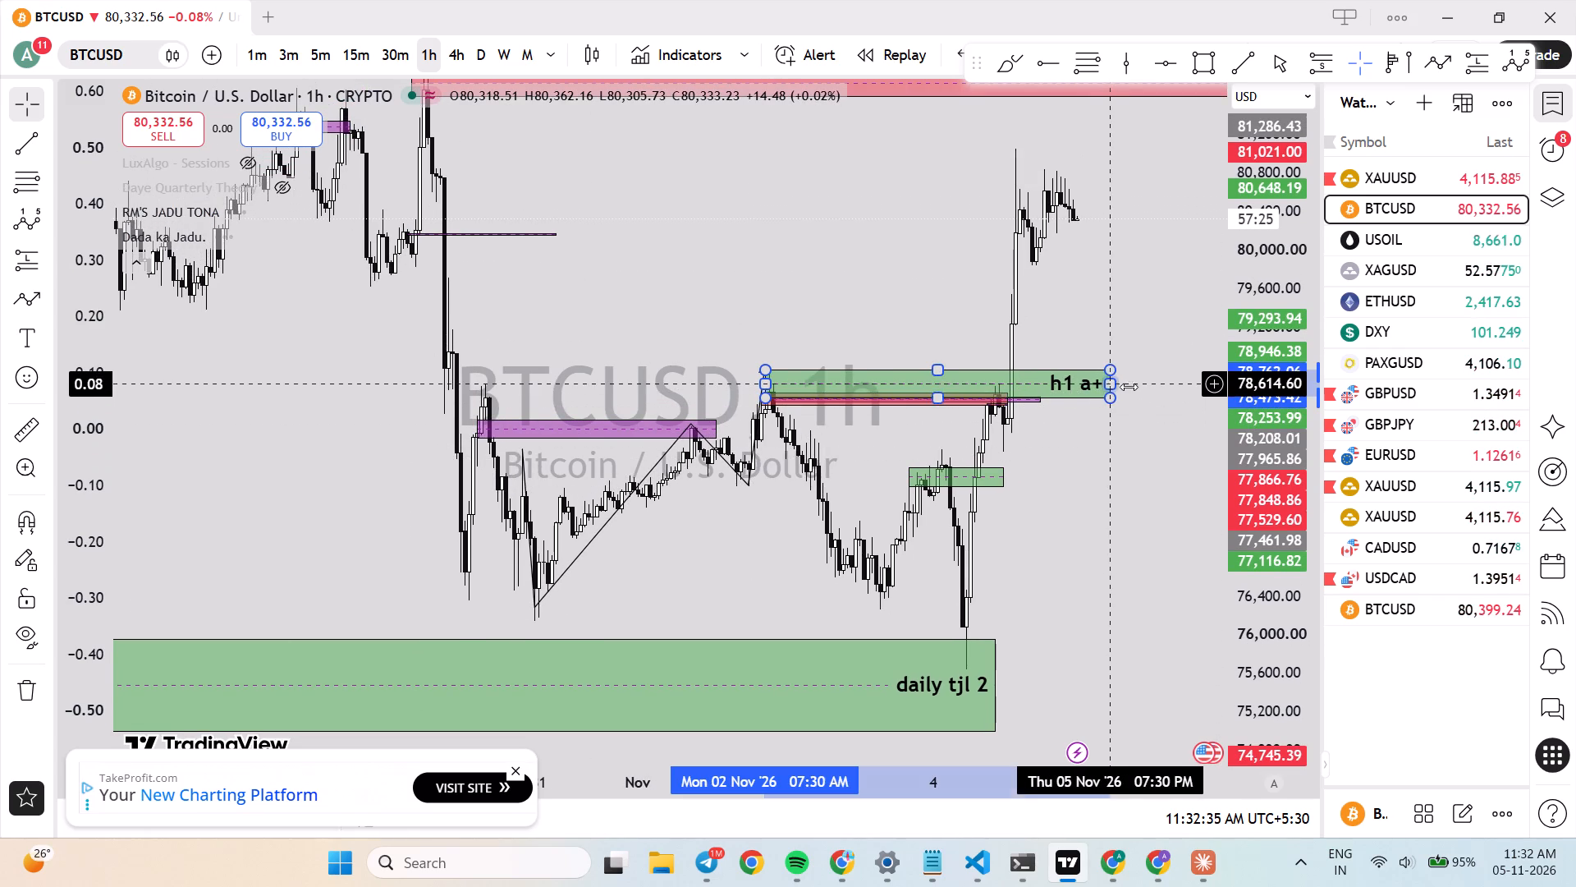
{"action": "left_click_drag", "start_coordinate": [1129, 387], "coordinate": [1131, 387]}
{"action": "left_click", "coordinate": [1132, 338]}
Close the watchlist and examine the 1-hour BTCUSD price action around the "h1 a+" and "daily tjl 2" zones.
{"action": "left_click_drag", "start_coordinate": [1244, 288], "coordinate": [1255, 336]}
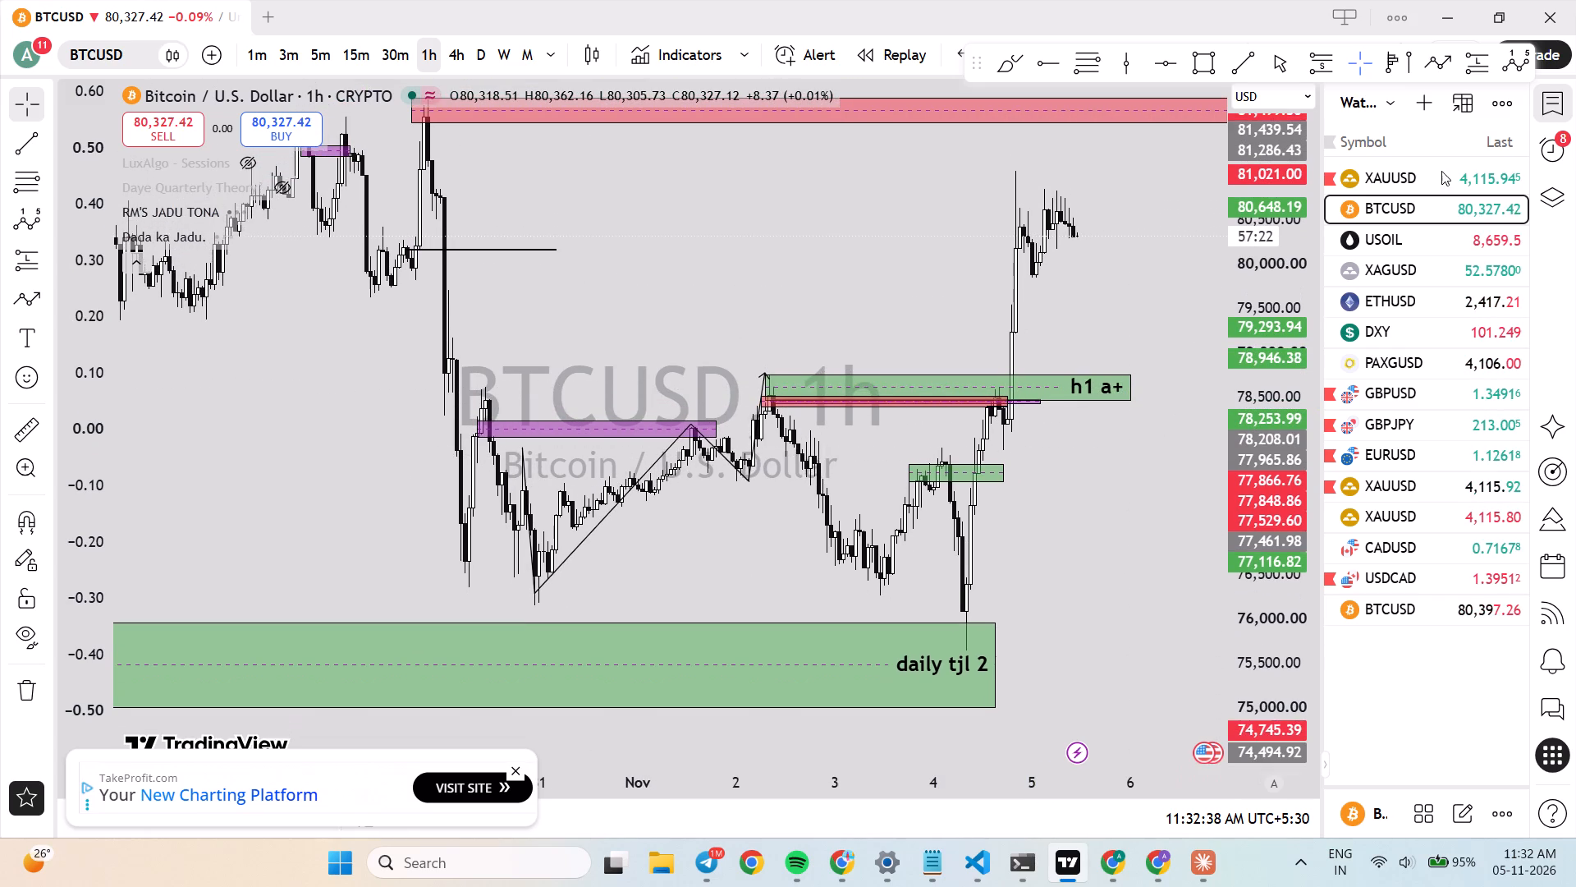
{"action": "left_click", "coordinate": [1535, 111]}
{"action": "scroll", "coordinate": [1043, 476], "scroll_direction": "up", "scroll_amount": 2}
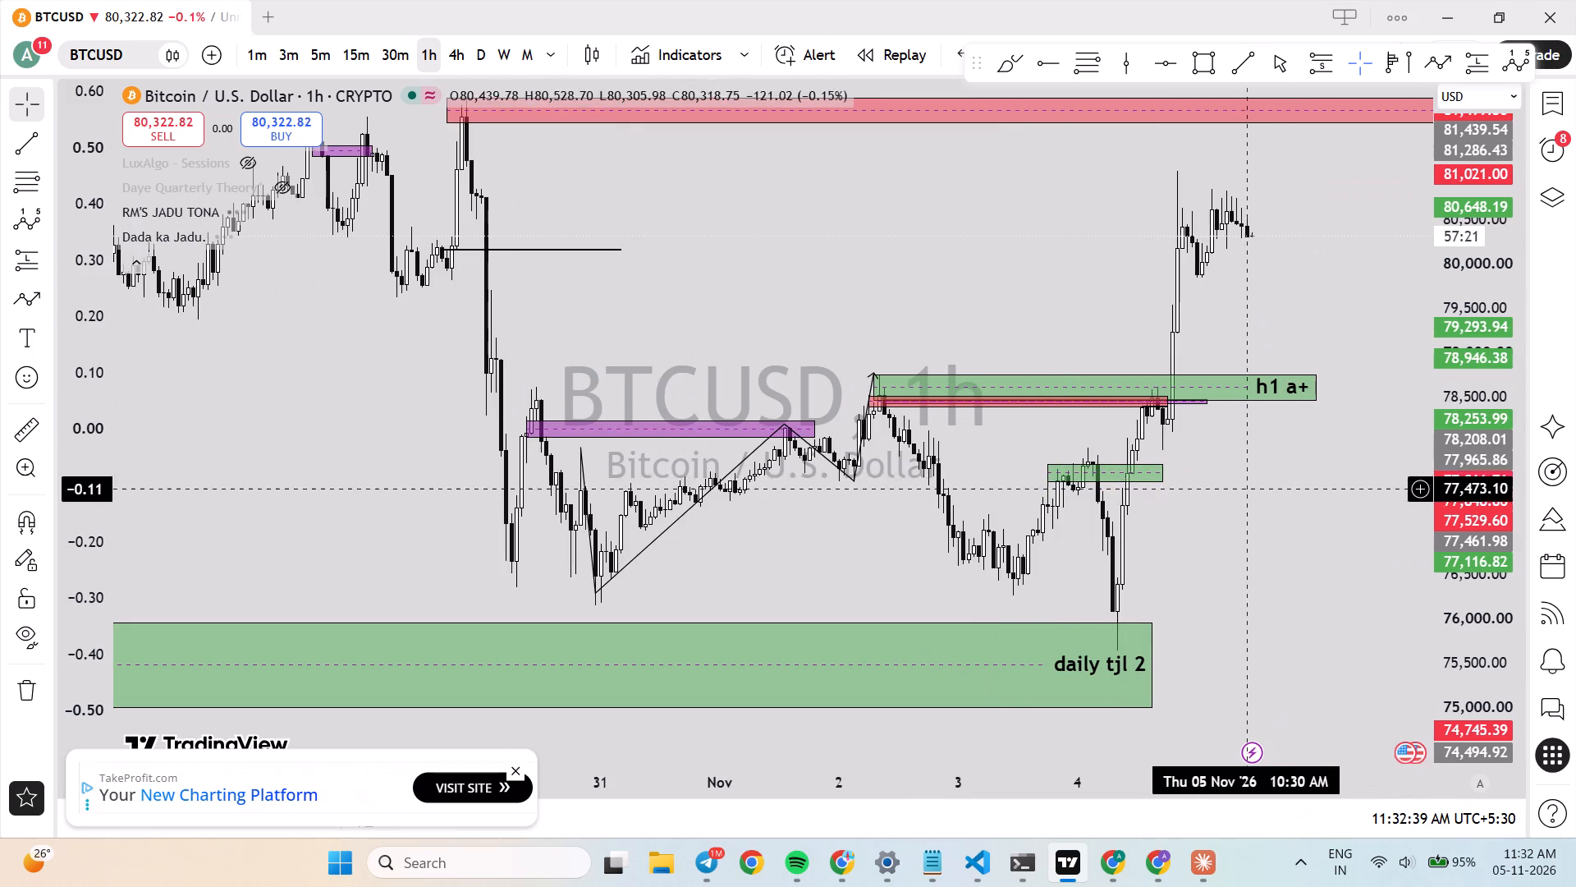
{"action": "left_click_drag", "start_coordinate": [1289, 475], "coordinate": [1225, 489]}
{"action": "left_click_drag", "start_coordinate": [1164, 491], "coordinate": [1134, 495]}
{"action": "left_click_drag", "start_coordinate": [1138, 494], "coordinate": [1111, 488]}
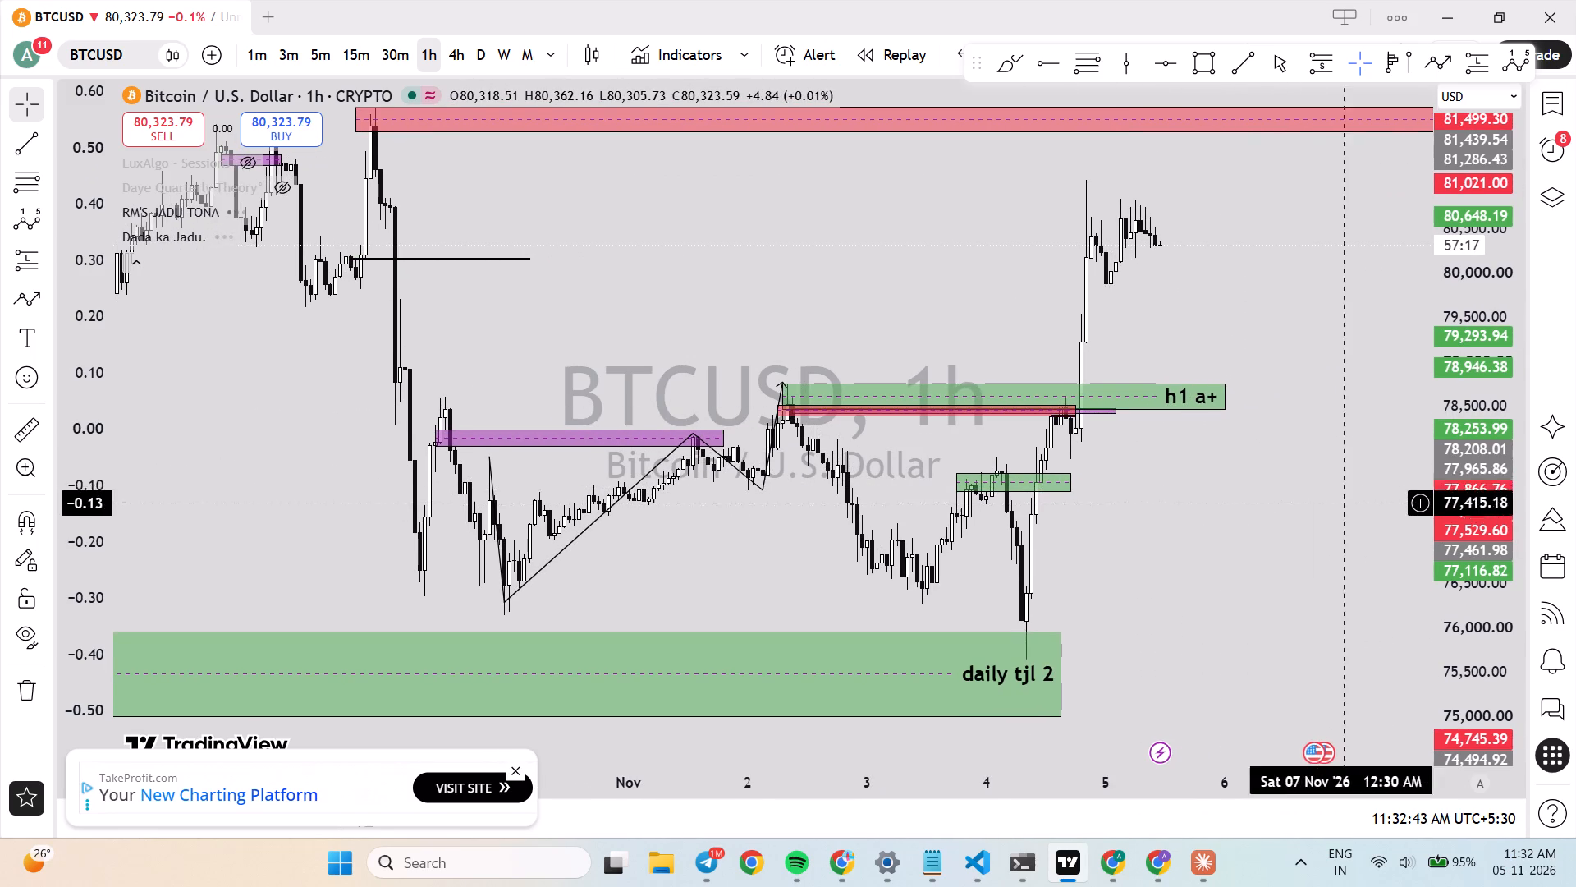
{"action": "left_click_drag", "start_coordinate": [1450, 402], "coordinate": [1465, 480]}
{"action": "left_click_drag", "start_coordinate": [1450, 486], "coordinate": [1466, 384]}
{"action": "scroll", "coordinate": [1294, 478], "scroll_direction": "up", "scroll_amount": 4}
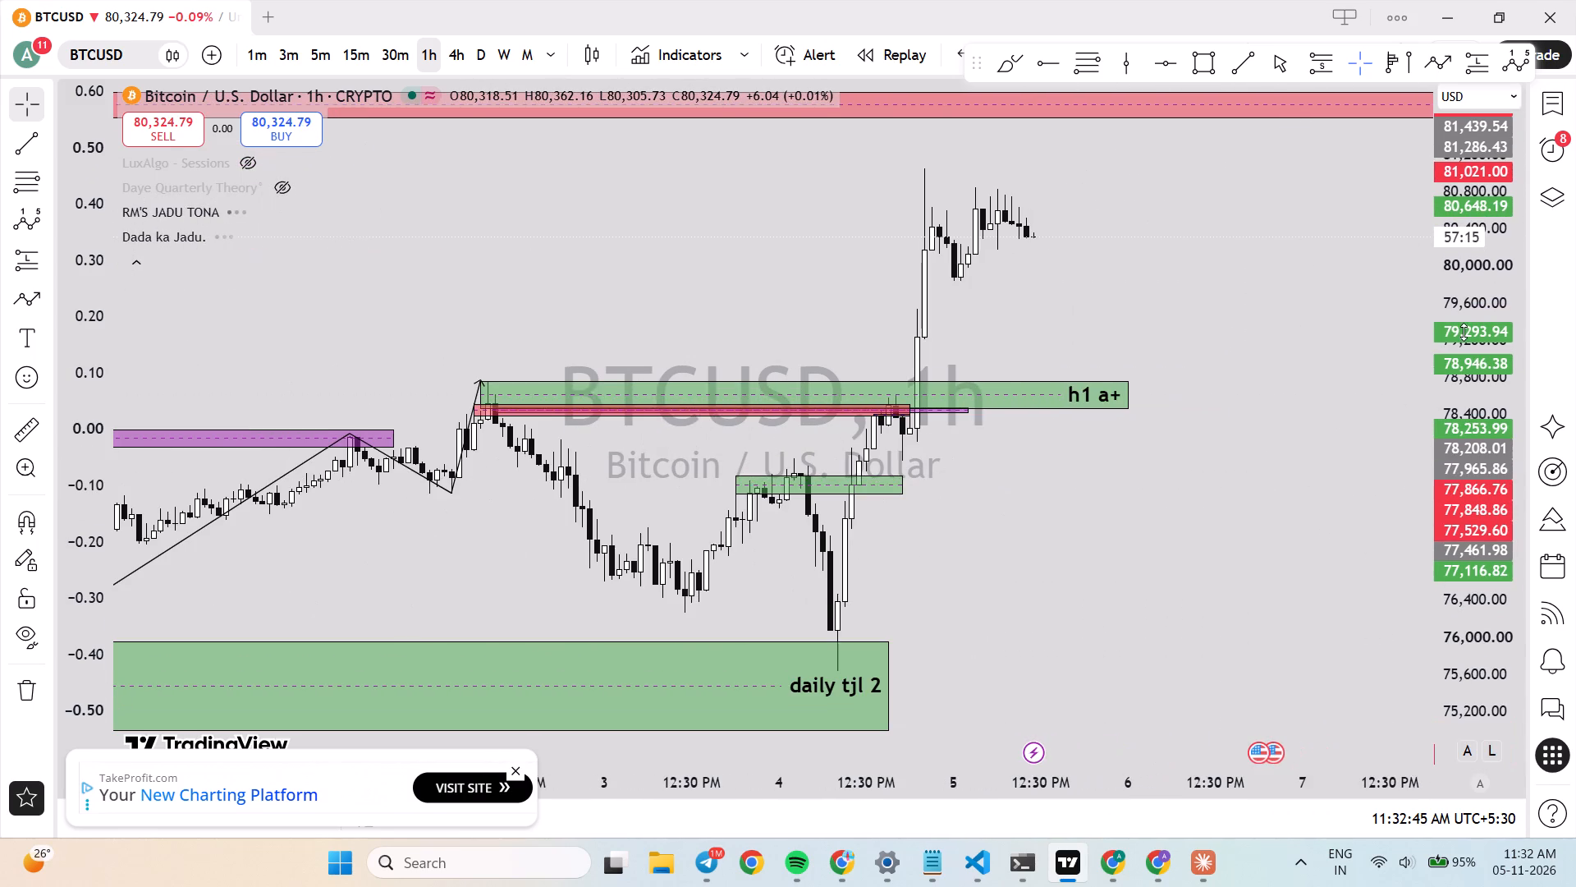
{"action": "left_click_drag", "start_coordinate": [1464, 332], "coordinate": [1478, 397]}
{"action": "left_click_drag", "start_coordinate": [1398, 426], "coordinate": [1336, 480]}
{"action": "left_click_drag", "start_coordinate": [1471, 494], "coordinate": [1468, 555]}
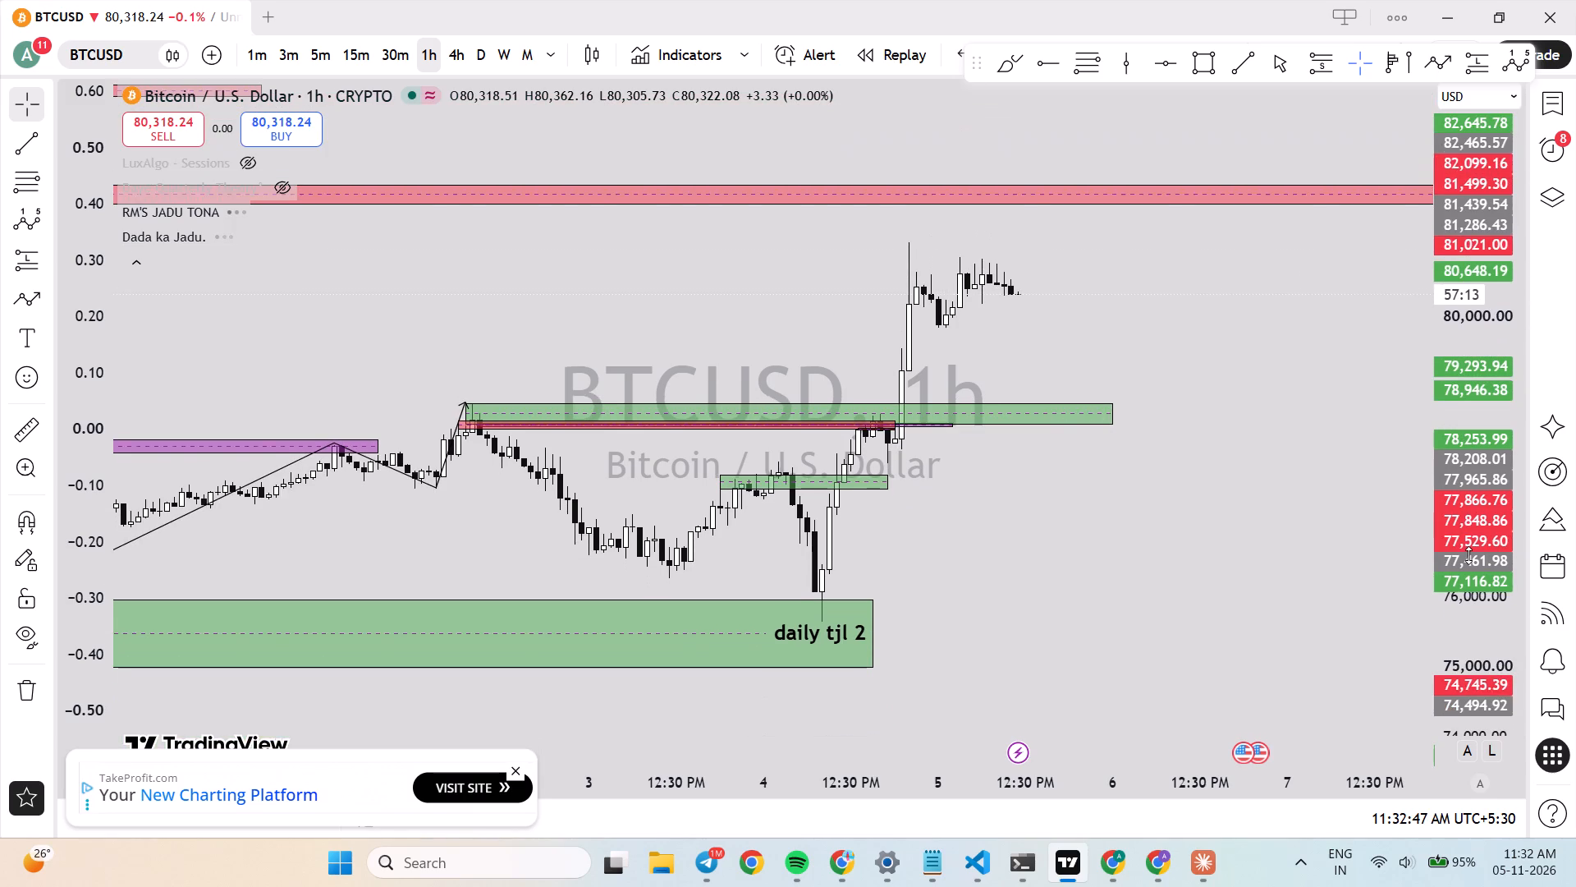
{"action": "left_click_drag", "start_coordinate": [1468, 555], "coordinate": [1477, 481]}
{"action": "scroll", "coordinate": [900, 351], "scroll_direction": "down", "scroll_amount": 3}
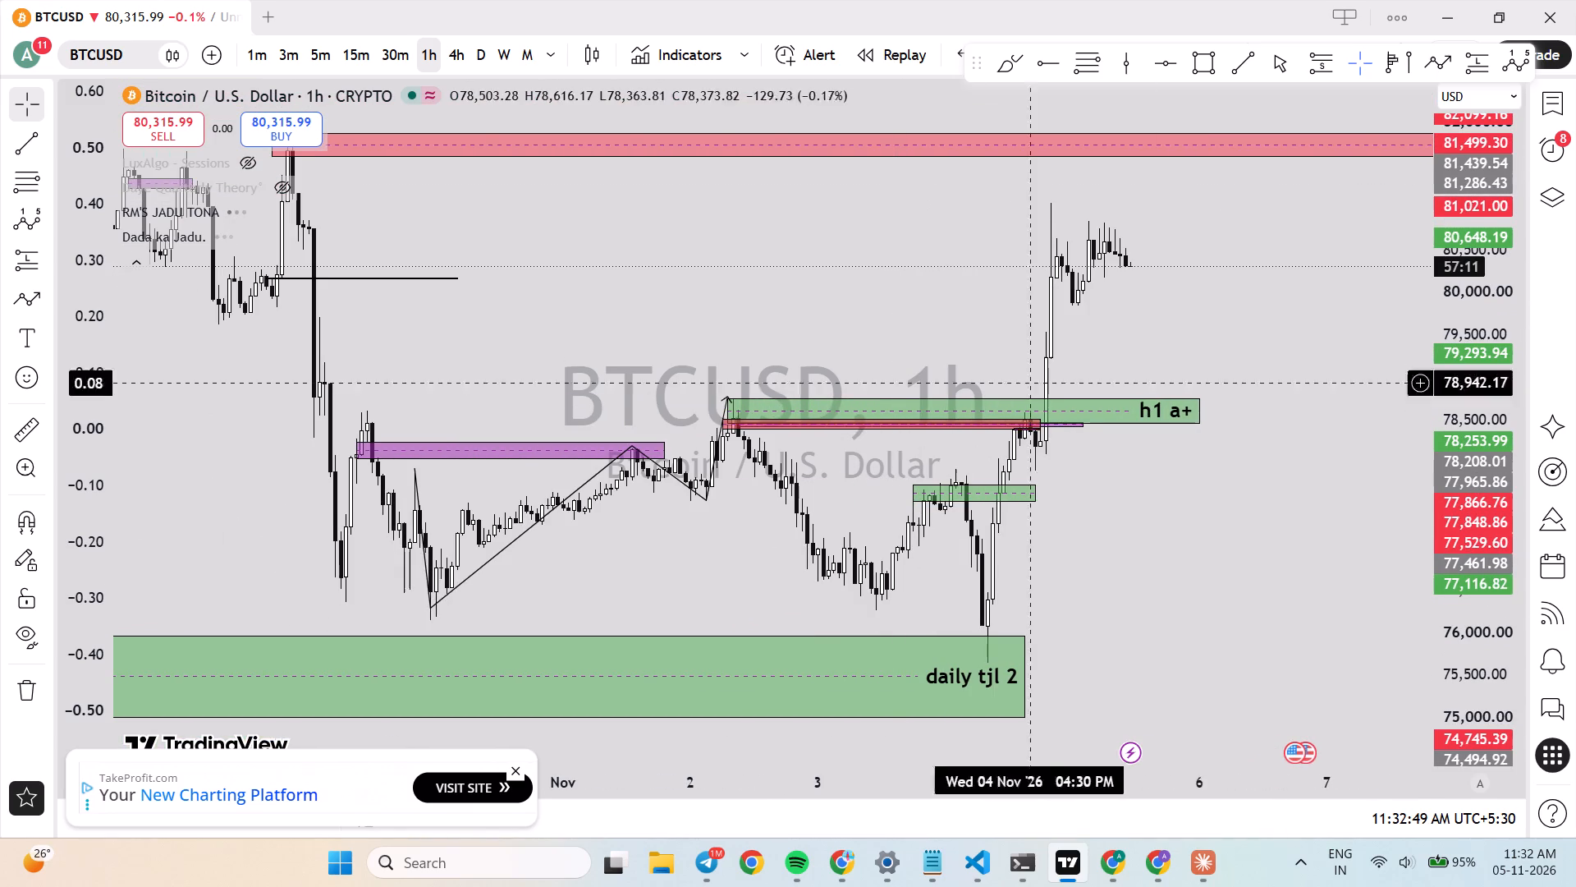
{"action": "left_click_drag", "start_coordinate": [1462, 352], "coordinate": [1482, 315]}
{"action": "scroll", "coordinate": [1144, 521], "scroll_direction": "up", "scroll_amount": 3}
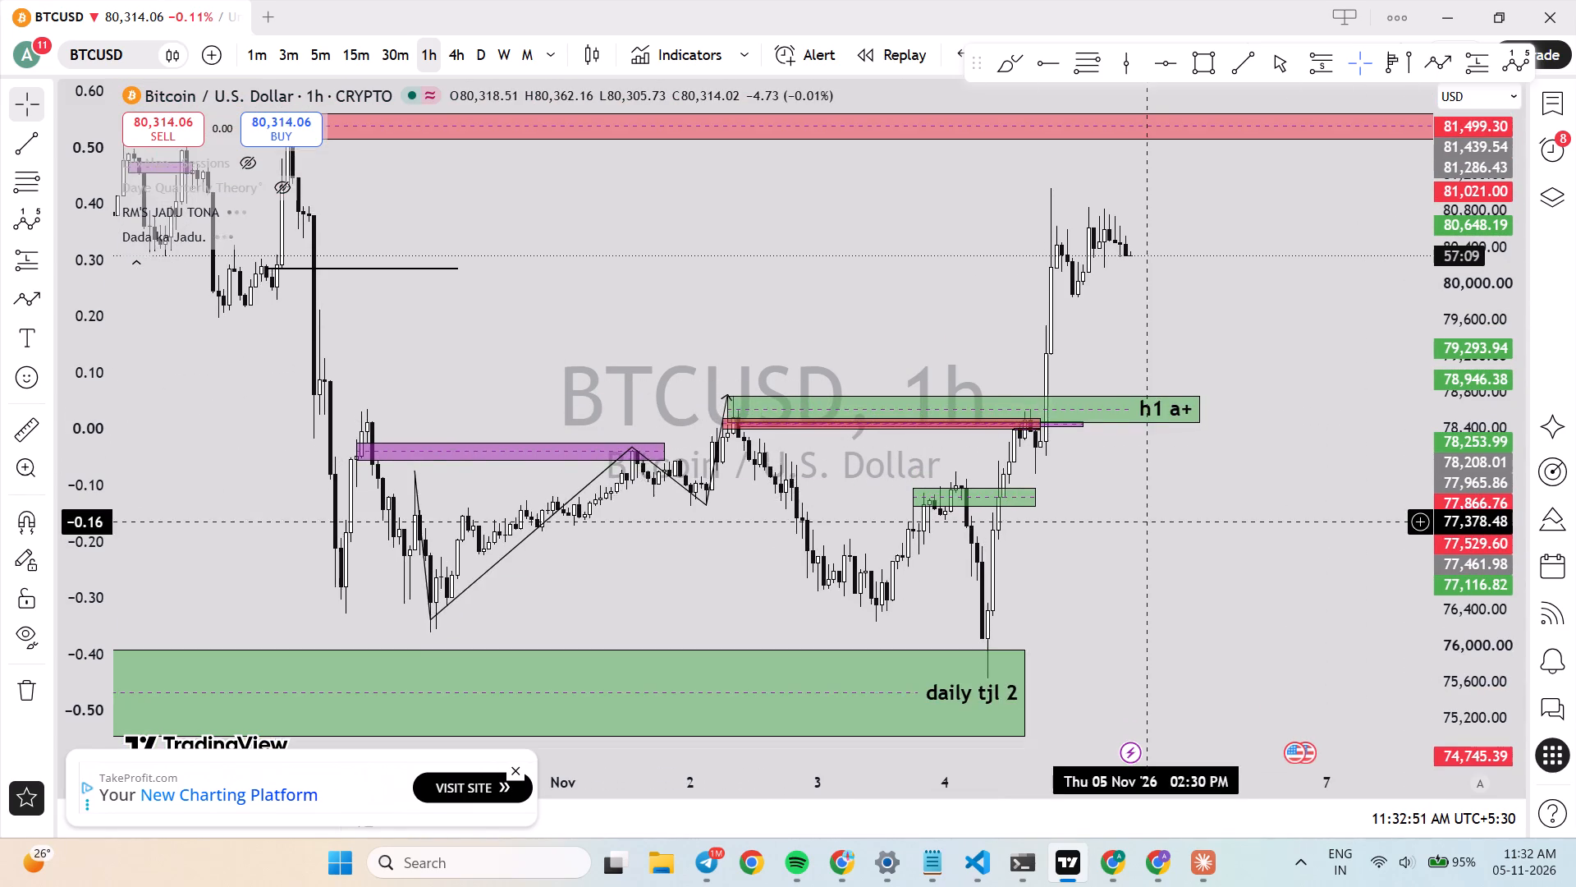
{"action": "left_click_drag", "start_coordinate": [1487, 387], "coordinate": [1497, 462]}
{"action": "scroll", "coordinate": [1141, 502], "scroll_direction": "down", "scroll_amount": 4}
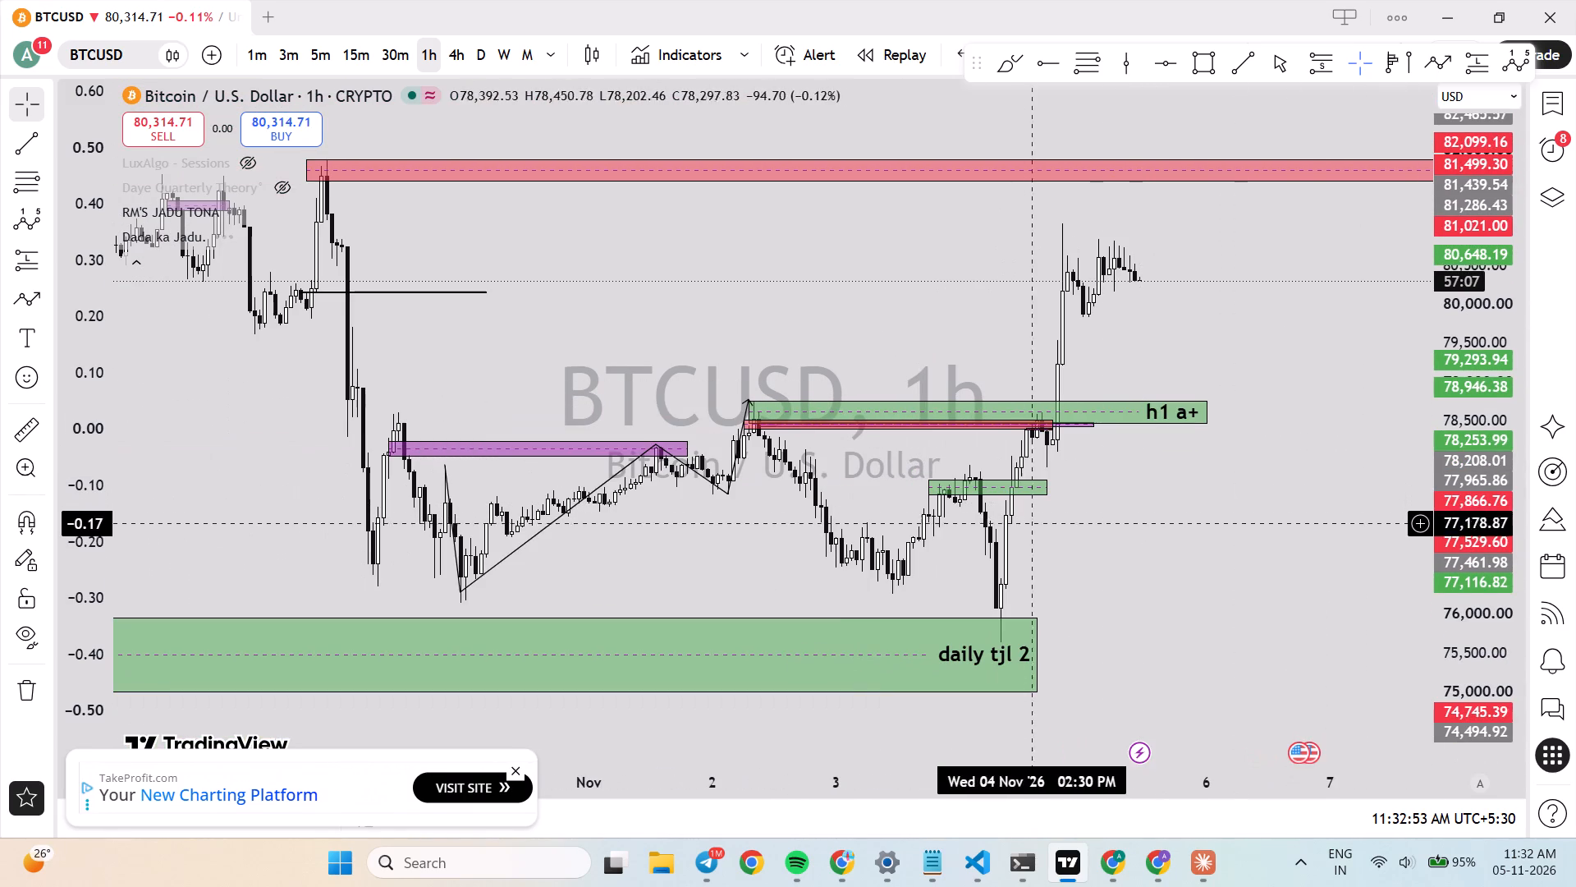
{"action": "left_click_drag", "start_coordinate": [1105, 526], "coordinate": [1106, 572]}
{"action": "left_click_drag", "start_coordinate": [1460, 636], "coordinate": [1450, 559]}
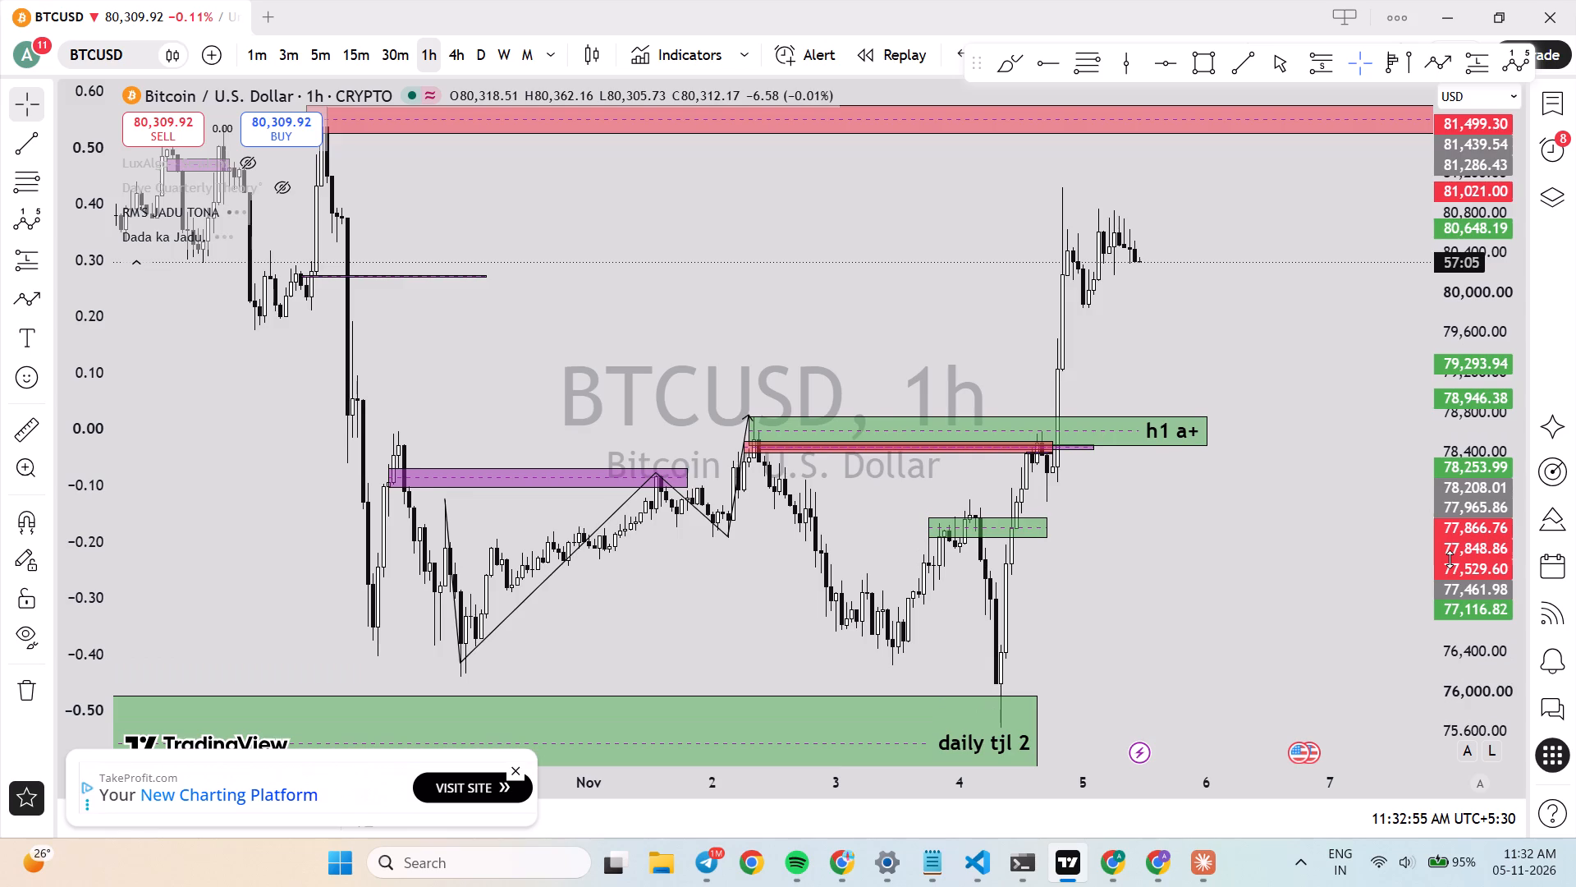
Refit the small green zone below "h1 a+" so it starts on the afternoon of 3 November with its top at about 77,760.
{"action": "left_click_drag", "start_coordinate": [1450, 559], "coordinate": [1480, 393]}
{"action": "left_click_drag", "start_coordinate": [1222, 632], "coordinate": [1228, 577]}
{"action": "left_click_drag", "start_coordinate": [1478, 626], "coordinate": [1460, 419]}
{"action": "left_click_drag", "start_coordinate": [1212, 628], "coordinate": [1201, 505]}
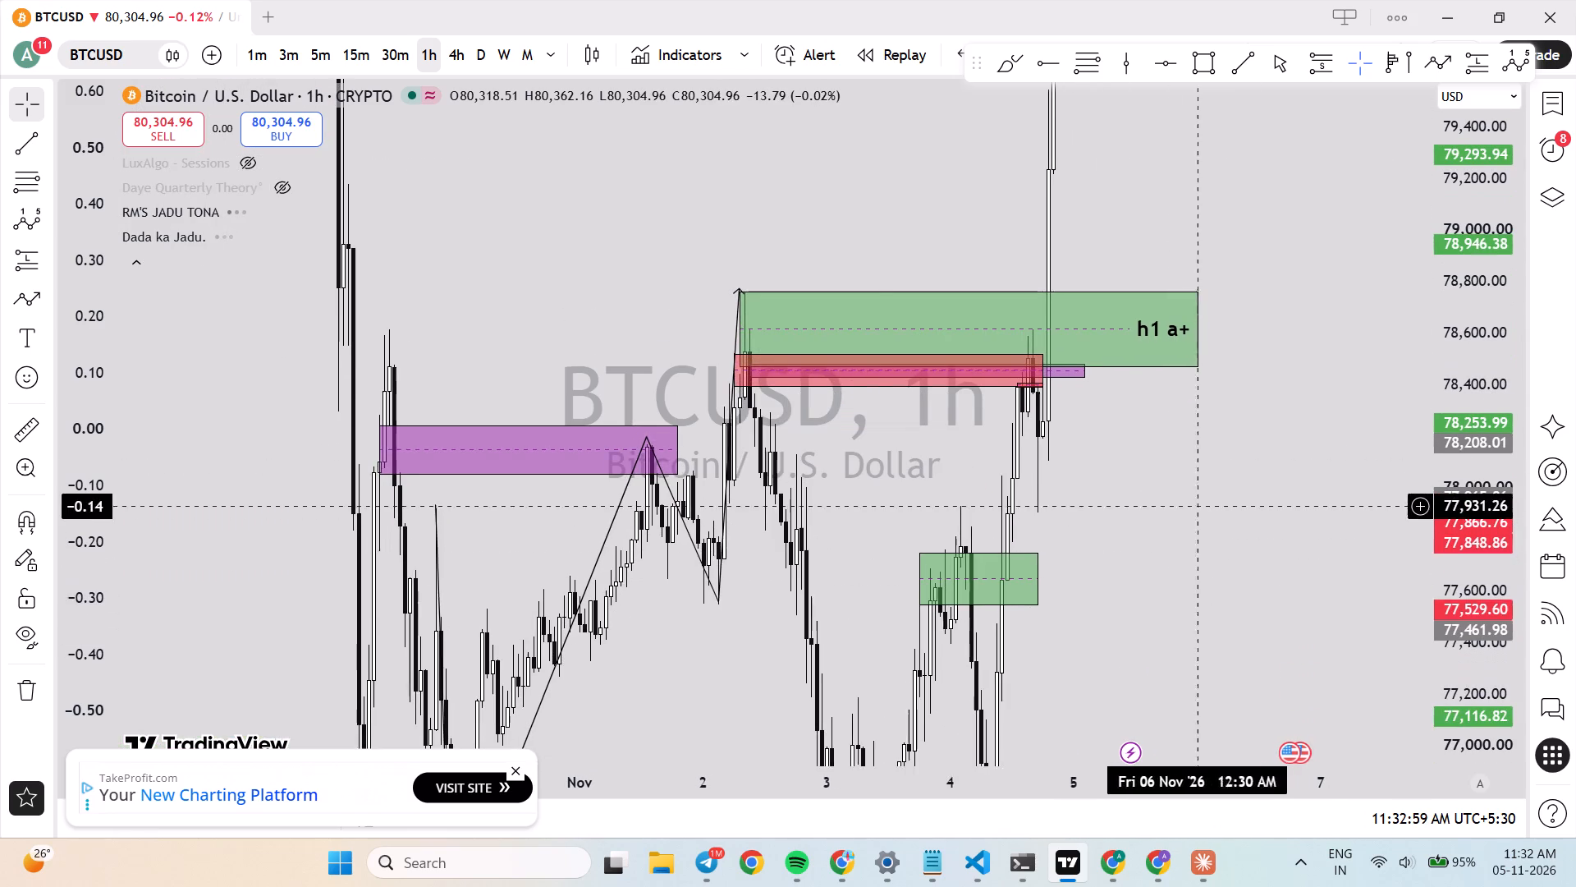
{"action": "left_click_drag", "start_coordinate": [920, 555], "coordinate": [912, 551]}
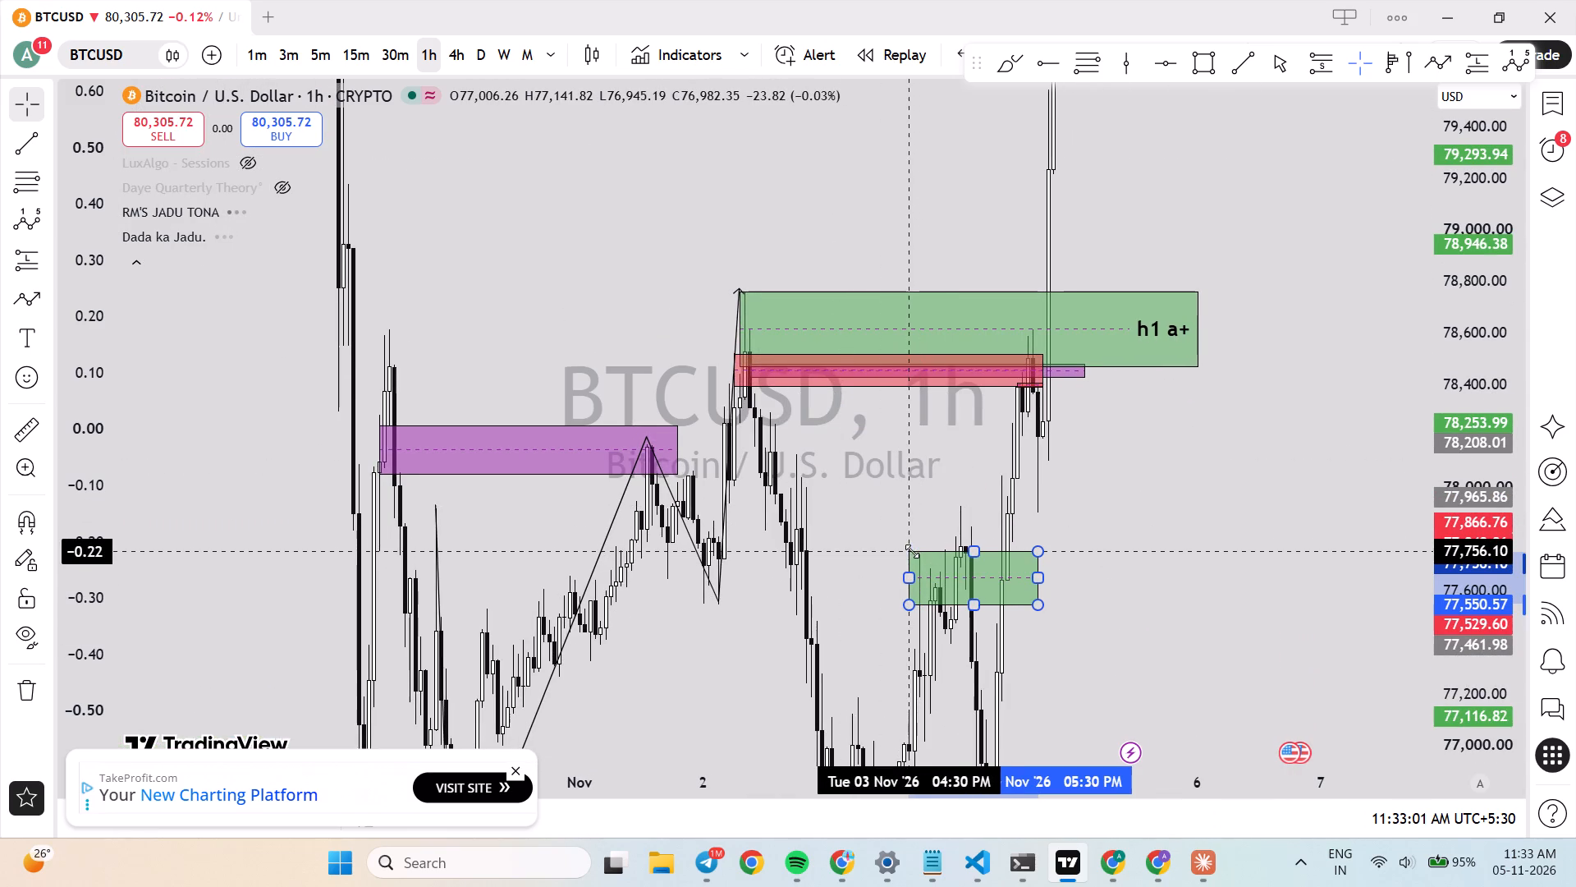
{"action": "left_click_drag", "start_coordinate": [912, 551], "coordinate": [926, 549]}
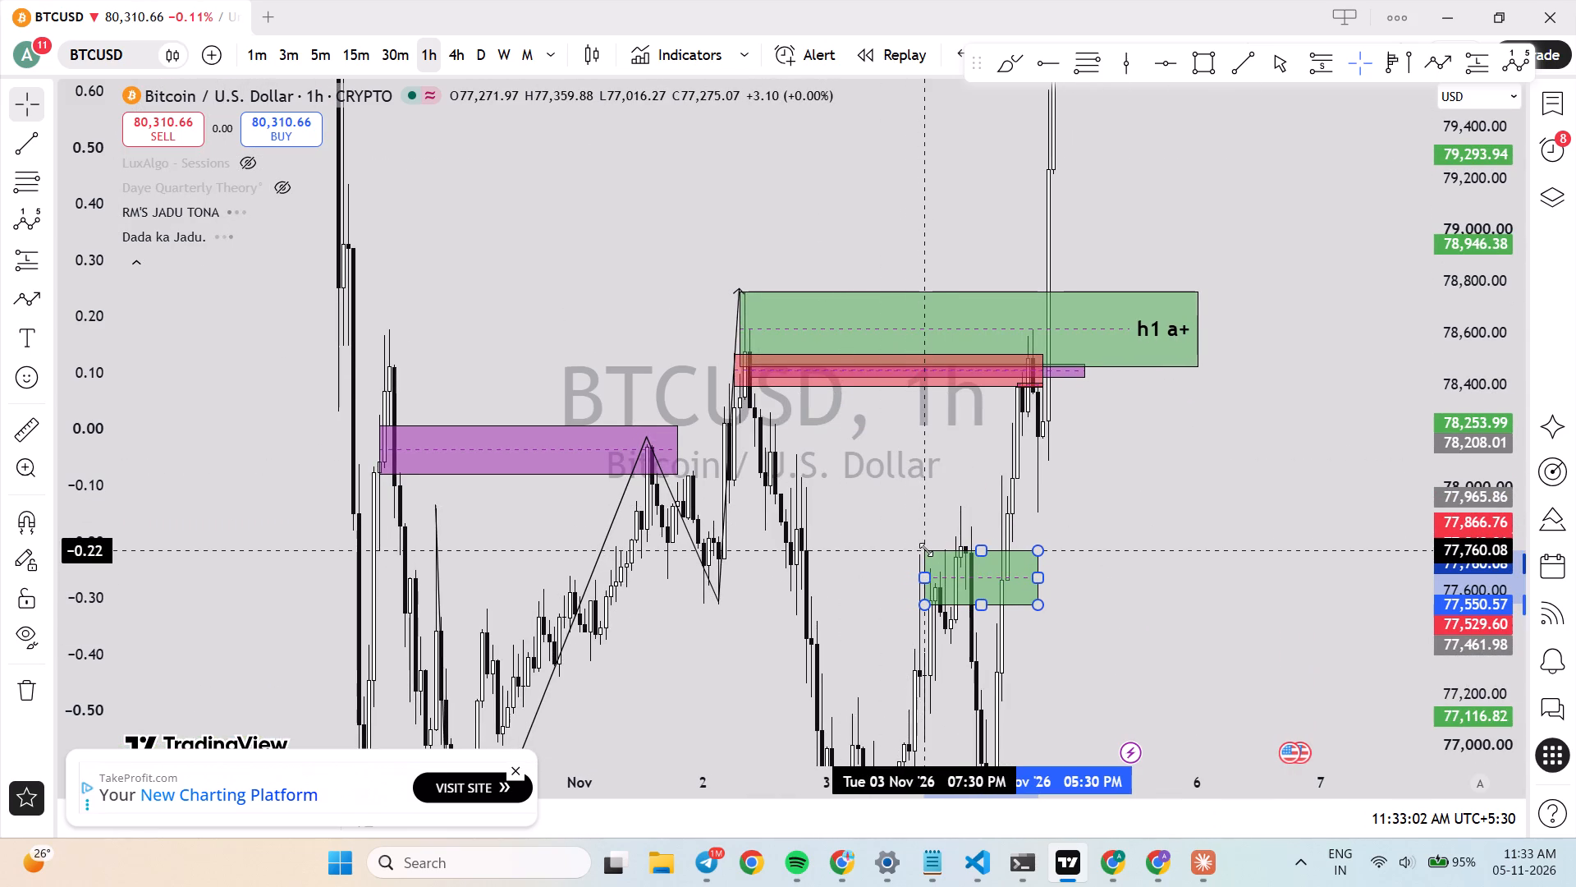
{"action": "left_click_drag", "start_coordinate": [926, 549], "coordinate": [928, 550]}
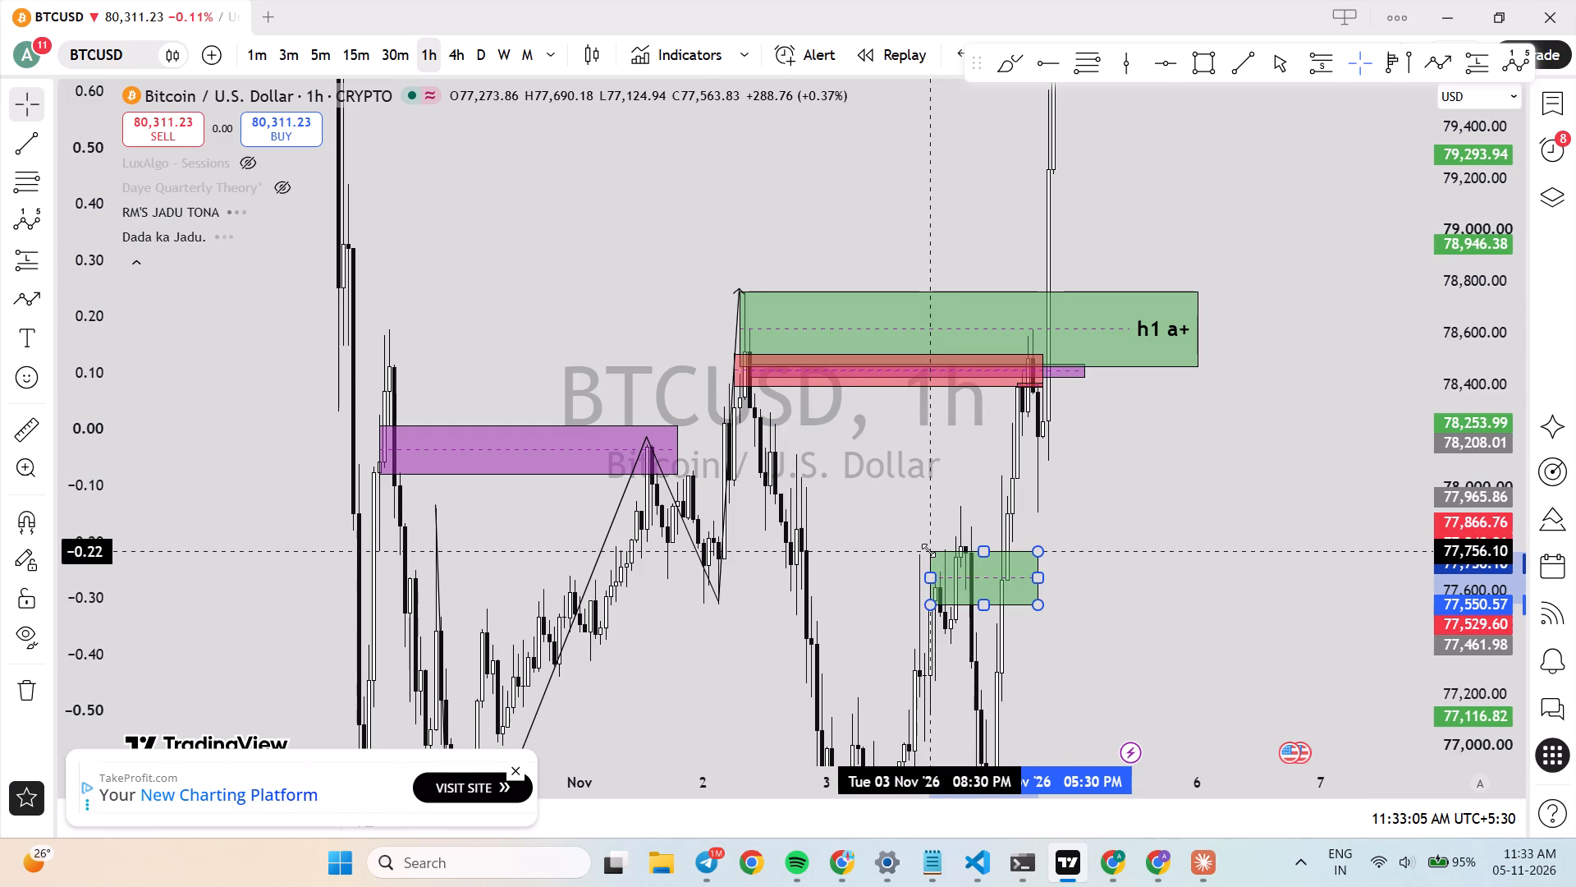
{"action": "left_click_drag", "start_coordinate": [928, 550], "coordinate": [928, 549]}
{"action": "left_click_drag", "start_coordinate": [933, 577], "coordinate": [913, 577]}
{"action": "left_click", "coordinate": [1239, 563]}
Switch the BTCUSD chart to the 4-hour timeframe.
{"action": "left_click_drag", "start_coordinate": [1492, 406], "coordinate": [1496, 679]}
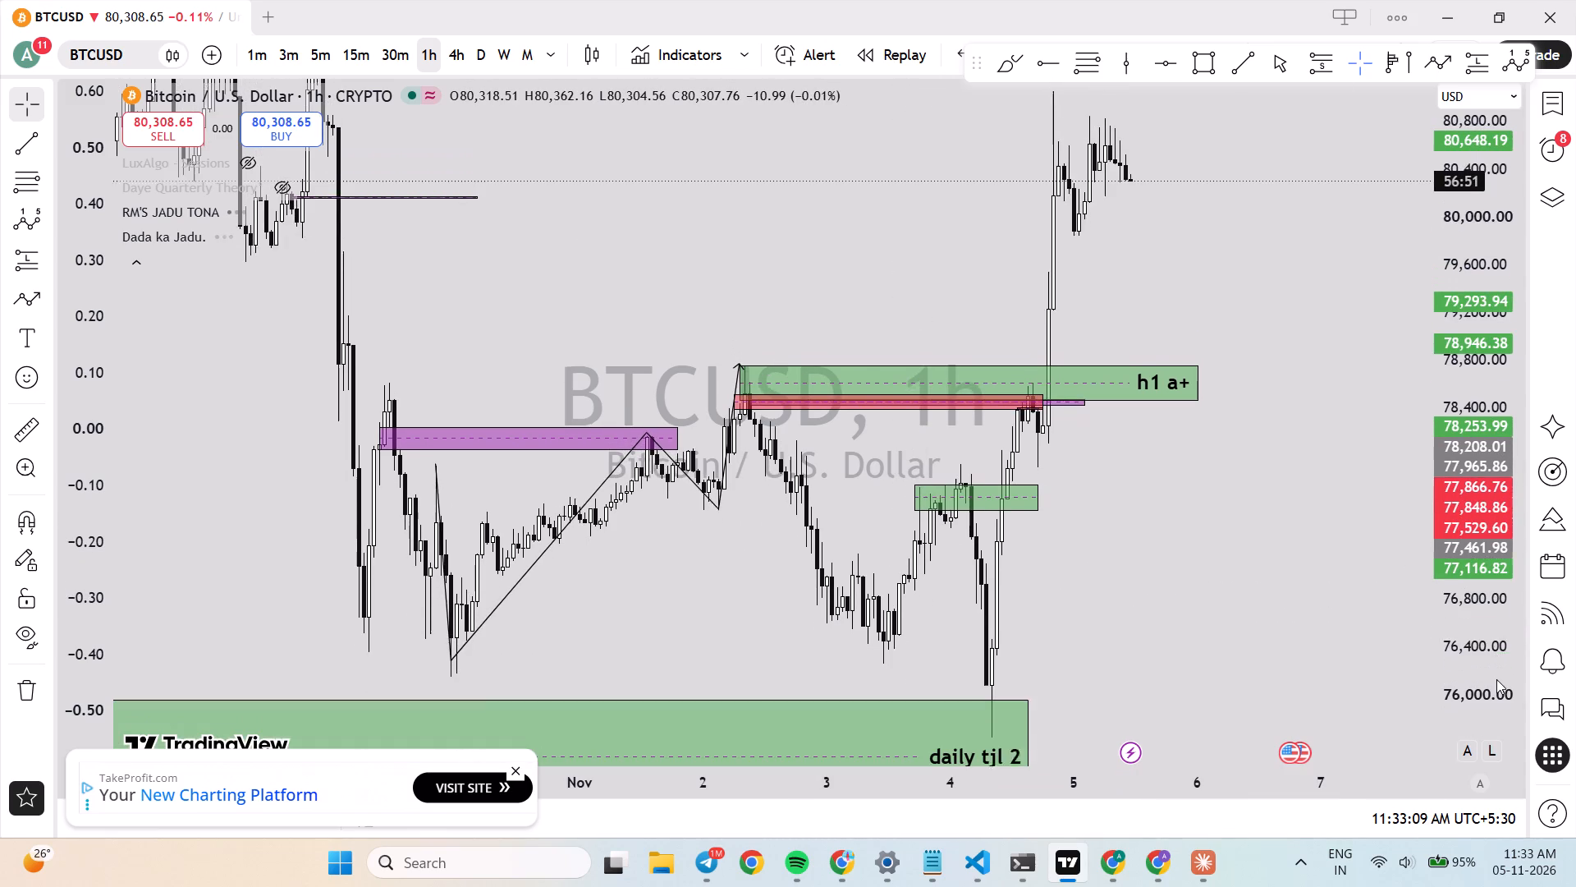
{"action": "left_click_drag", "start_coordinate": [1482, 318], "coordinate": [1482, 465]}
{"action": "scroll", "coordinate": [1158, 488], "scroll_direction": "down", "scroll_amount": 3}
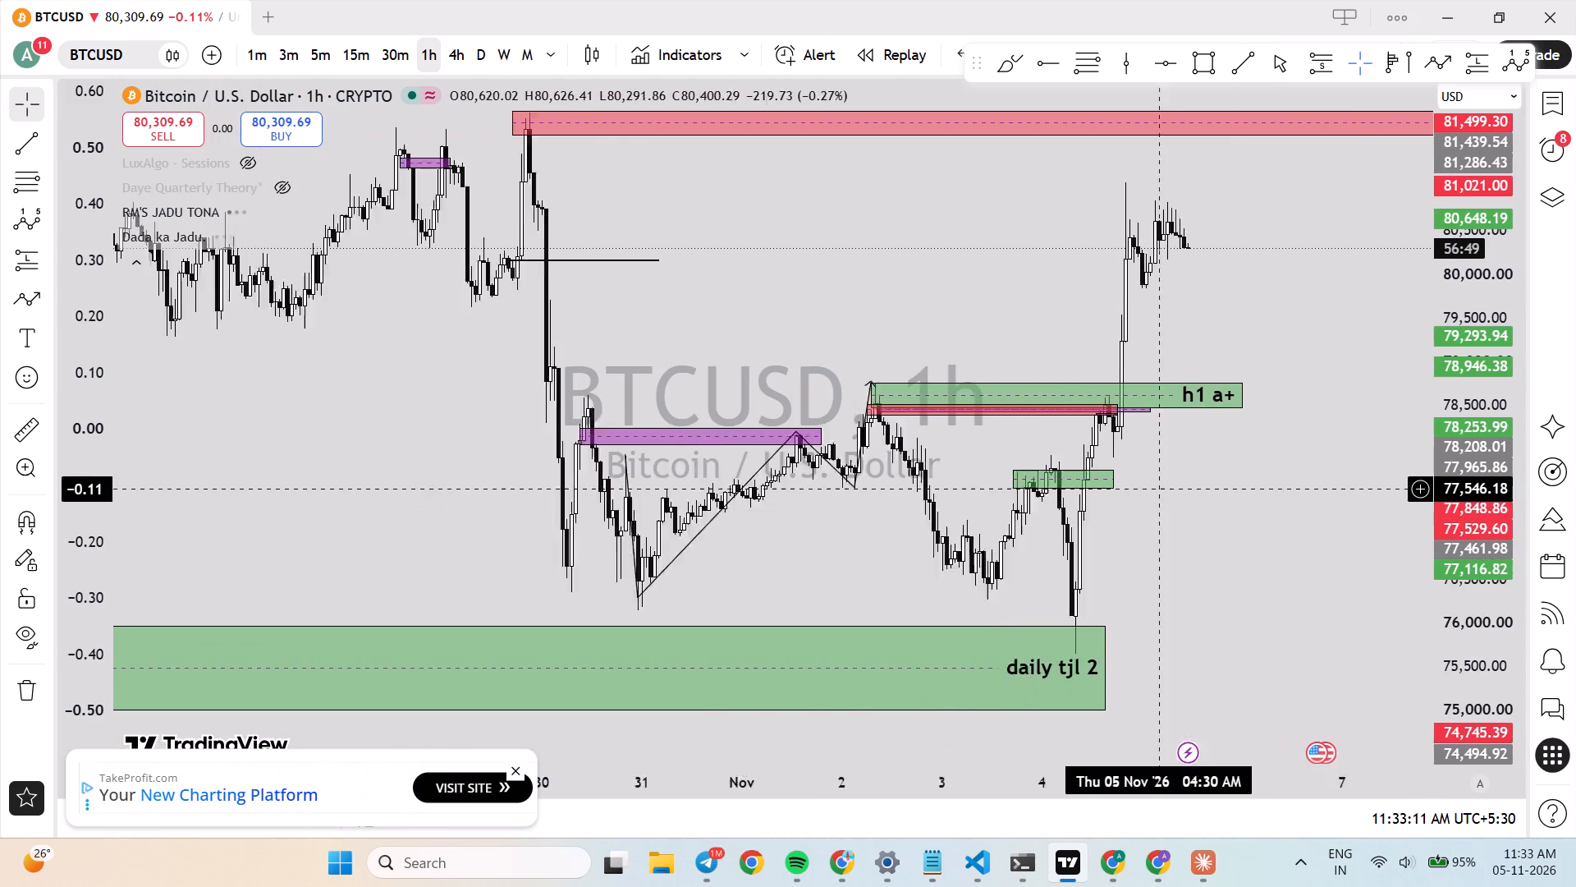
{"action": "left_click_drag", "start_coordinate": [829, 595], "coordinate": [844, 567]}
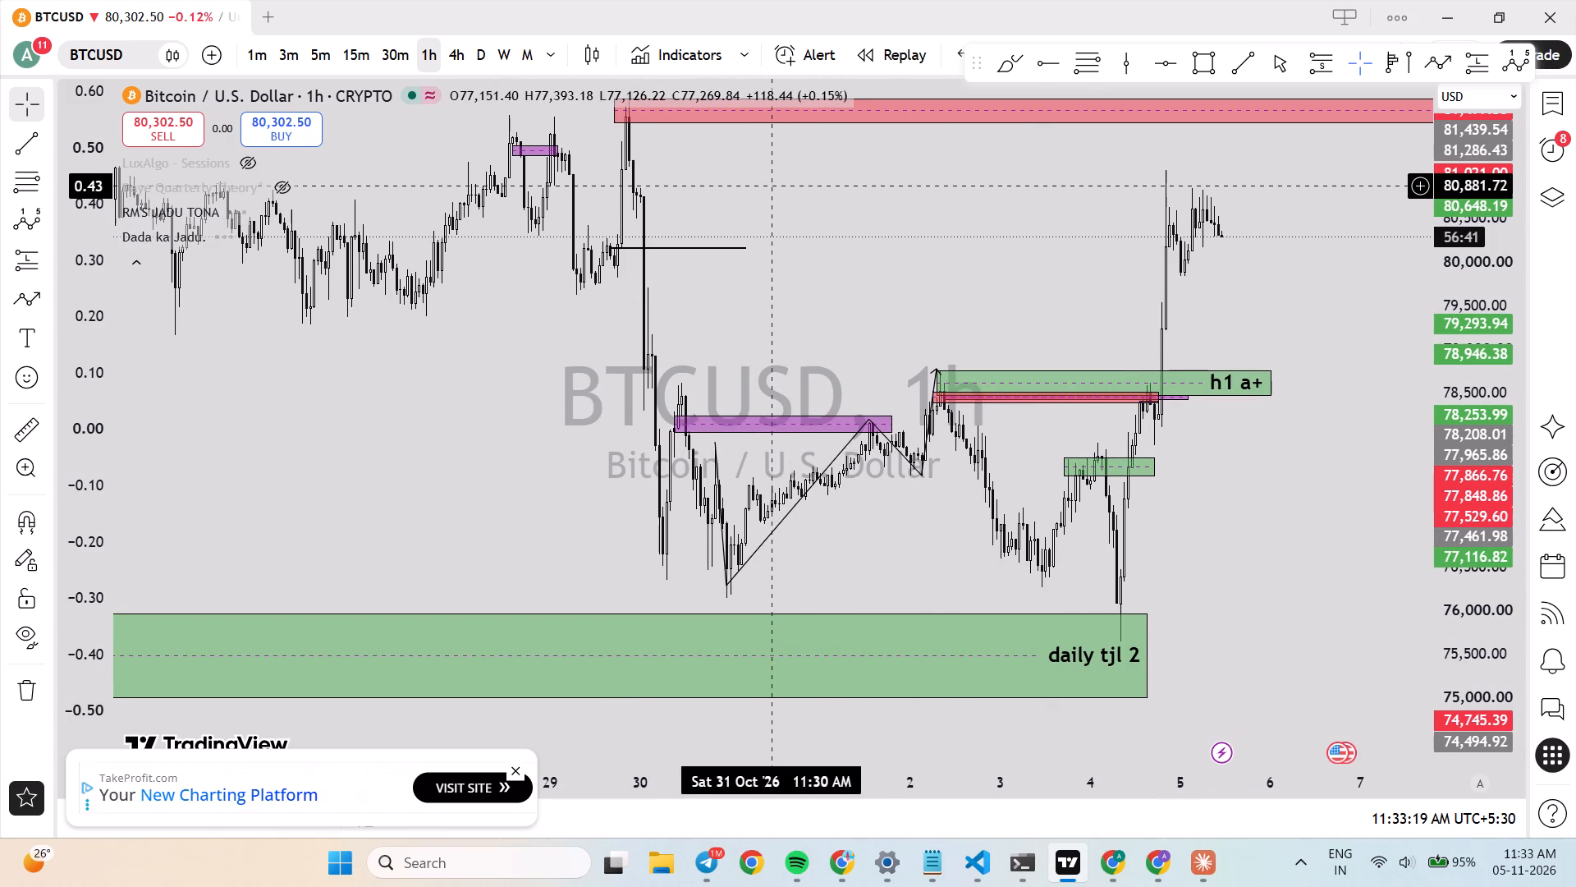
{"action": "left_click_drag", "start_coordinate": [1465, 246], "coordinate": [1481, 411]}
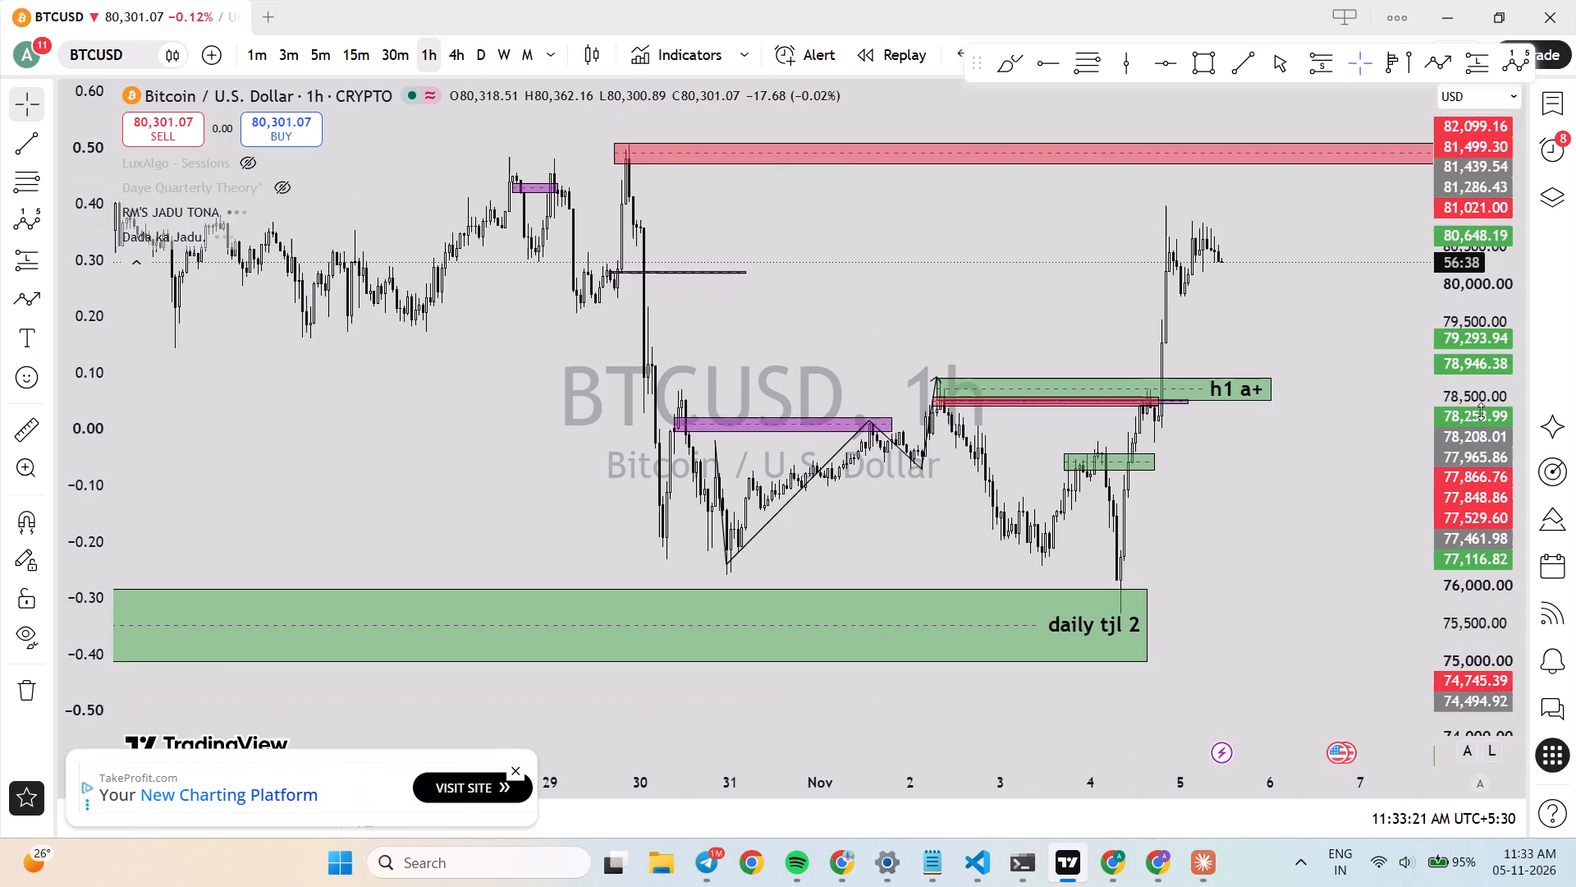
{"action": "left_click_drag", "start_coordinate": [1481, 411], "coordinate": [1481, 413]}
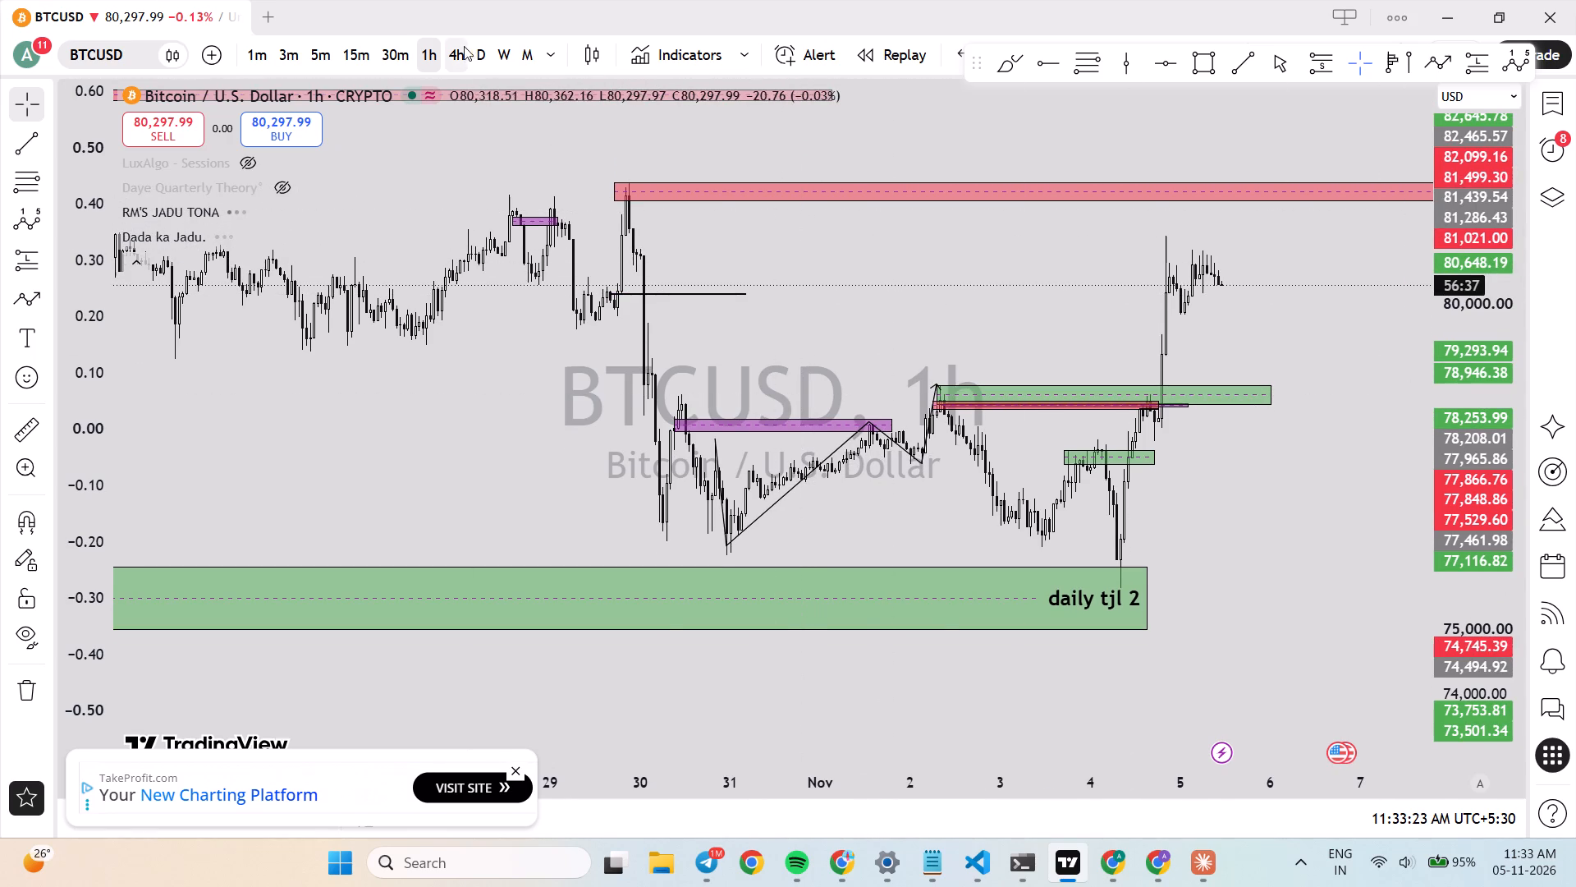
{"action": "left_click", "coordinate": [453, 46]}
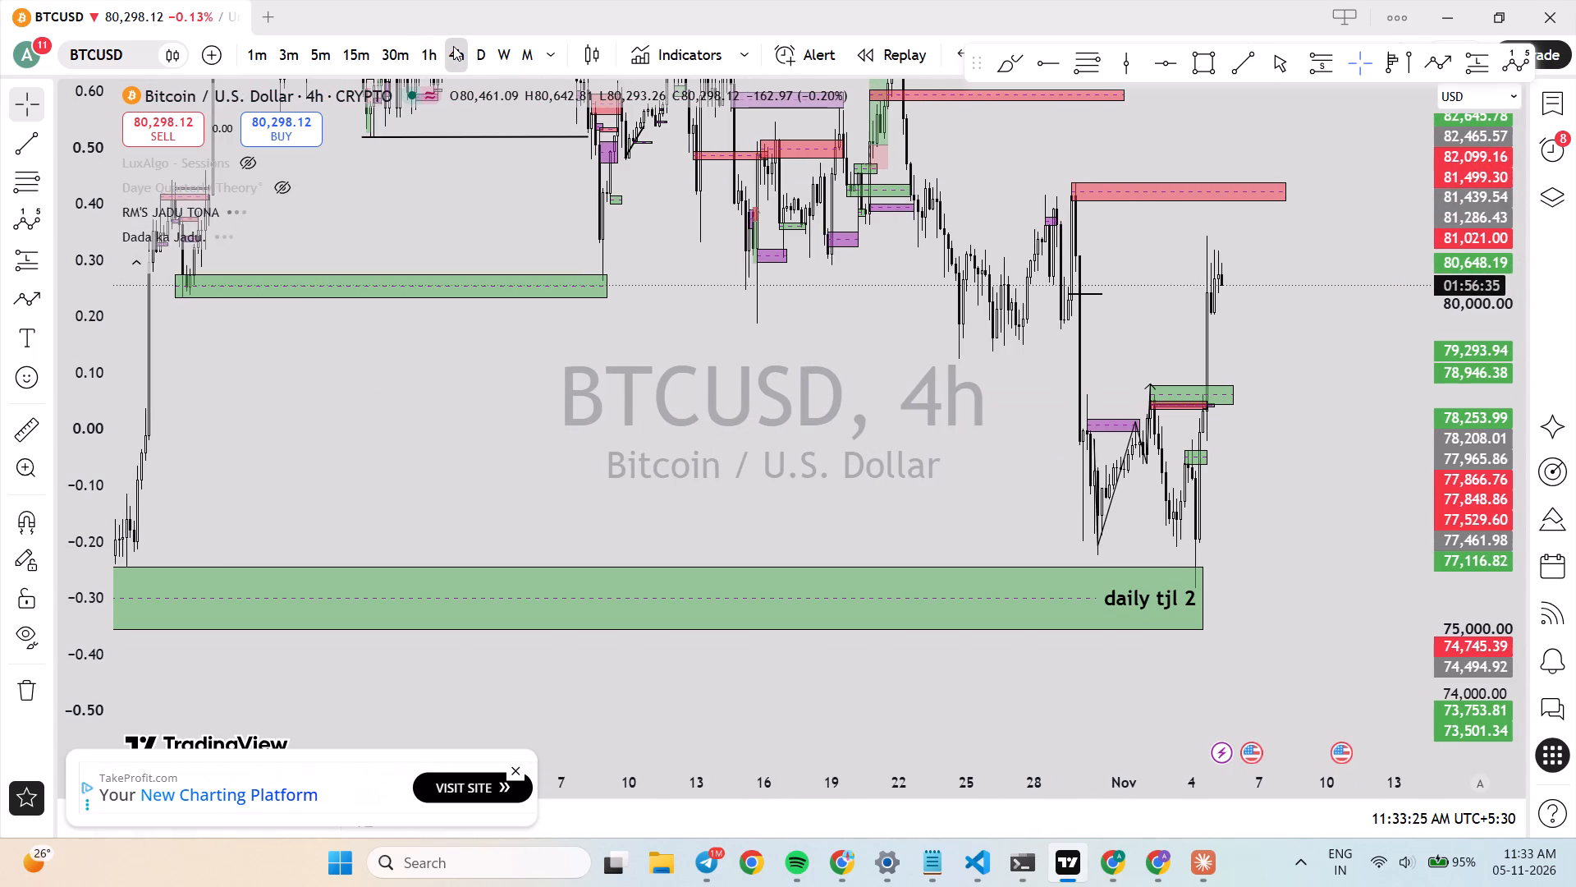
Return BTCUSD to the 1-hour timeframe and extend the red supply zone near 83,200 to about 8 November.
{"action": "left_click", "coordinate": [424, 56]}
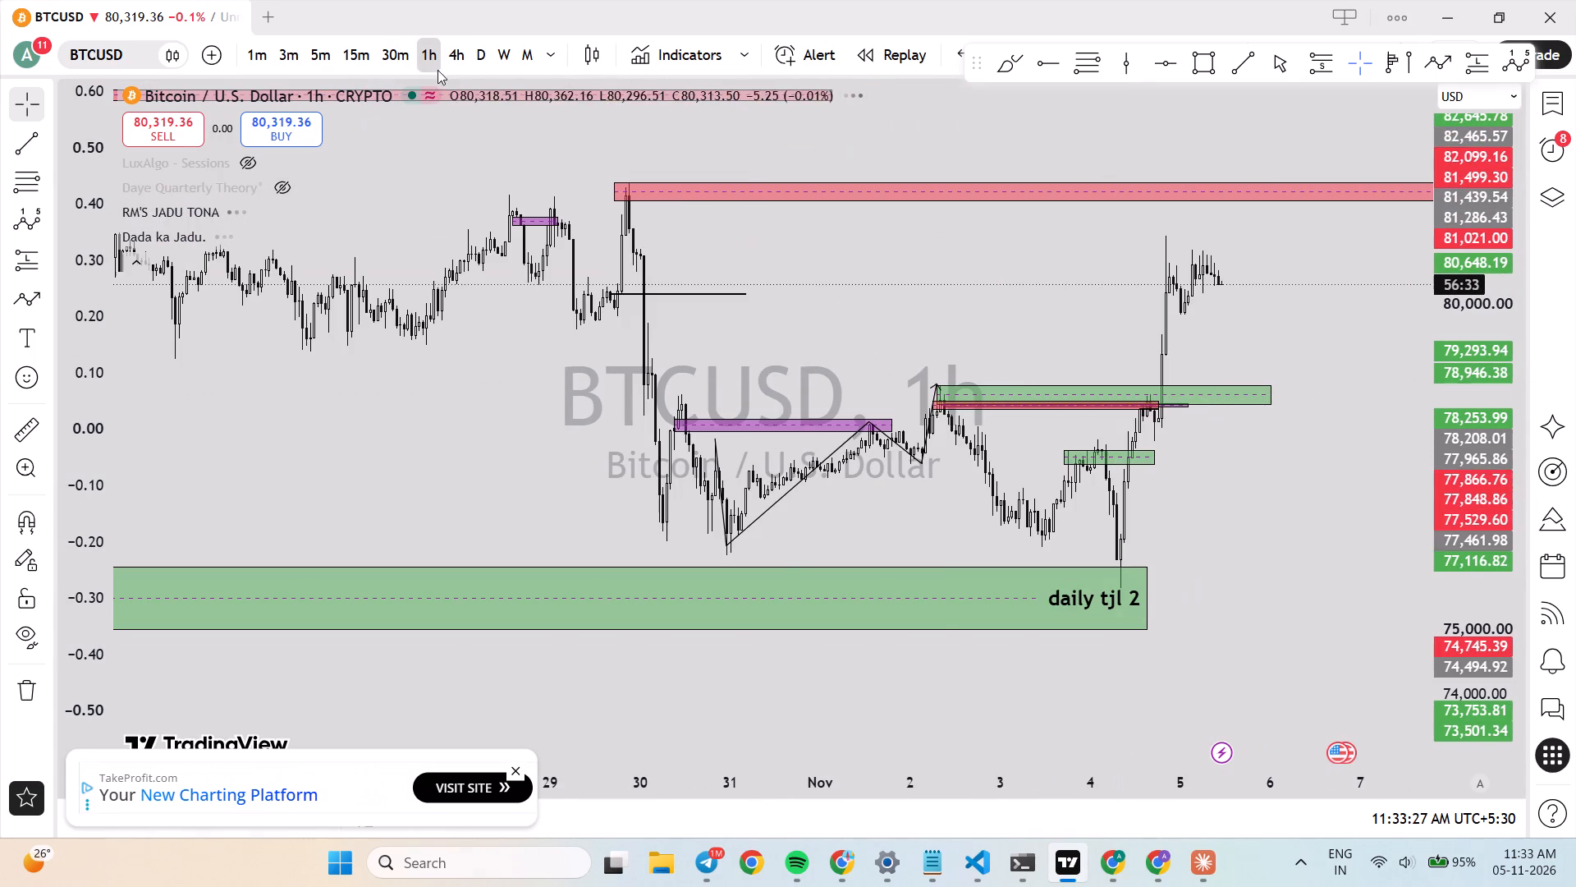
{"action": "left_click_drag", "start_coordinate": [1476, 488], "coordinate": [1459, 416]}
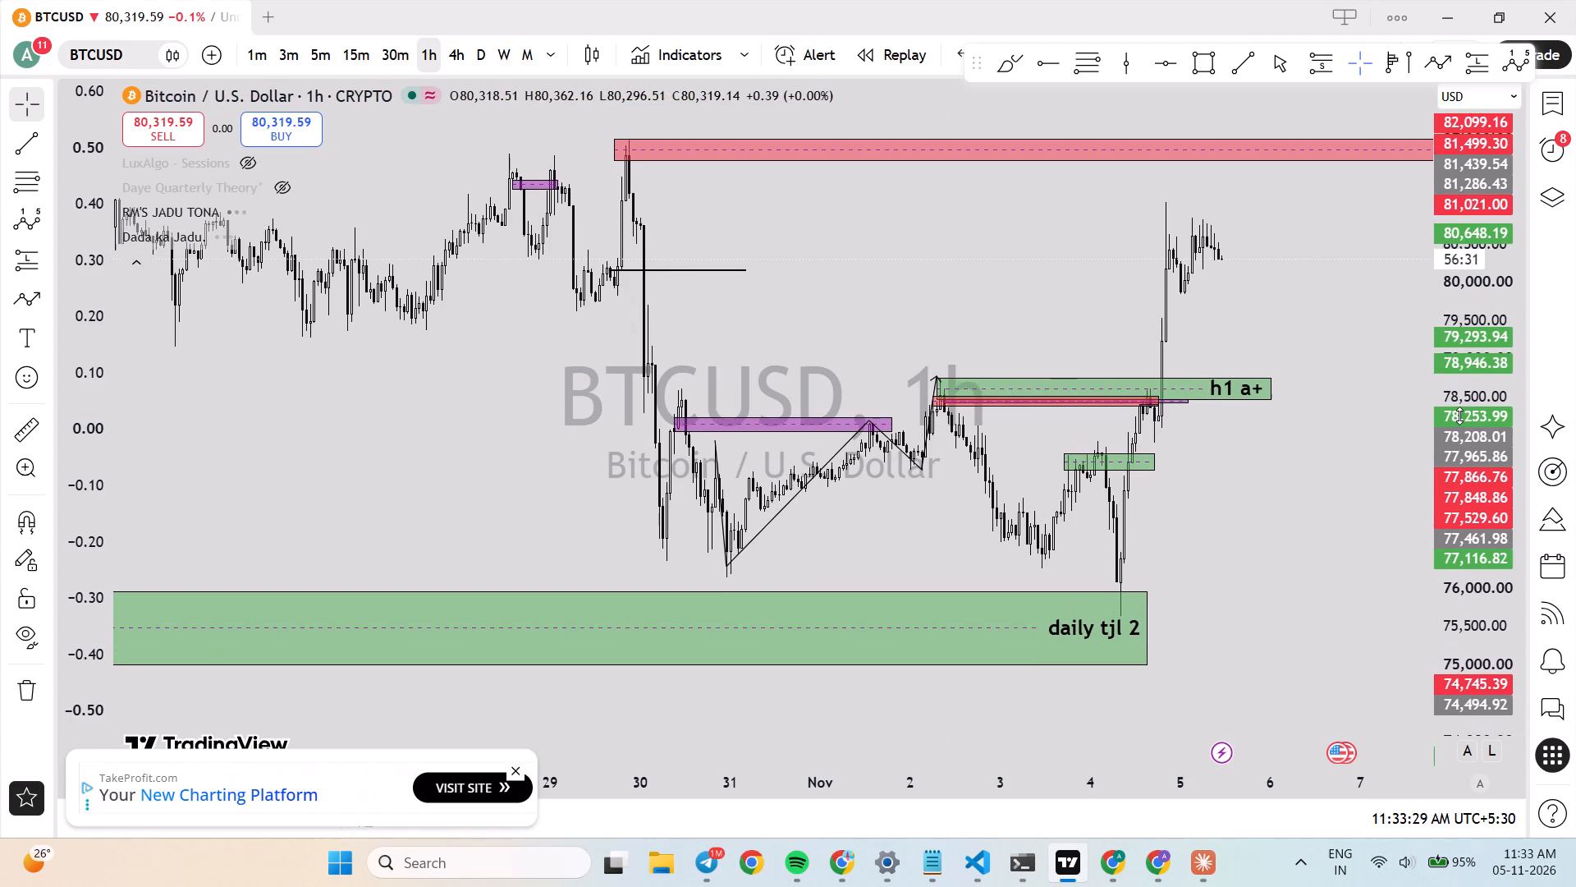
{"action": "left_click_drag", "start_coordinate": [1459, 416], "coordinate": [1492, 489]}
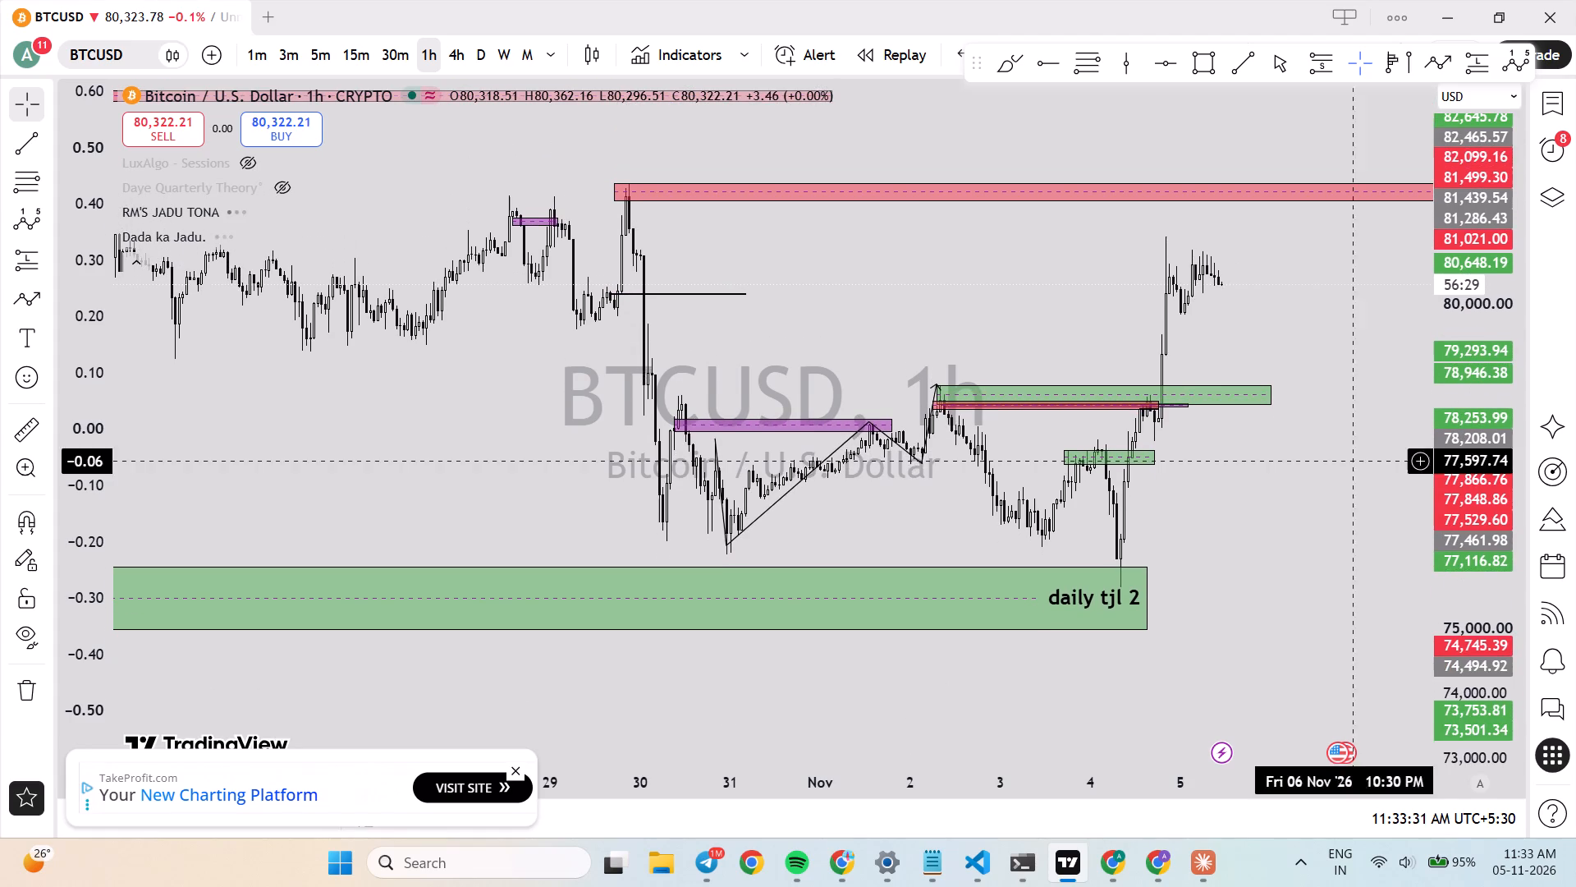
{"action": "left_click_drag", "start_coordinate": [1483, 348], "coordinate": [1476, 453]}
{"action": "scroll", "coordinate": [1258, 476], "scroll_direction": "down", "scroll_amount": 4}
{"action": "left_click_drag", "start_coordinate": [1322, 462], "coordinate": [1313, 488]}
{"action": "left_click_drag", "start_coordinate": [1465, 370], "coordinate": [1467, 506]}
{"action": "left_click_drag", "start_coordinate": [1327, 376], "coordinate": [1304, 439]}
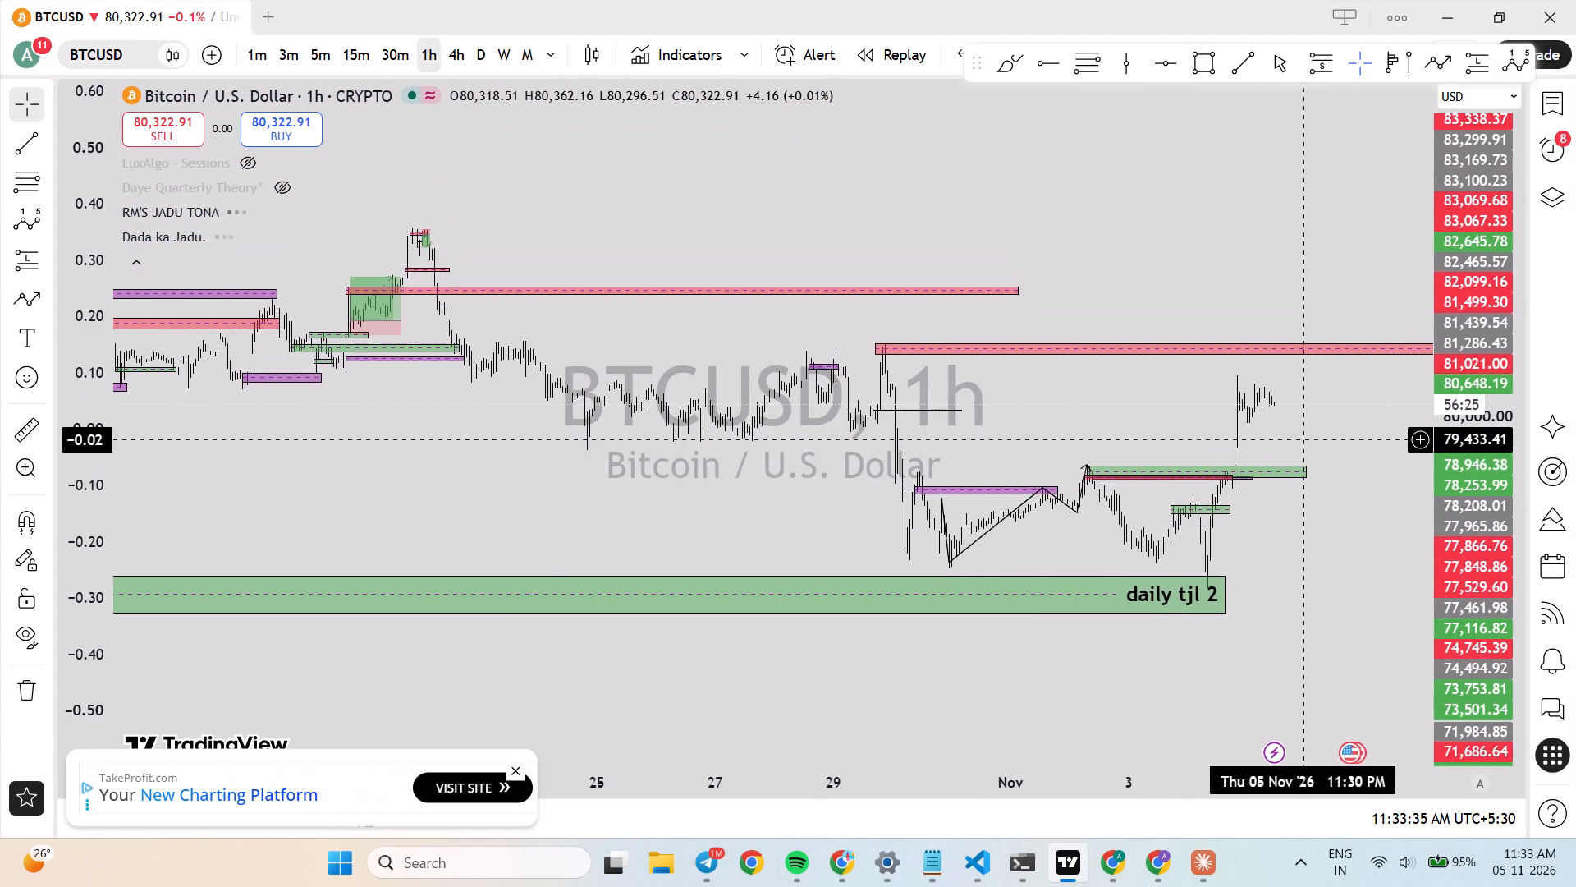
{"action": "scroll", "coordinate": [575, 407], "scroll_direction": "down", "scroll_amount": 4}
{"action": "scroll", "coordinate": [960, 416], "scroll_direction": "down", "scroll_amount": 2}
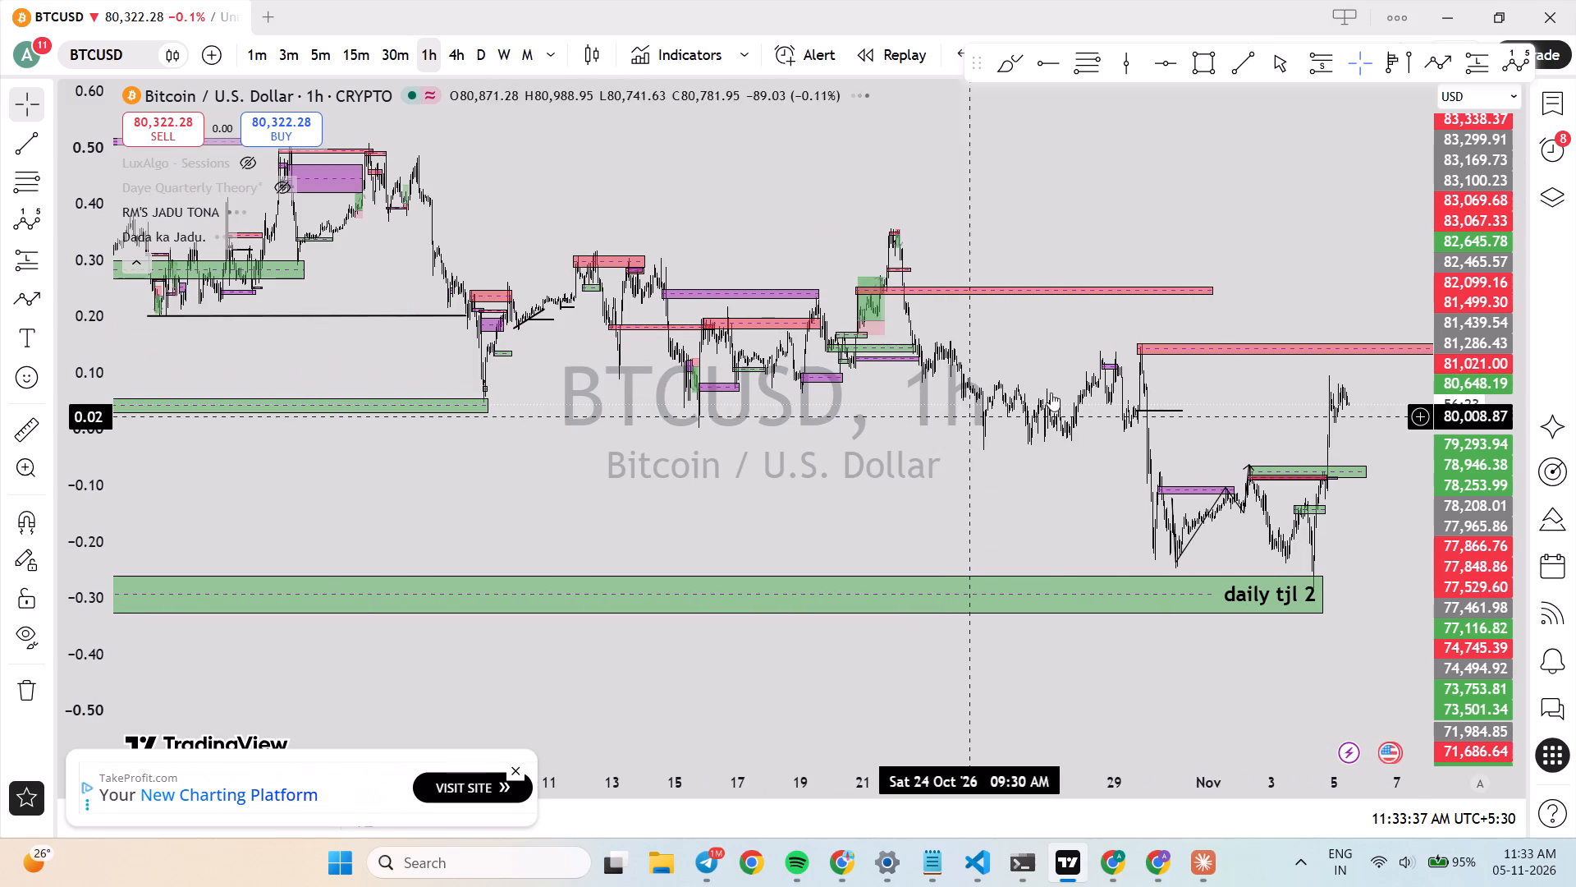
{"action": "left_click_drag", "start_coordinate": [1442, 553], "coordinate": [1395, 167]}
{"action": "left_click_drag", "start_coordinate": [1293, 216], "coordinate": [1212, 359]}
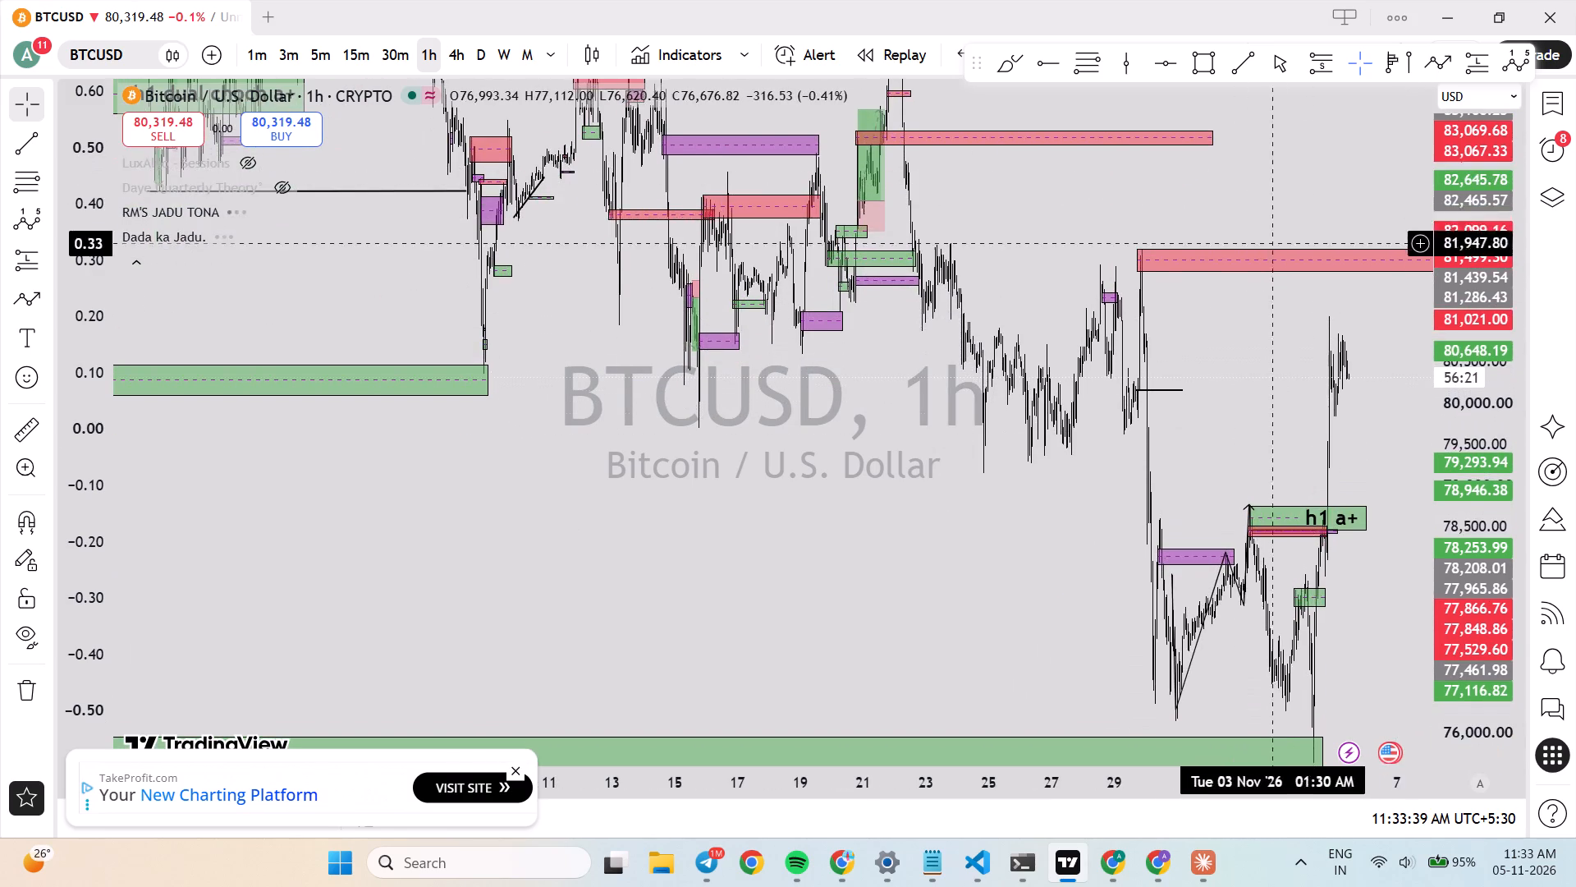
{"action": "left_click_drag", "start_coordinate": [1212, 359], "coordinate": [1169, 528]}
{"action": "left_click_drag", "start_coordinate": [1477, 632], "coordinate": [1475, 314]}
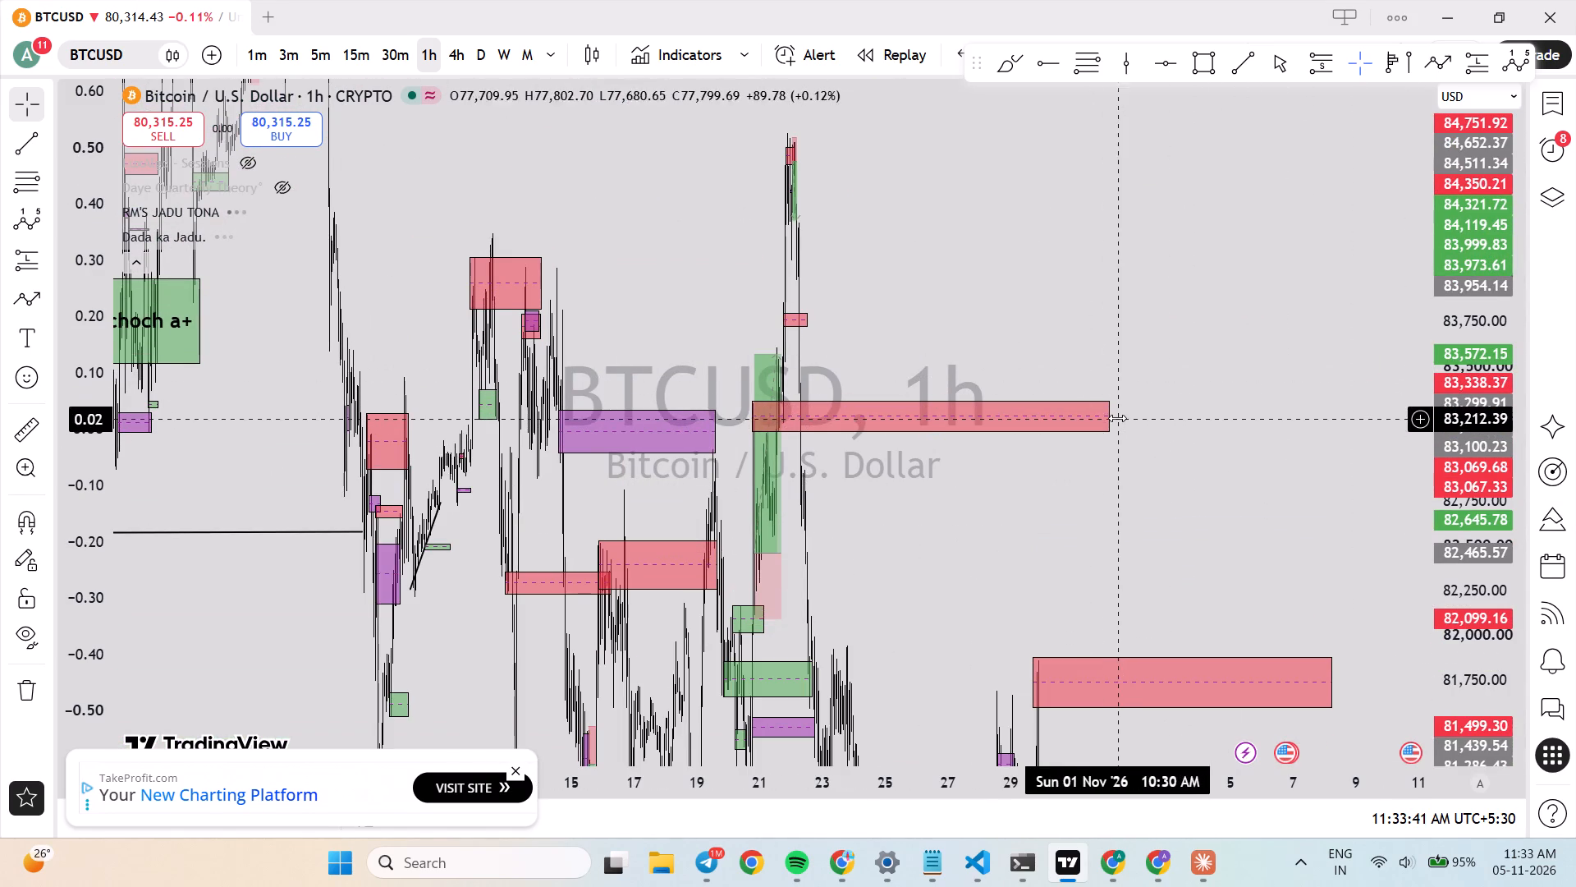
{"action": "left_click_drag", "start_coordinate": [1113, 418], "coordinate": [1333, 432]}
{"action": "left_click", "coordinate": [1358, 512]}
Switch the chart to XAUUSD using the watchlist, closing the watchlist again once the symbol is chosen.
{"action": "left_click_drag", "start_coordinate": [1487, 351], "coordinate": [1488, 749]}
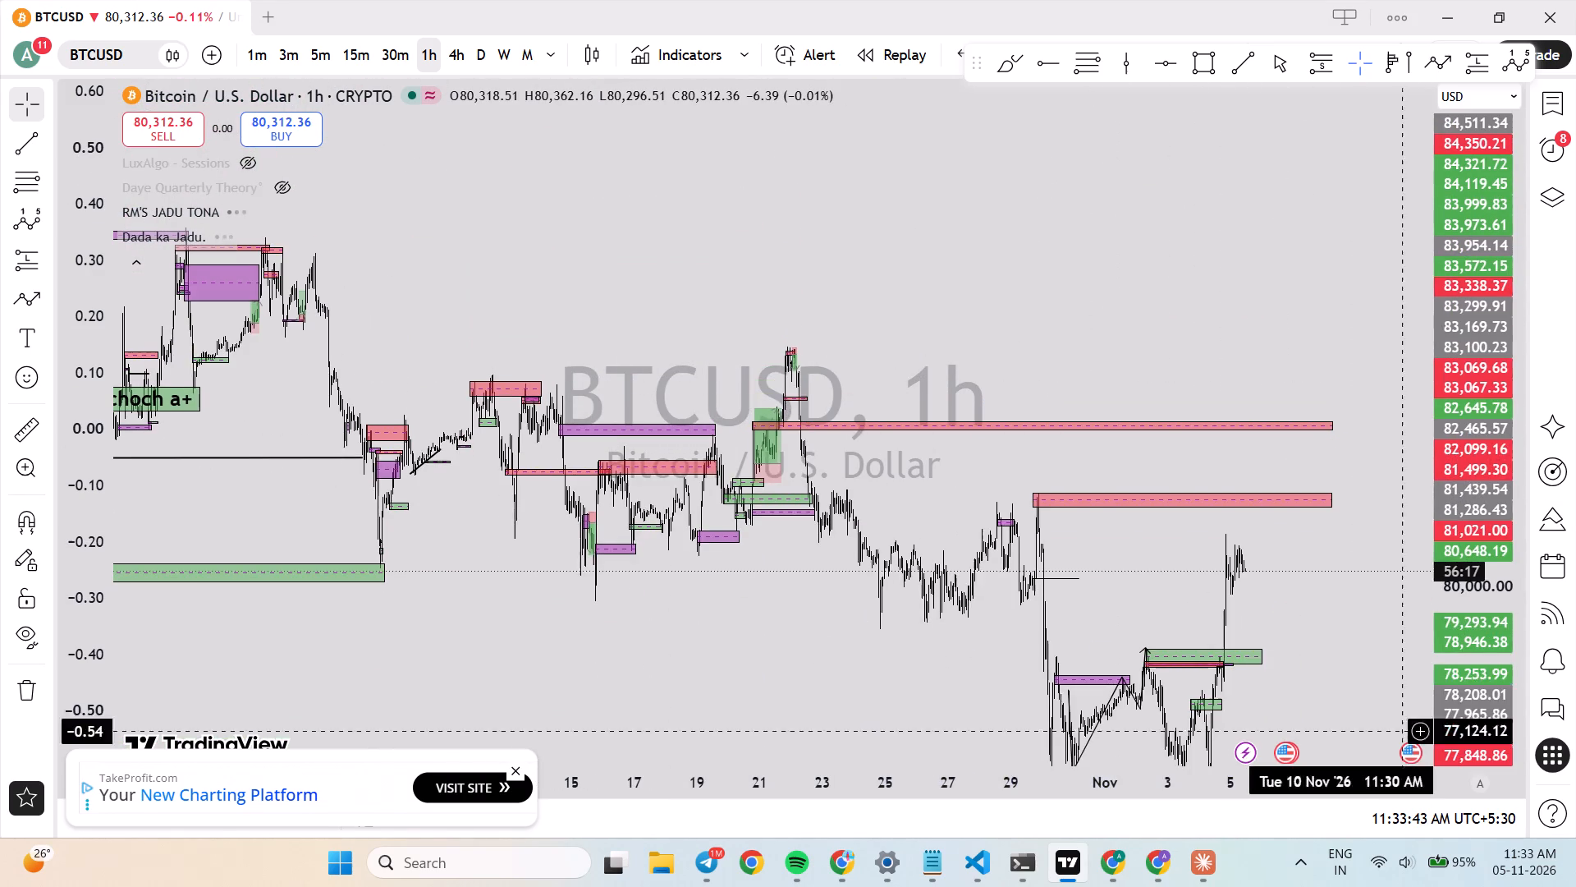
{"action": "left_click_drag", "start_coordinate": [1304, 659], "coordinate": [1328, 528]}
{"action": "left_click_drag", "start_coordinate": [1503, 611], "coordinate": [1479, 405]}
{"action": "scroll", "coordinate": [1357, 499], "scroll_direction": "up", "scroll_amount": 4}
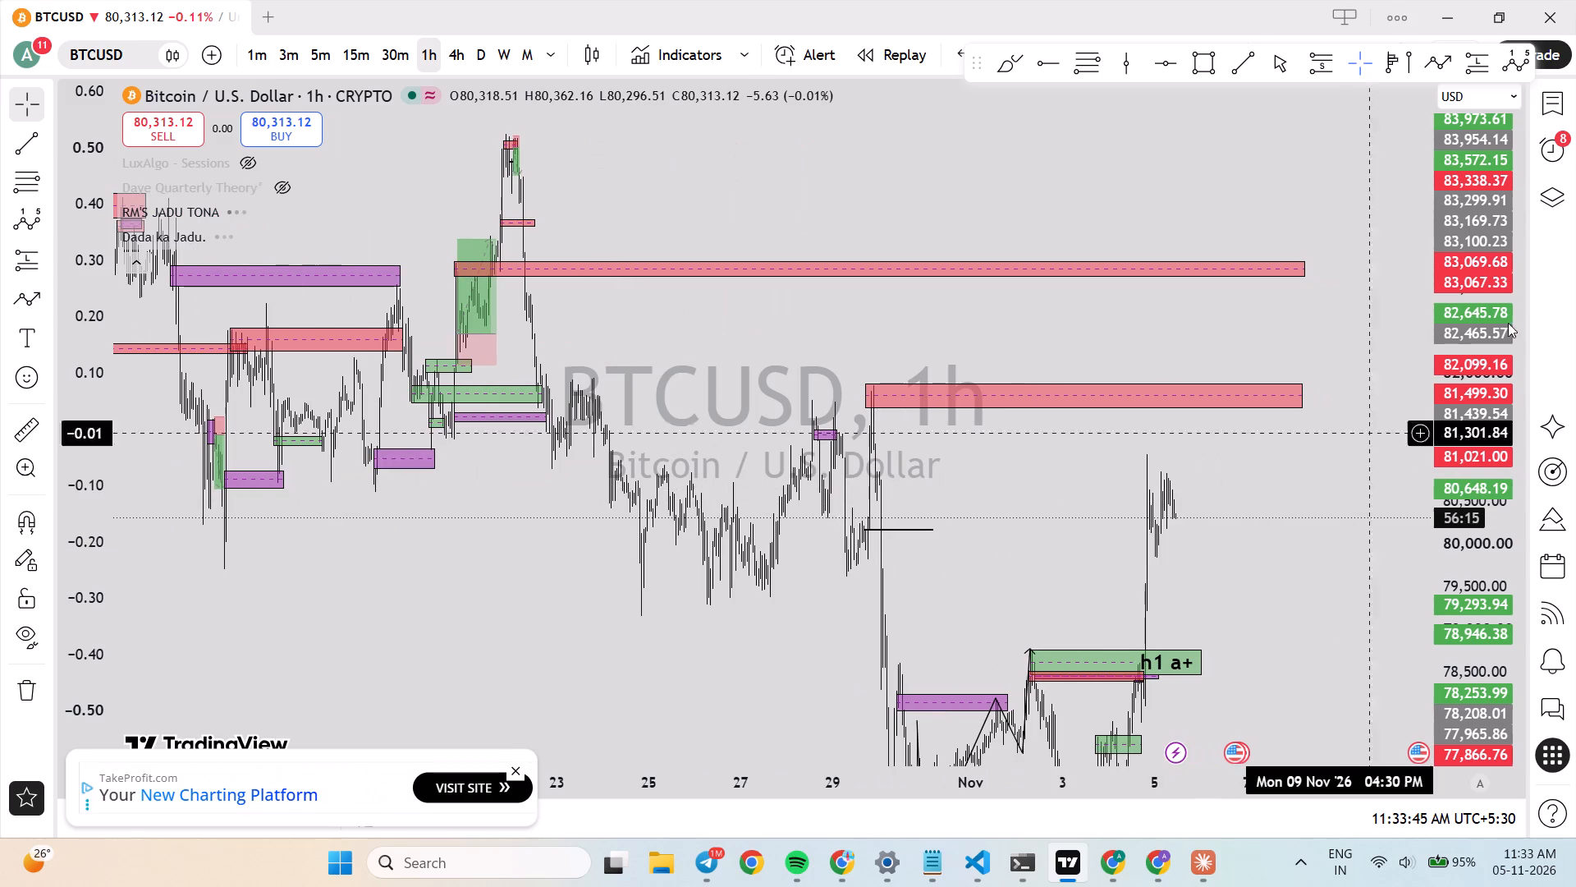
{"action": "left_click", "coordinate": [1559, 120]}
{"action": "left_click", "coordinate": [1455, 176]}
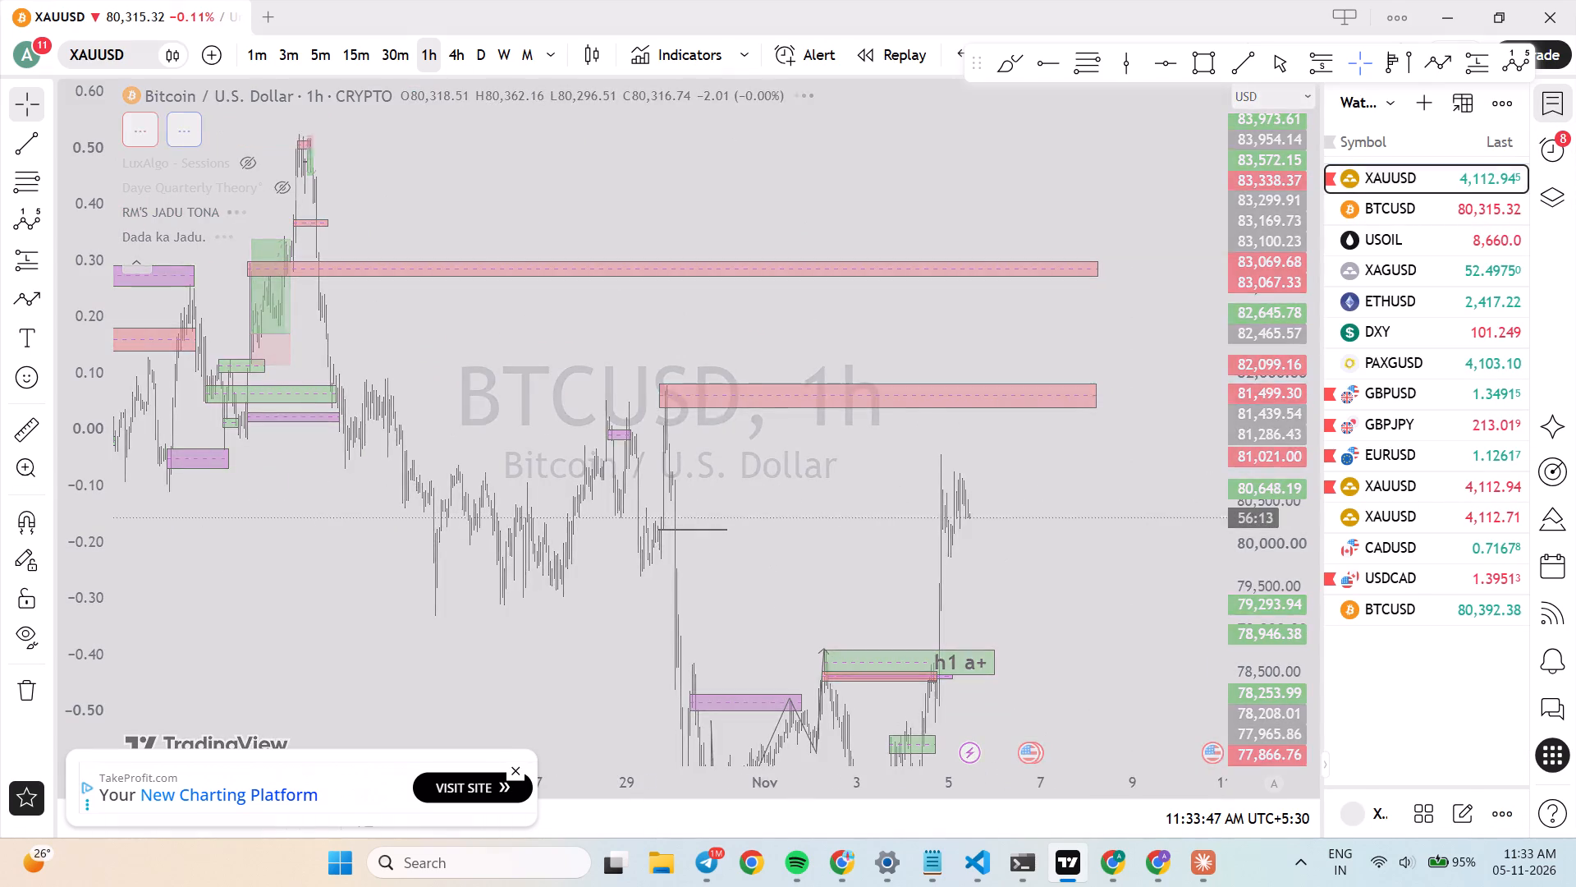
{"action": "left_click", "coordinate": [1575, 105]}
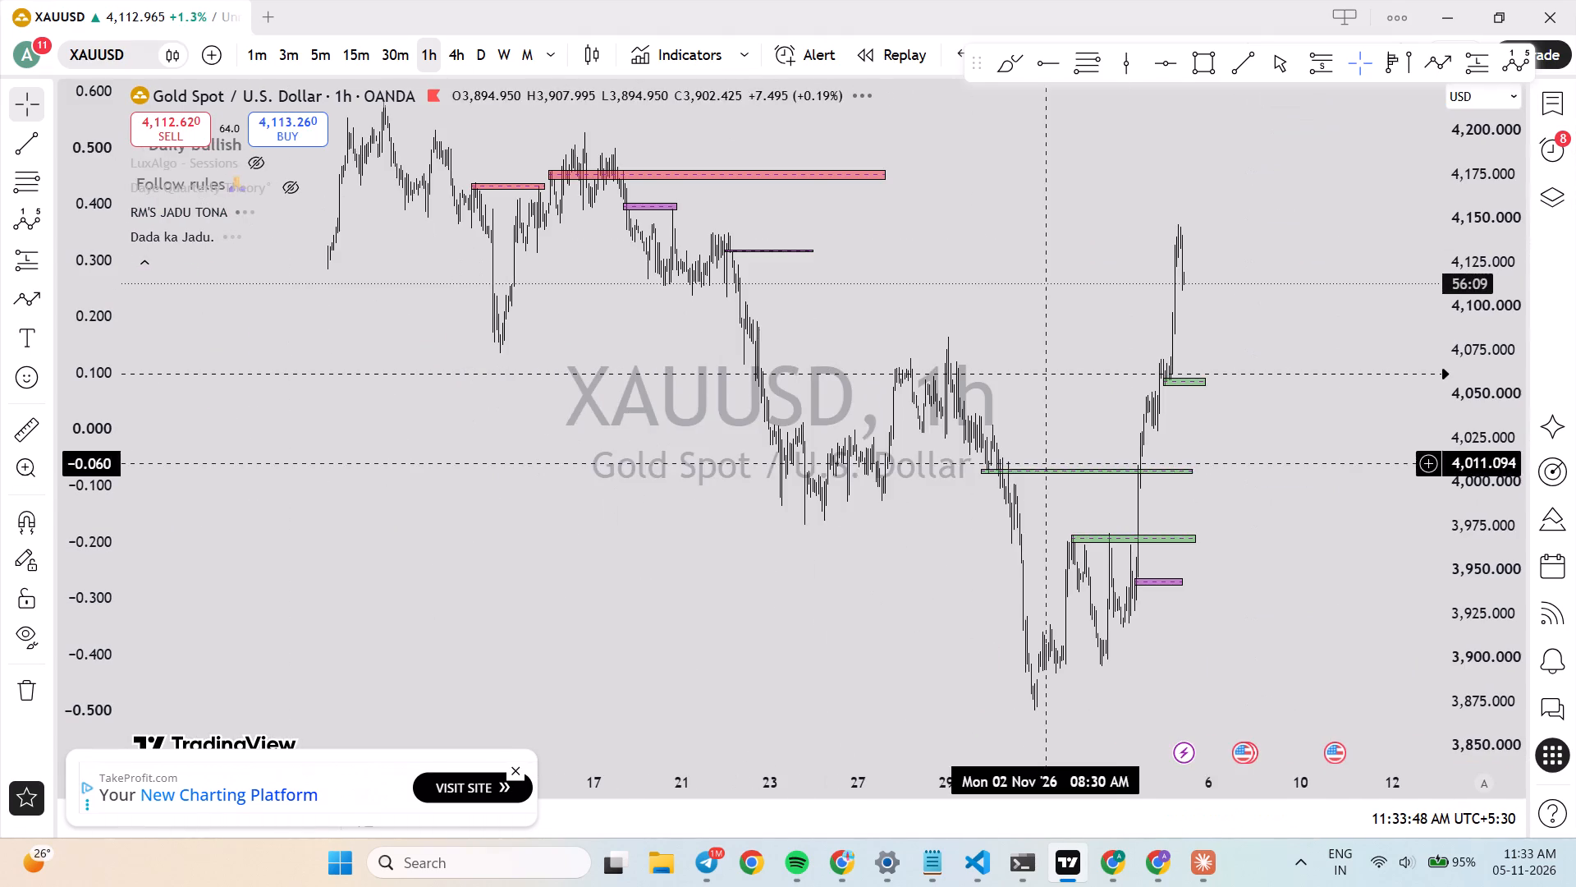
Switch XAUUSD to the 15-minute timeframe and extend the green zone near 4,087 to about 1:45 PM on 5 November.
{"action": "scroll", "coordinate": [1284, 502], "scroll_direction": "up", "scroll_amount": 5}
{"action": "left_click_drag", "start_coordinate": [1491, 568], "coordinate": [1497, 338]}
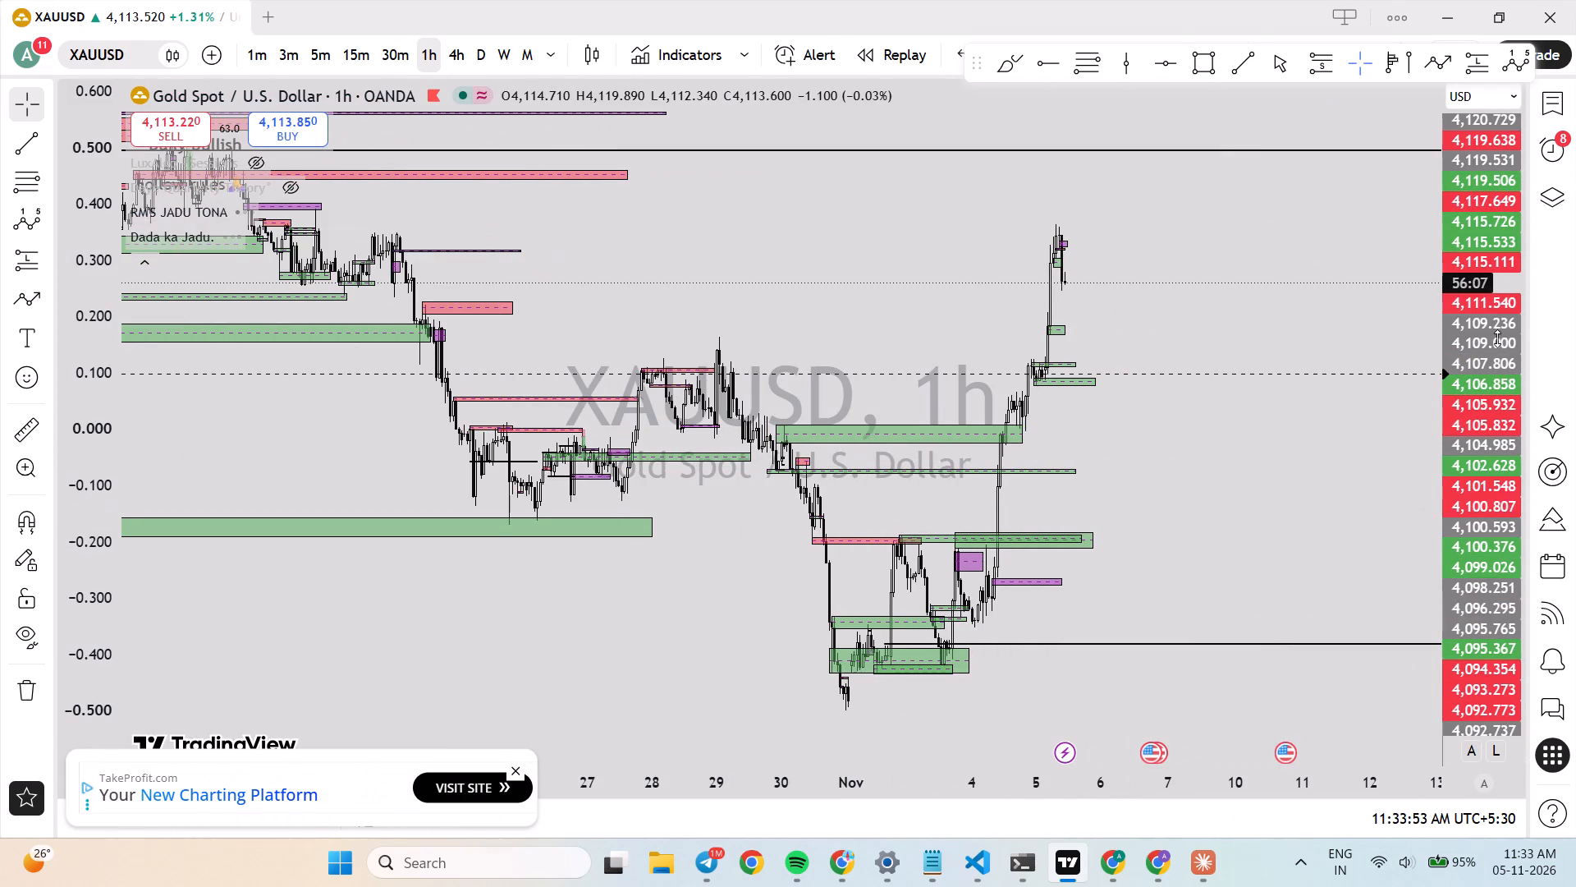
{"action": "left_click_drag", "start_coordinate": [1497, 338], "coordinate": [1491, 324]}
{"action": "left_click_drag", "start_coordinate": [1193, 260], "coordinate": [1220, 395]}
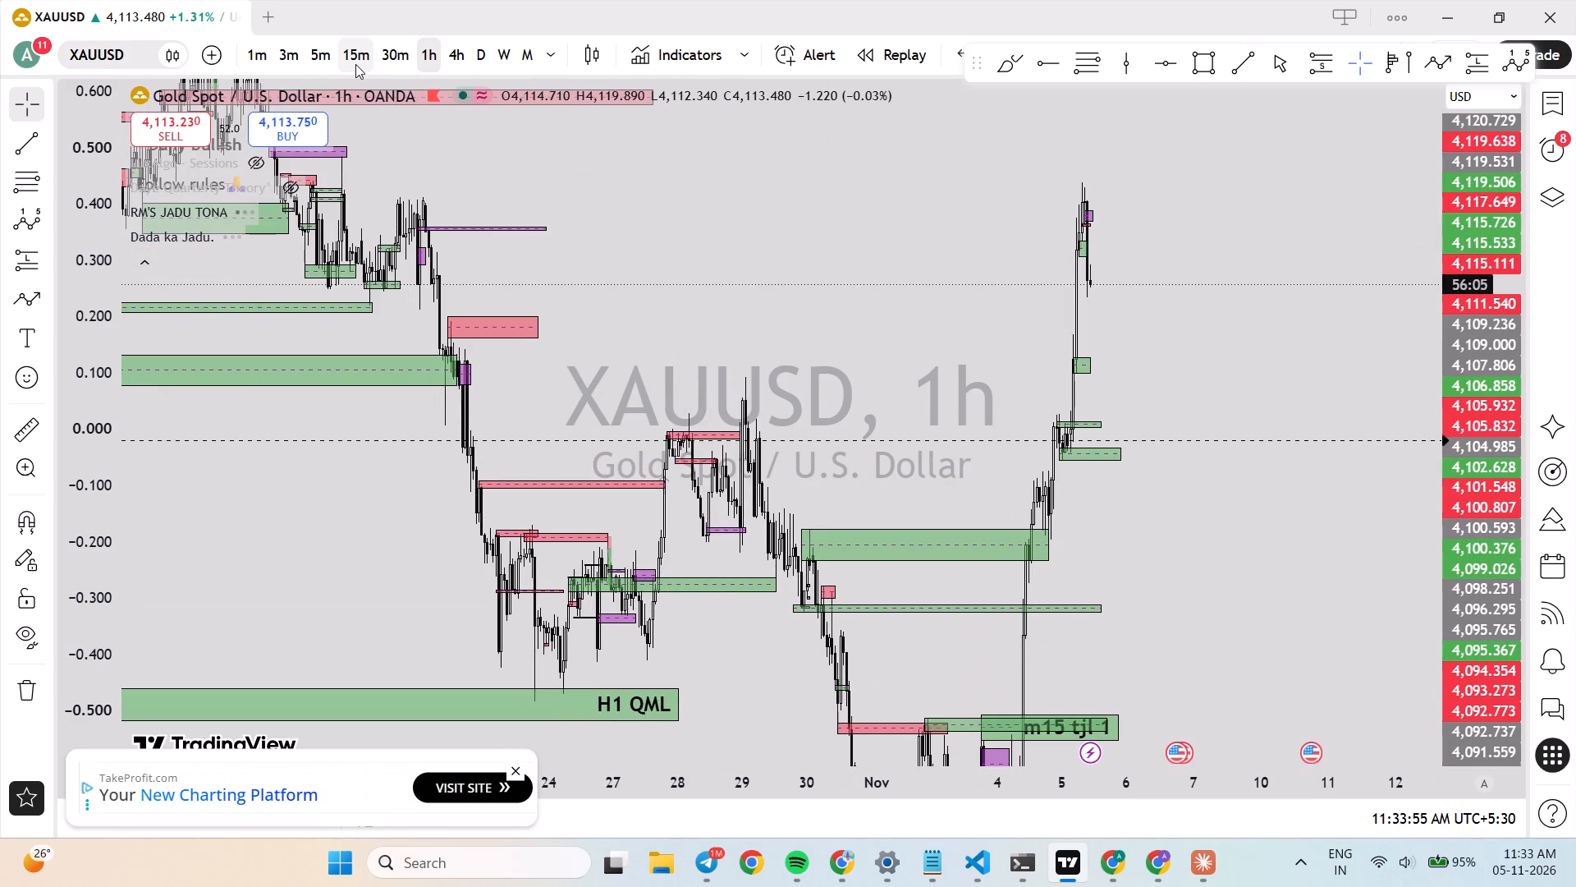
{"action": "left_click", "coordinate": [355, 64]}
{"action": "left_click_drag", "start_coordinate": [1486, 530], "coordinate": [1468, 265]}
{"action": "left_click_drag", "start_coordinate": [1271, 301], "coordinate": [1261, 566]}
{"action": "scroll", "coordinate": [1235, 539], "scroll_direction": "up", "scroll_amount": 2}
{"action": "scroll", "coordinate": [1235, 539], "scroll_direction": "down", "scroll_amount": 1}
{"action": "scroll", "coordinate": [1235, 539], "scroll_direction": "up", "scroll_amount": 3}
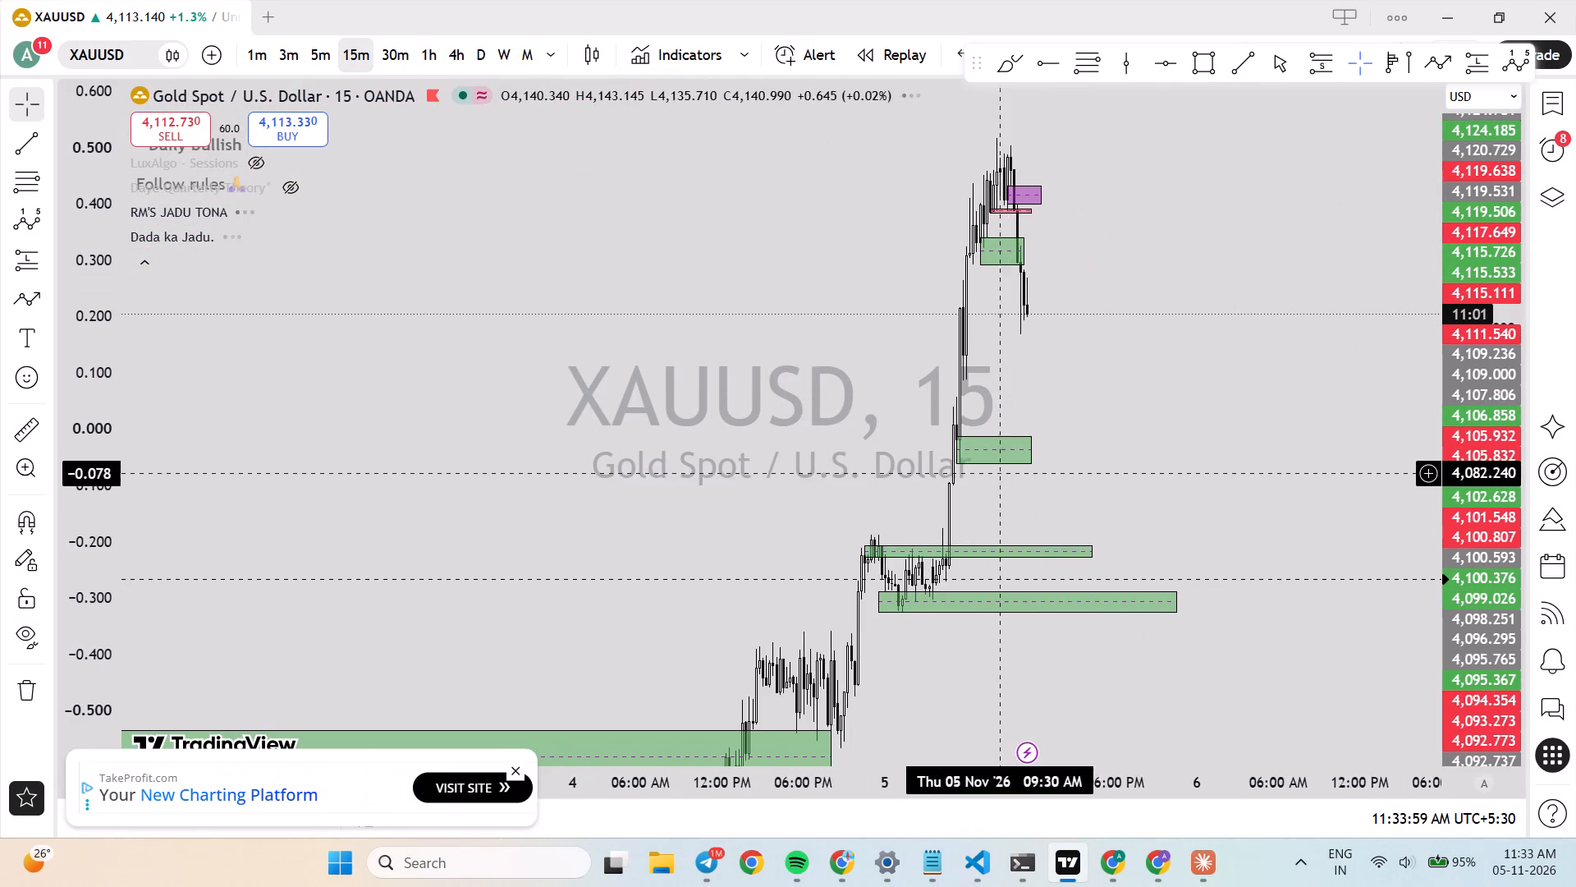
{"action": "left_click_drag", "start_coordinate": [1037, 452], "coordinate": [1057, 452]}
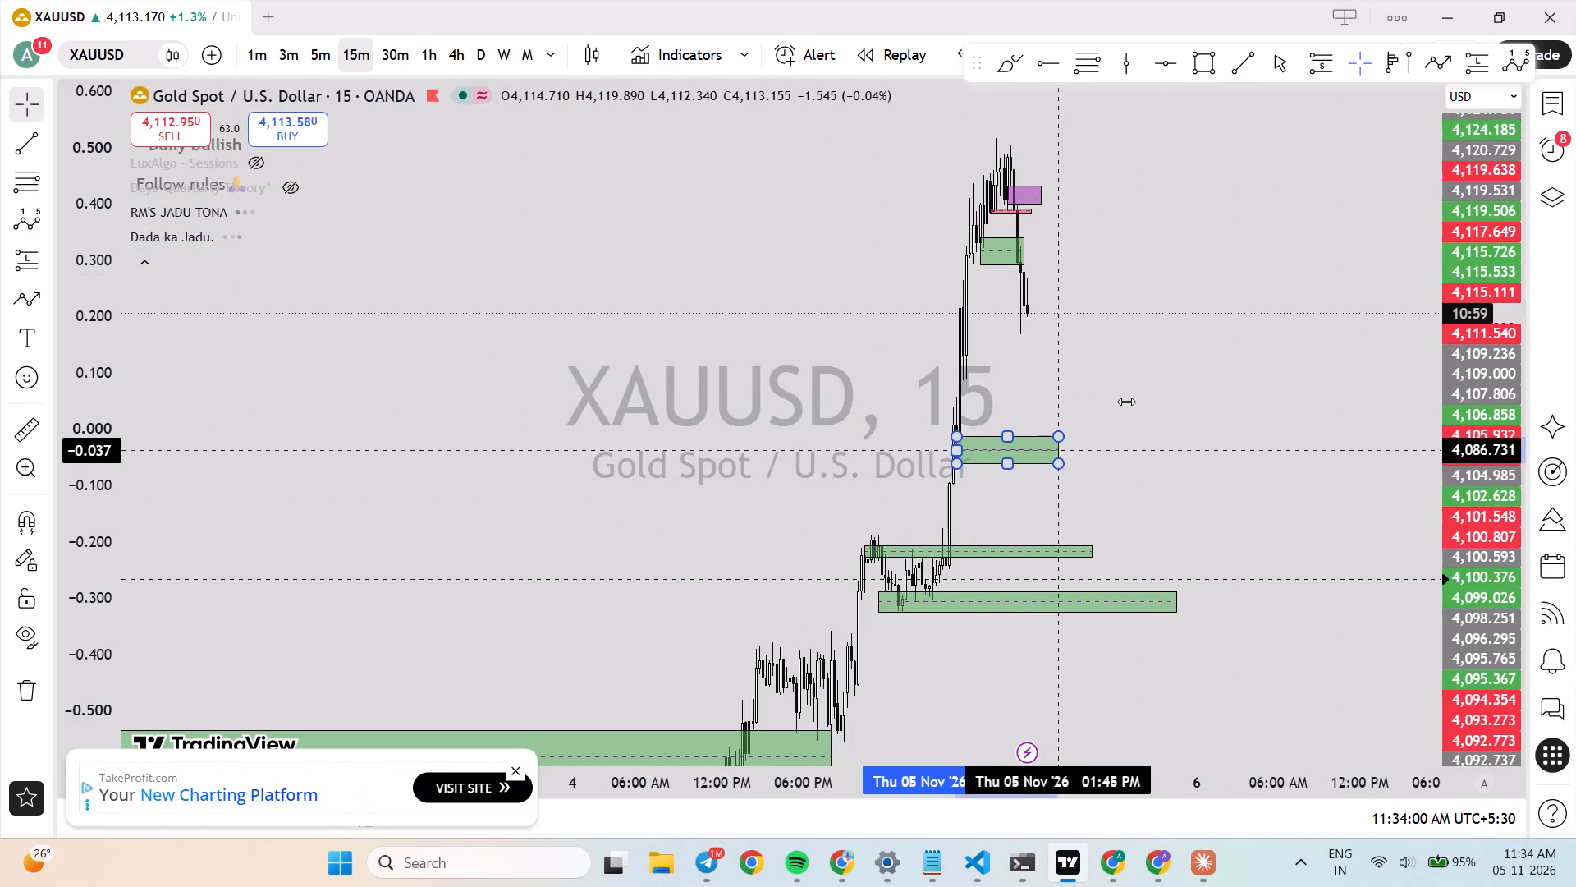
{"action": "left_click", "coordinate": [1141, 393]}
Switch XAUUSD to the 5-minute timeframe and examine price action around the purple, red and green zones near the 5 November high.
{"action": "left_click_drag", "start_coordinate": [1510, 379], "coordinate": [1491, 565]}
{"action": "scroll", "coordinate": [1180, 466], "scroll_direction": "up", "scroll_amount": 5}
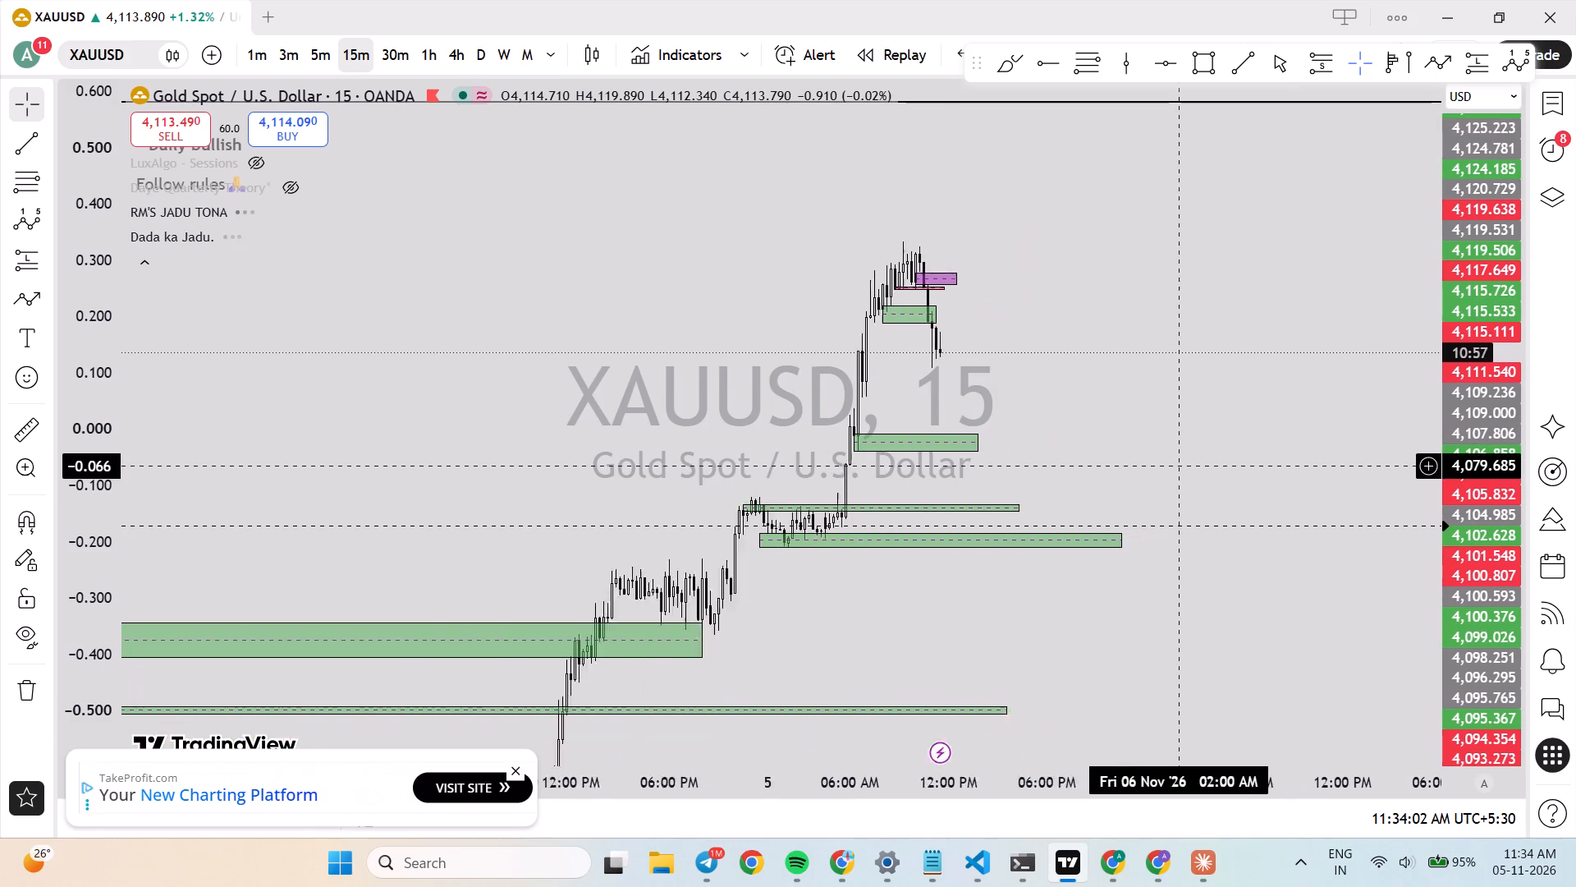
{"action": "left_click", "coordinate": [329, 54]}
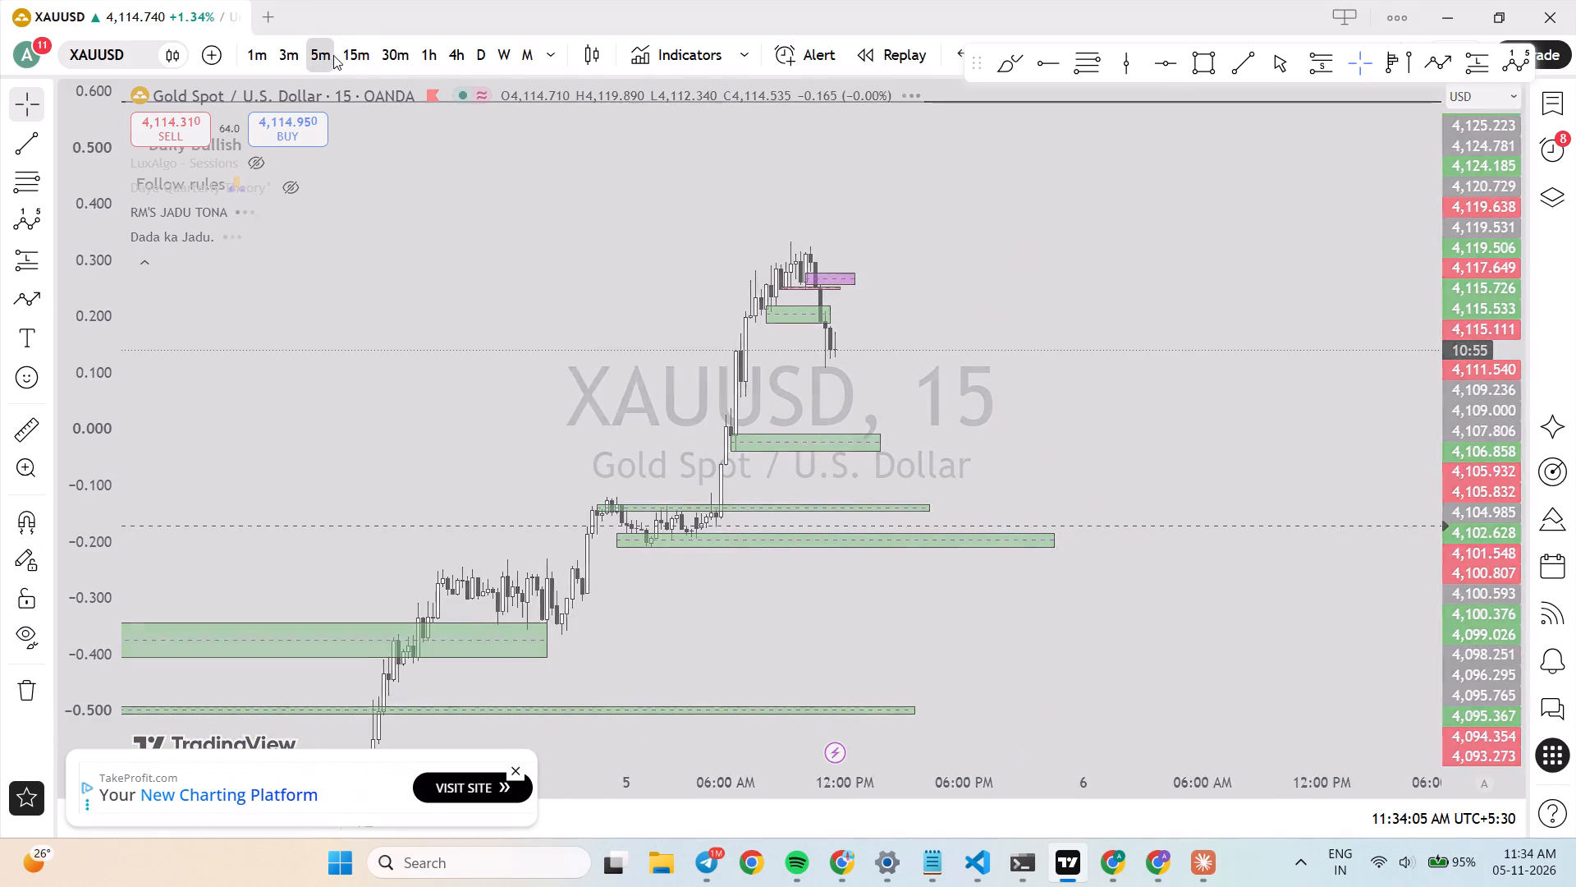
{"action": "scroll", "coordinate": [438, 238], "scroll_direction": "down", "scroll_amount": 3}
{"action": "left_click_drag", "start_coordinate": [1459, 520], "coordinate": [1455, 336]}
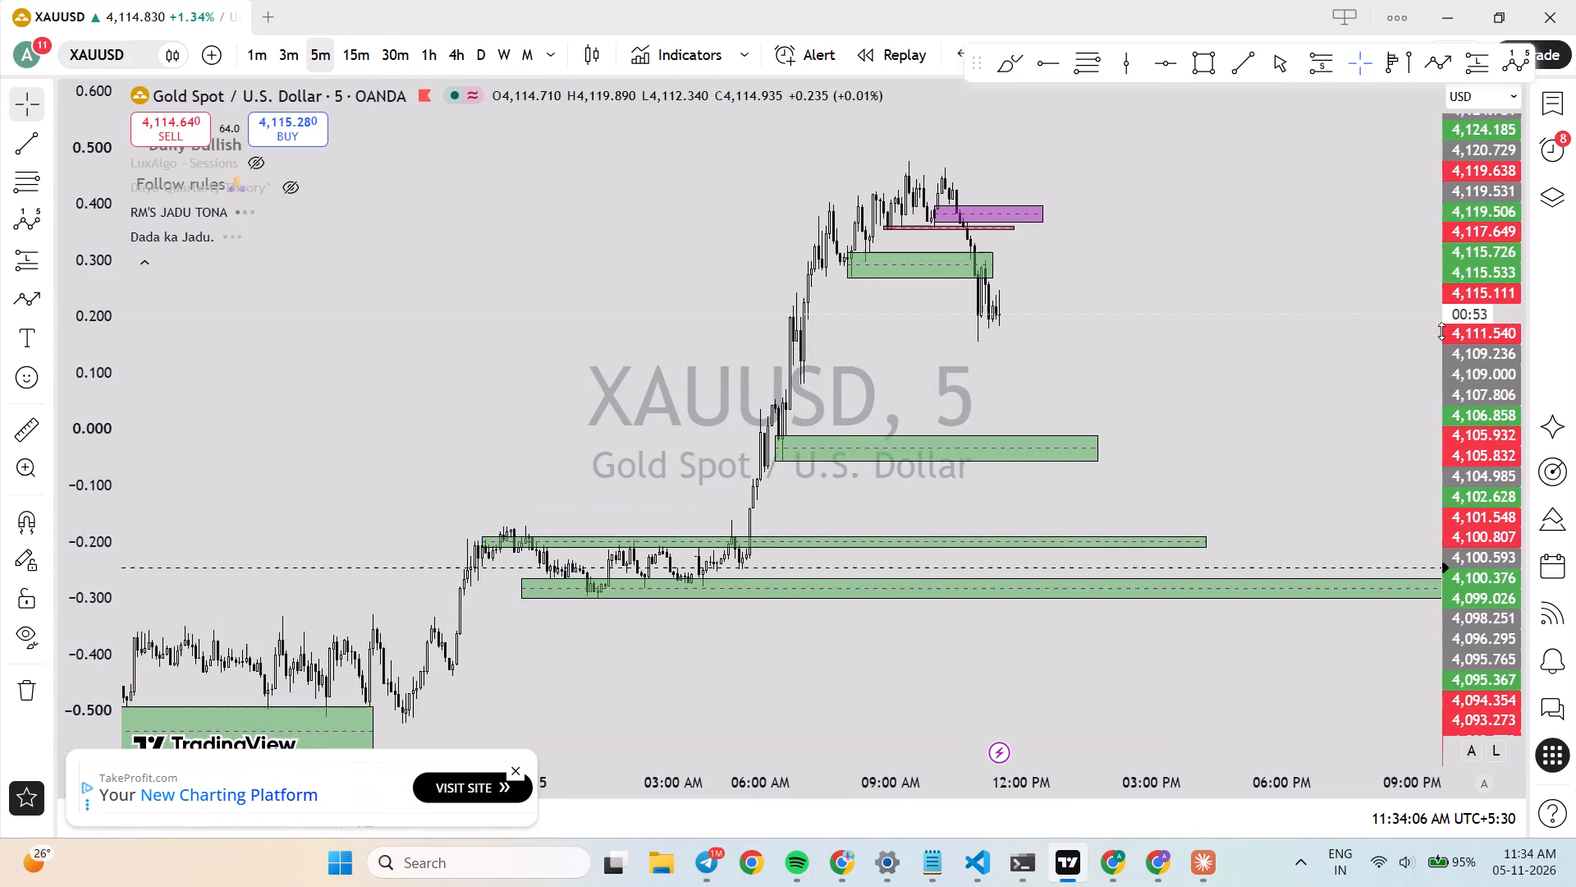
{"action": "left_click_drag", "start_coordinate": [1264, 345], "coordinate": [1278, 482]}
{"action": "scroll", "coordinate": [1278, 482], "scroll_direction": "up", "scroll_amount": 3}
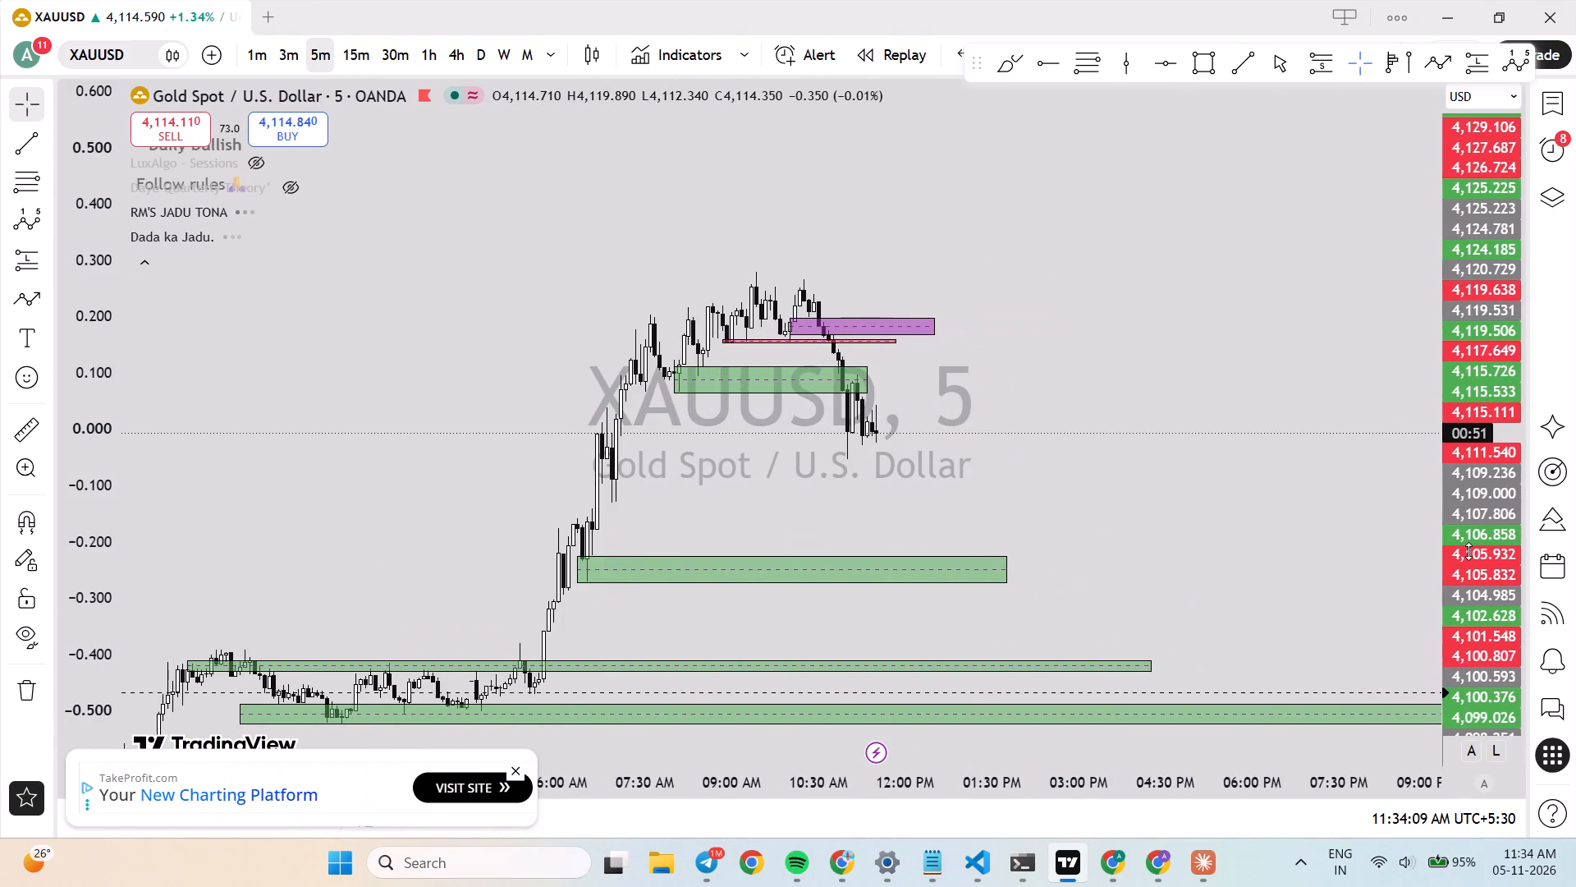
{"action": "left_click_drag", "start_coordinate": [1468, 551], "coordinate": [1460, 271]}
{"action": "left_click_drag", "start_coordinate": [1064, 343], "coordinate": [1106, 531]}
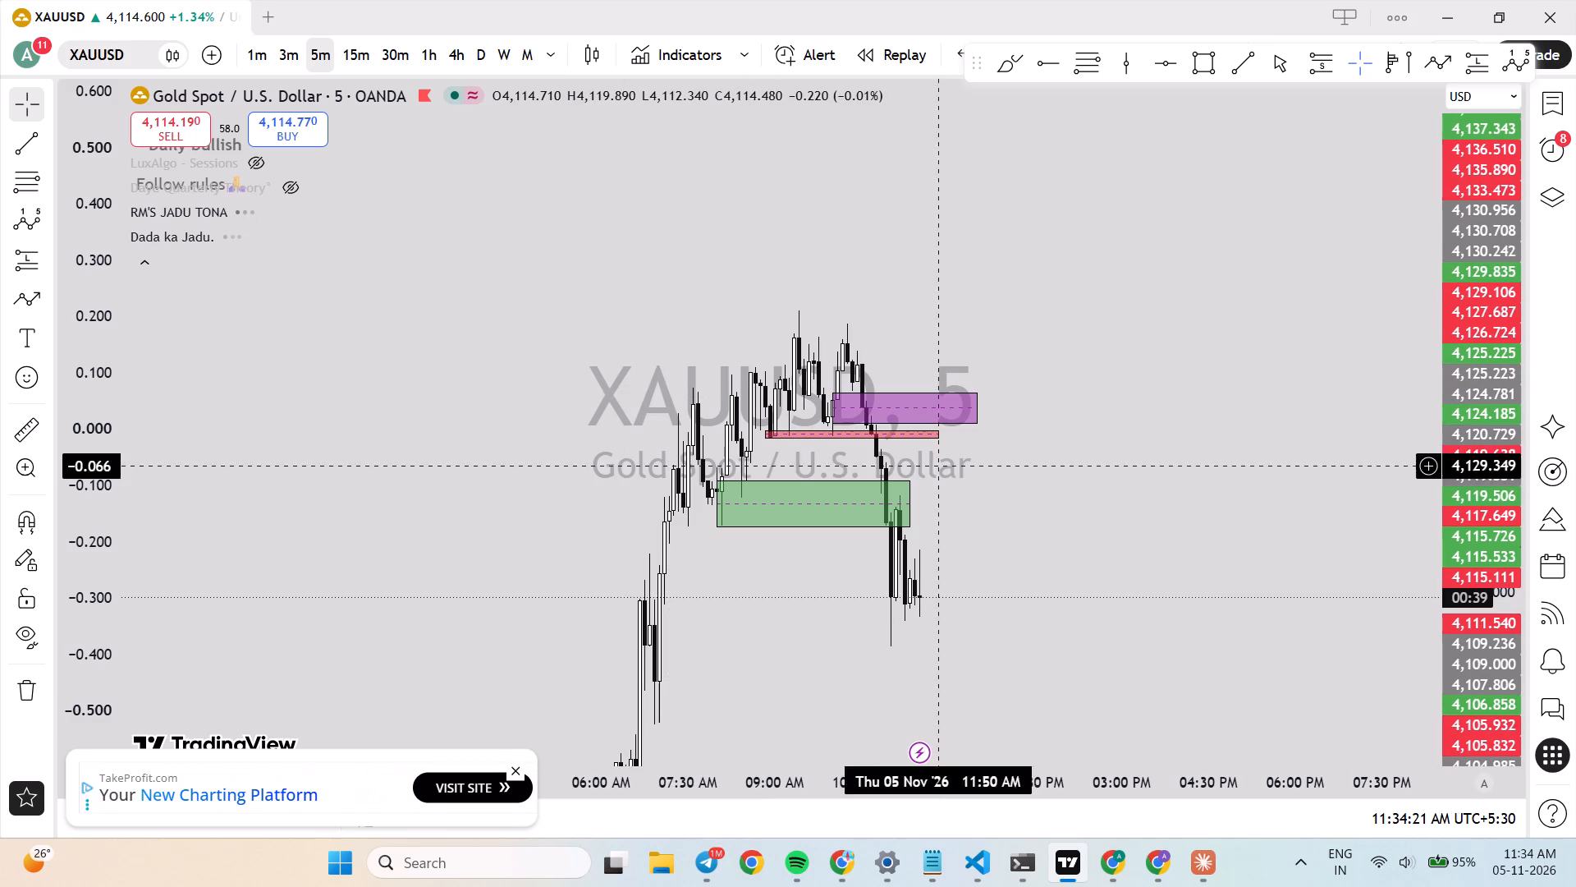
{"action": "left_click_drag", "start_coordinate": [1475, 427], "coordinate": [1469, 489]}
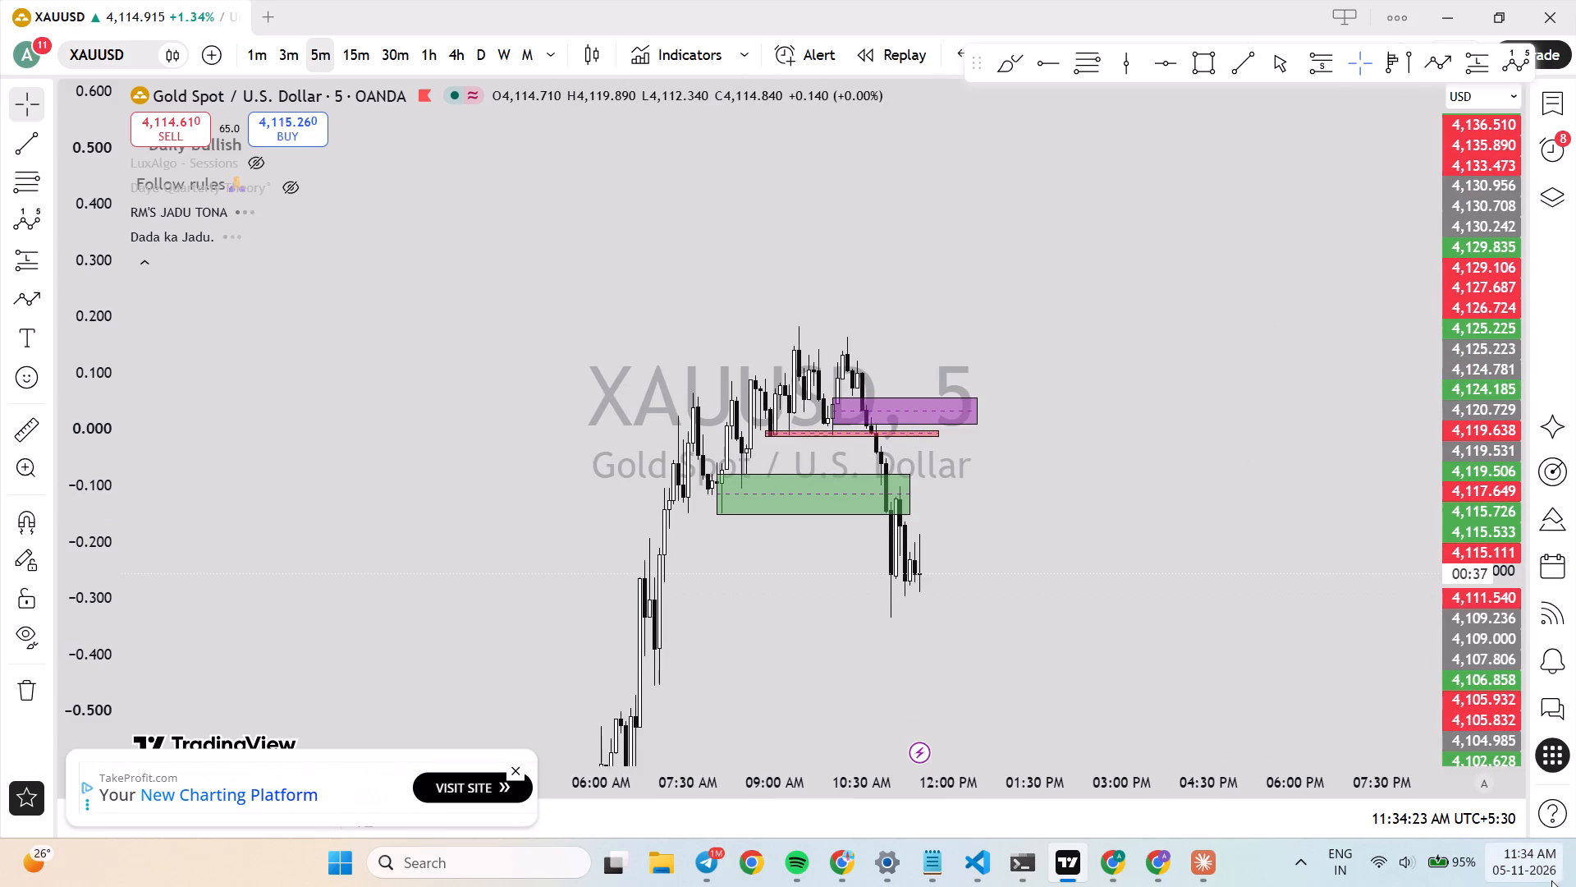
{"action": "left_click", "coordinate": [1491, 599]}
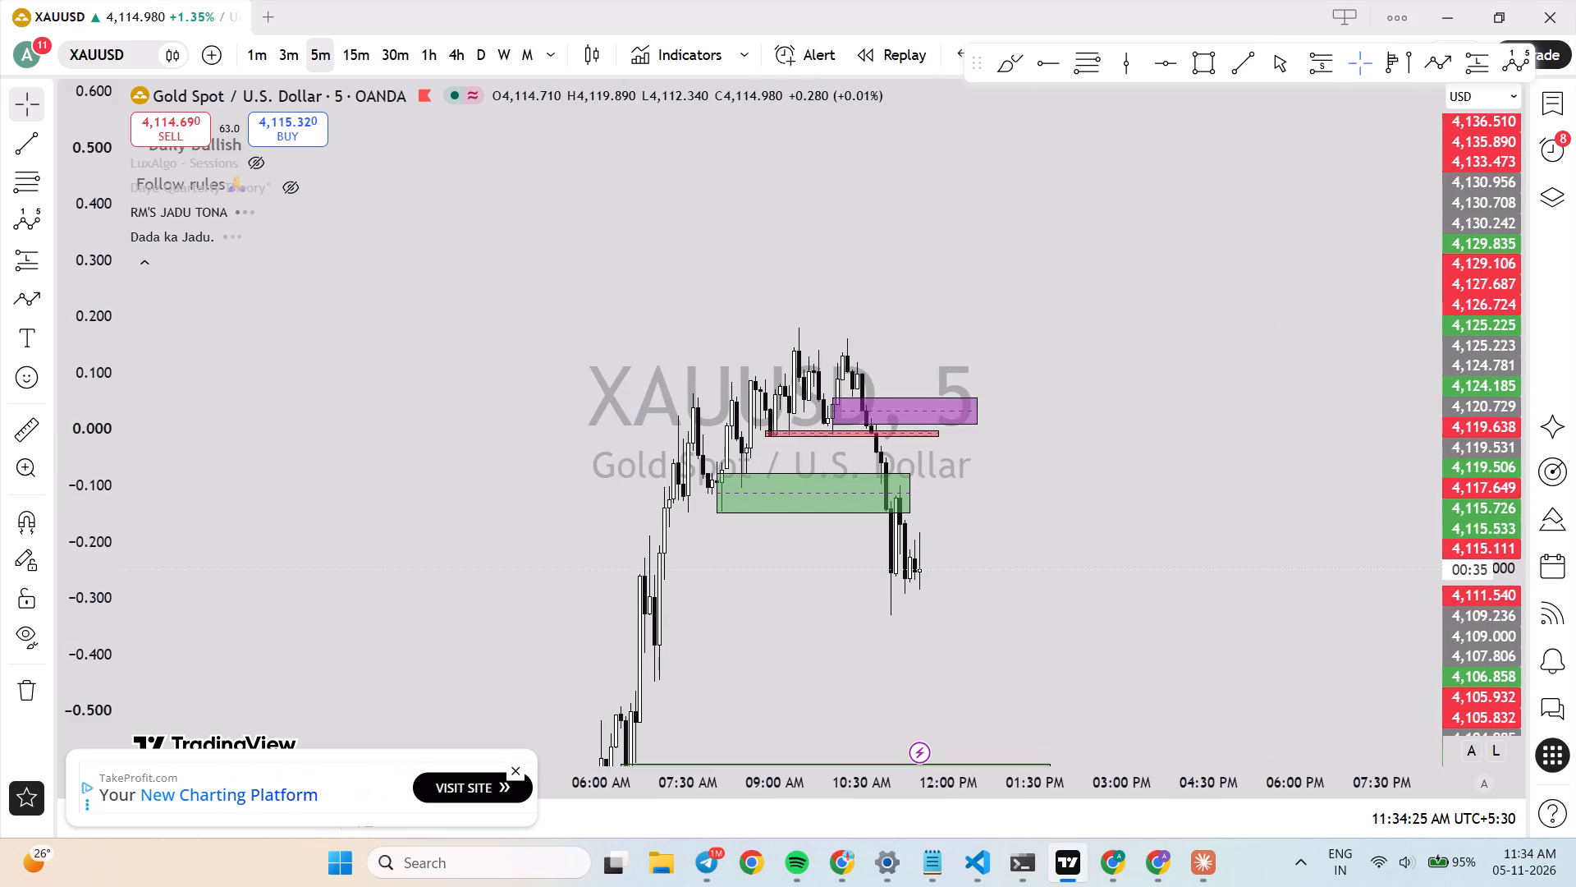
{"action": "scroll", "coordinate": [1322, 609], "scroll_direction": "up", "scroll_amount": 3}
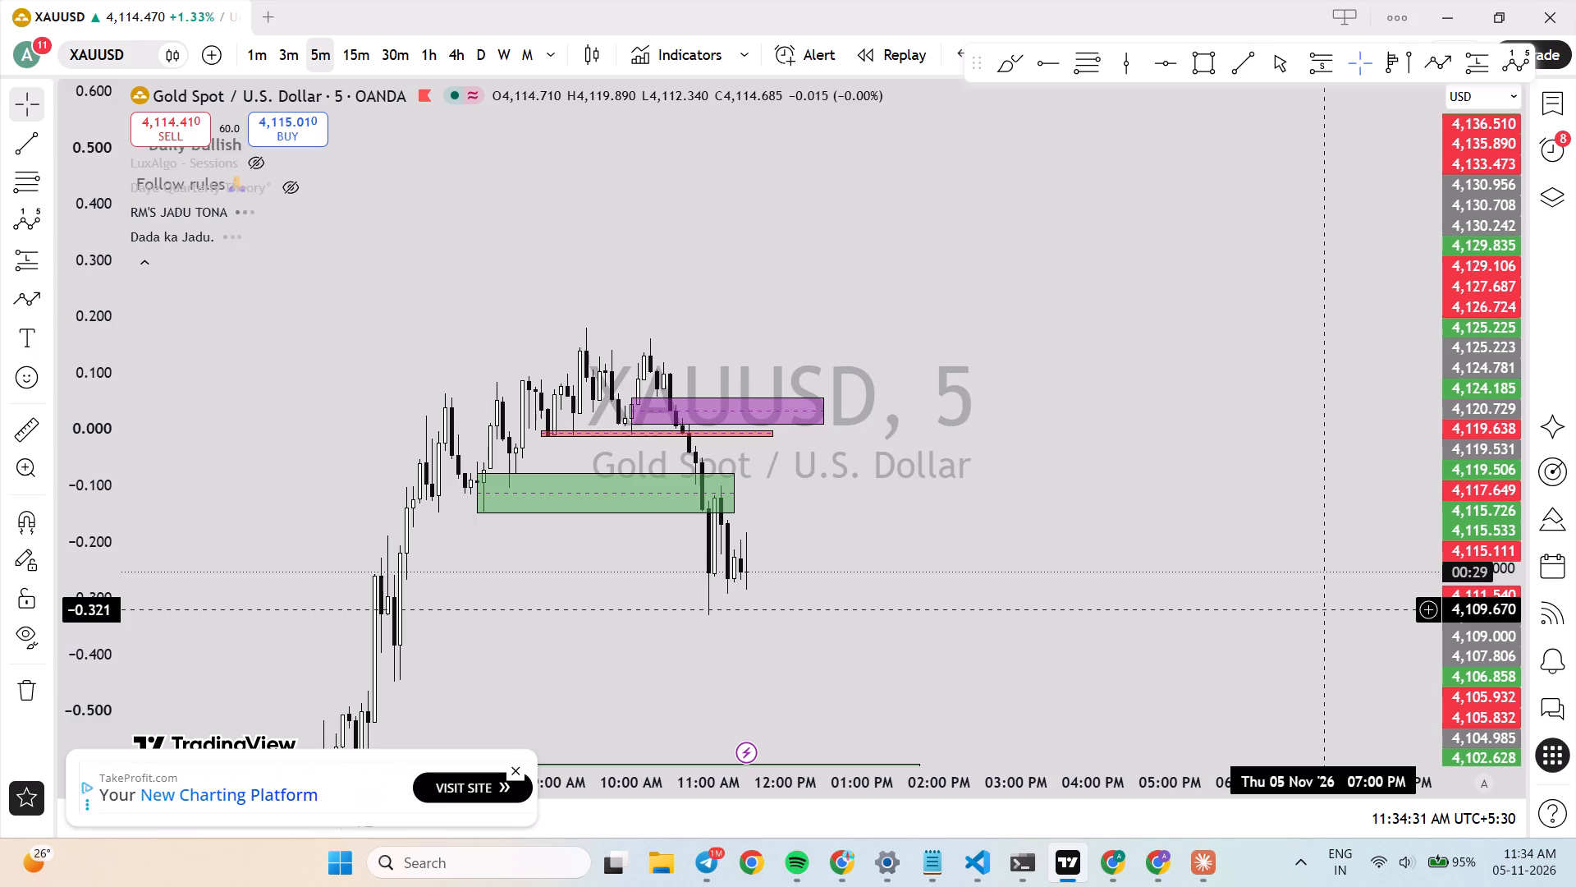
{"action": "scroll", "coordinate": [1322, 609], "scroll_direction": "up", "scroll_amount": 1}
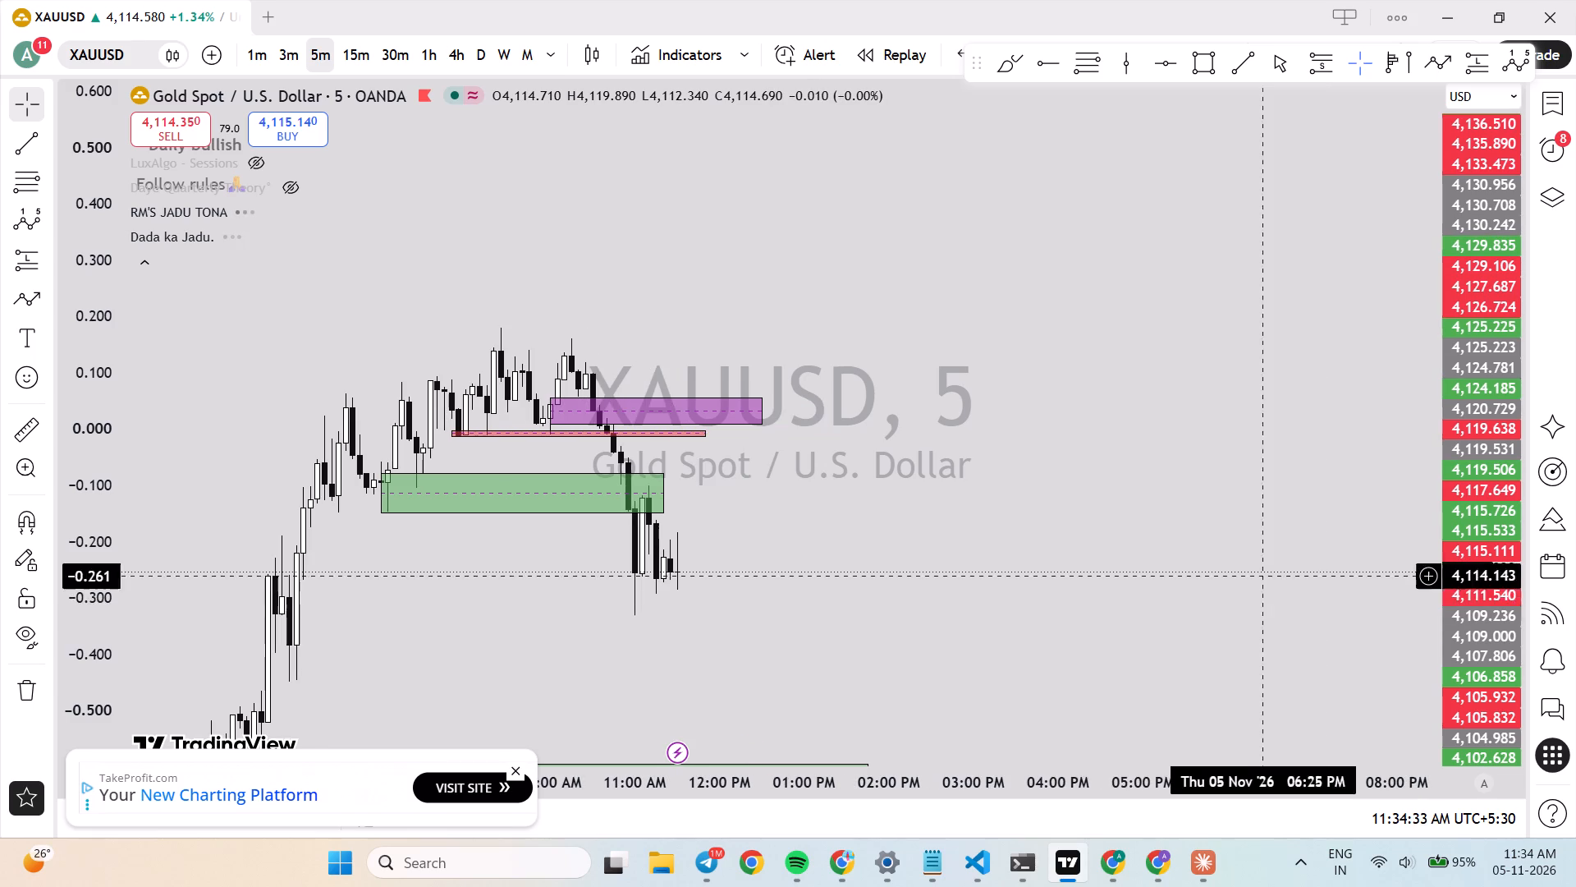
{"action": "left_click_drag", "start_coordinate": [885, 515], "coordinate": [1045, 491]}
{"action": "scroll", "coordinate": [1045, 491], "scroll_direction": "down", "scroll_amount": 2}
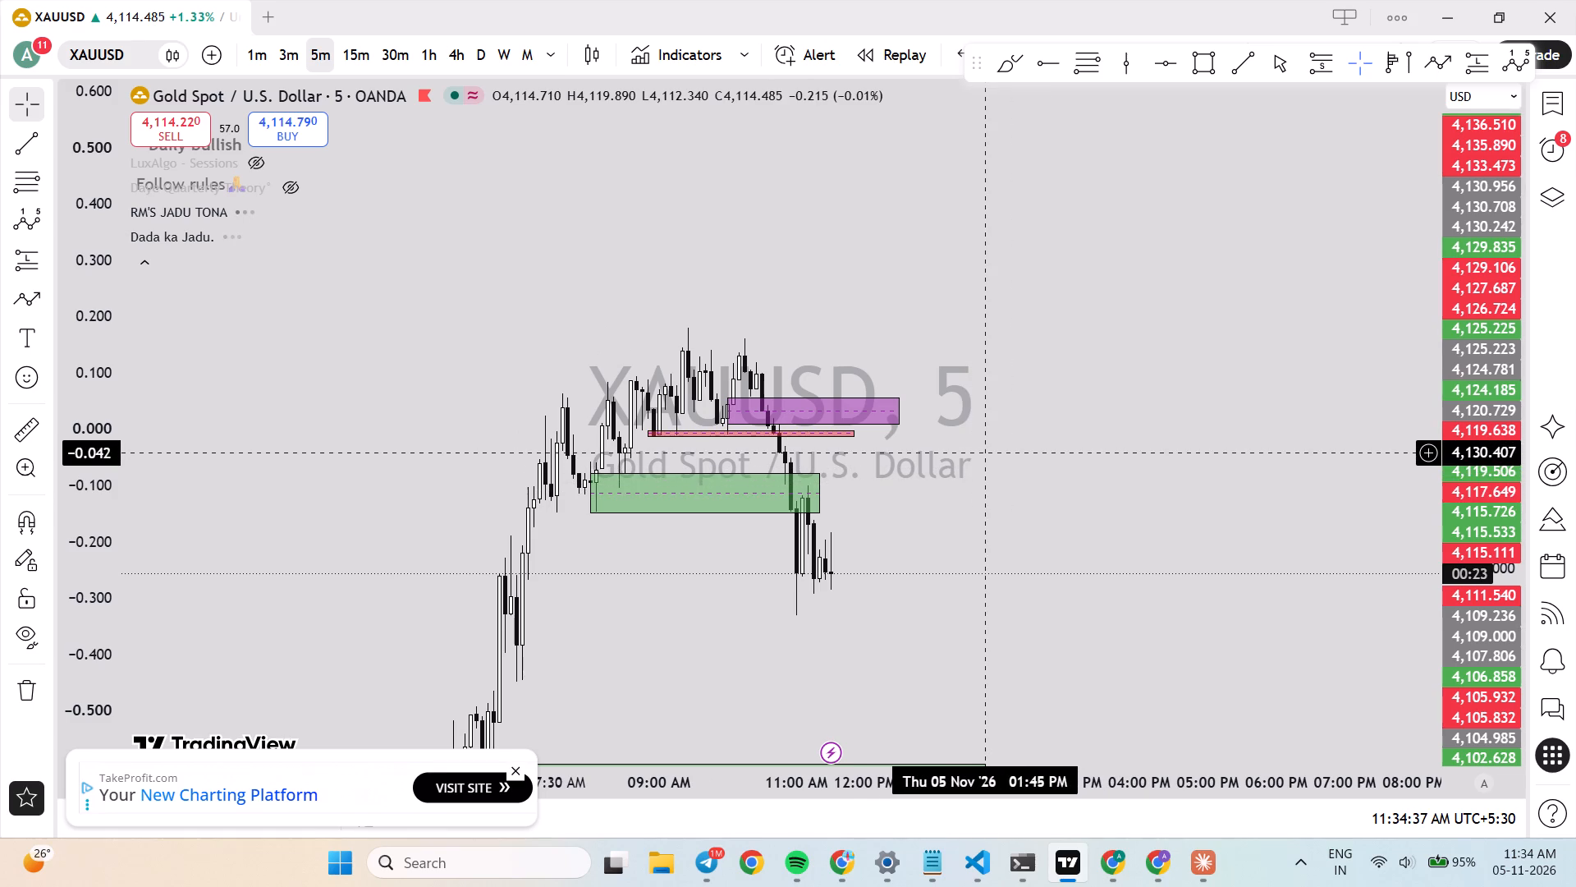
Switch XAUUSD back to the 15-minute timeframe and examine the pullback from the 5 November high against the marked zones.
{"action": "left_click", "coordinate": [366, 50]}
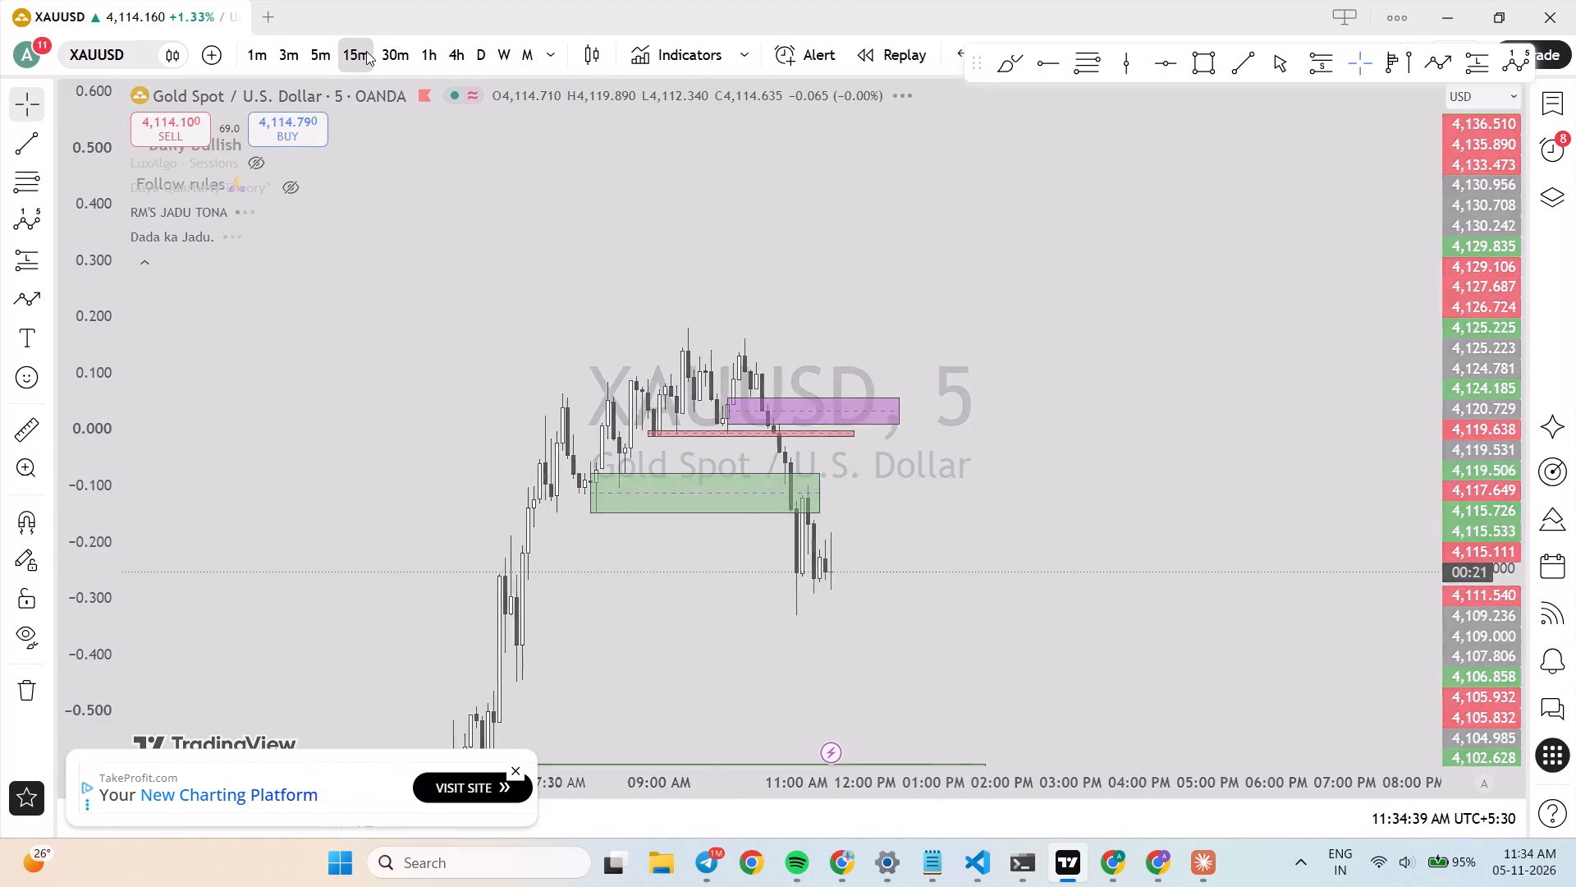
{"action": "scroll", "coordinate": [745, 507], "scroll_direction": "up", "scroll_amount": 1}
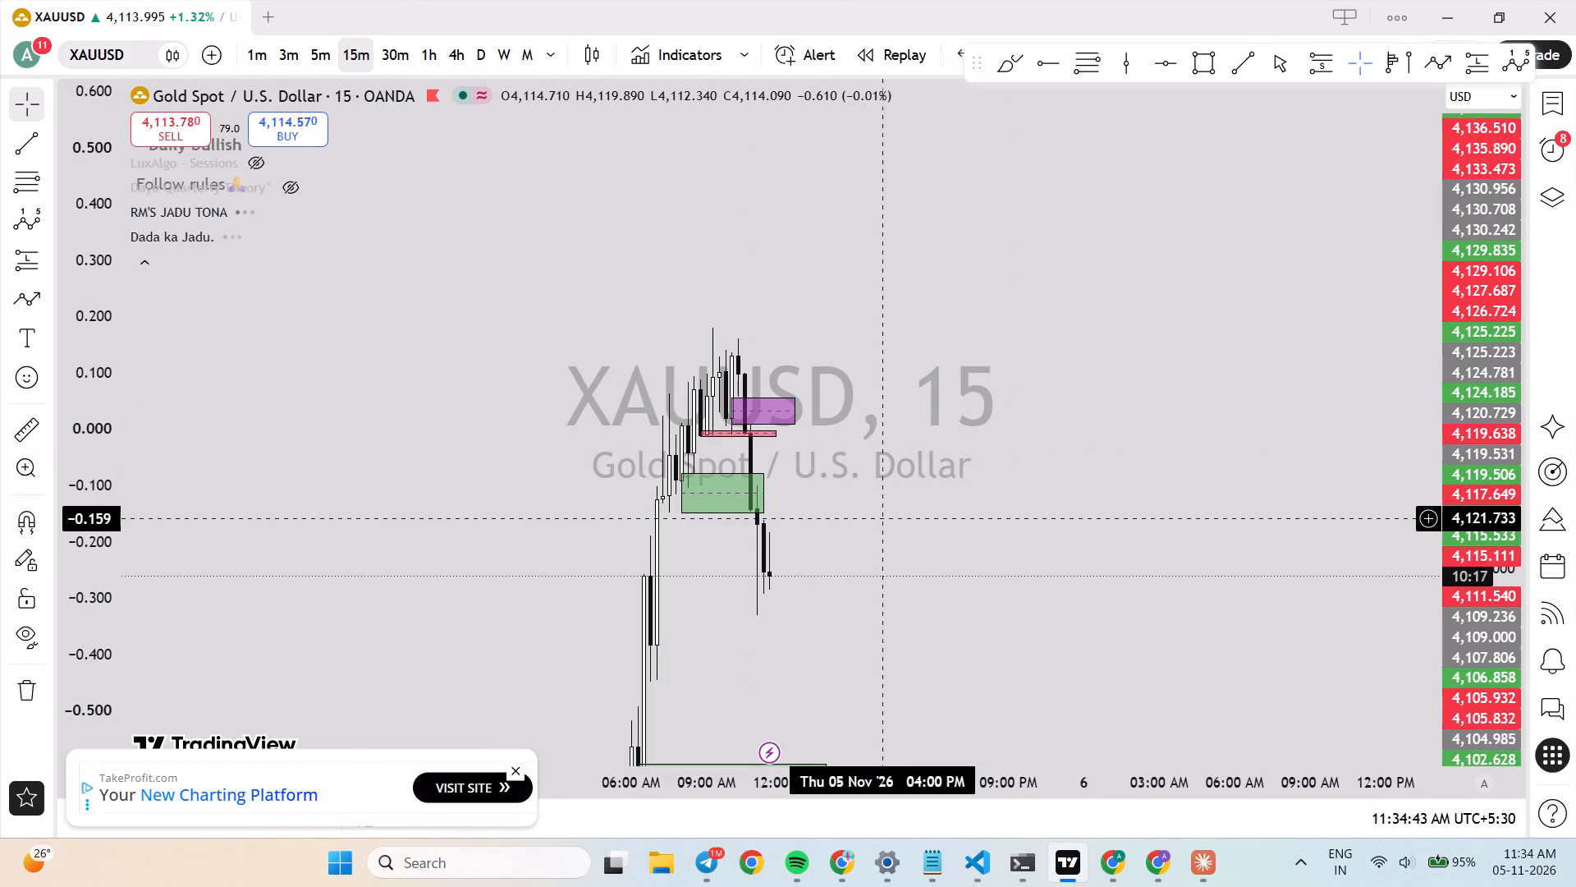
{"action": "left_click_drag", "start_coordinate": [1489, 345], "coordinate": [1483, 399]}
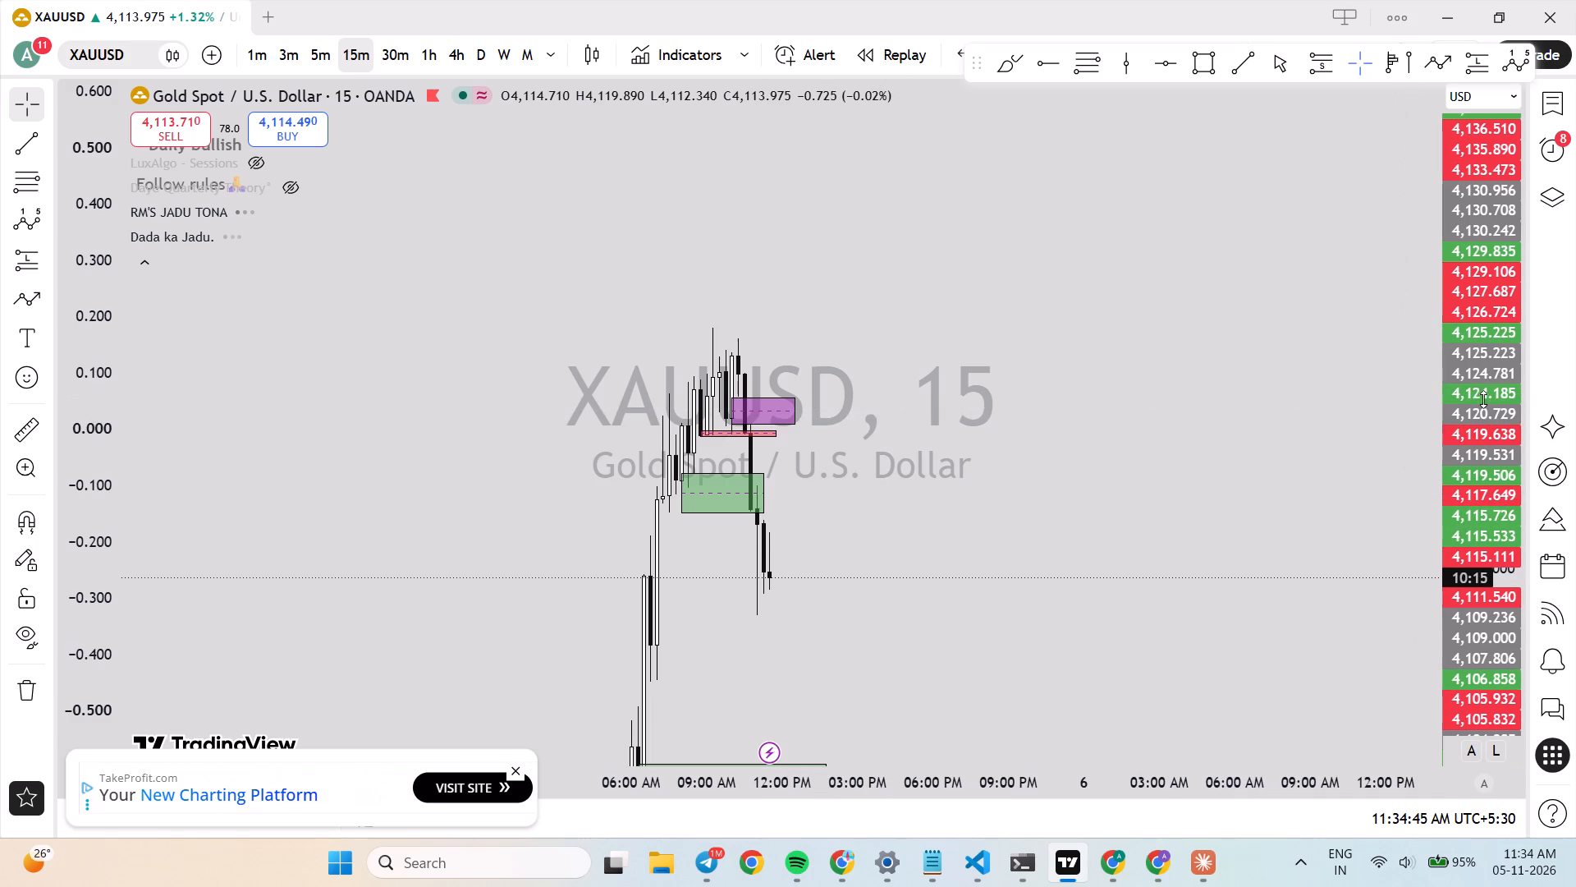
{"action": "left_click_drag", "start_coordinate": [1483, 399], "coordinate": [1478, 312]}
{"action": "scroll", "coordinate": [913, 461], "scroll_direction": "up", "scroll_amount": 4}
{"action": "left_click_drag", "start_coordinate": [894, 476], "coordinate": [1251, 476]}
{"action": "scroll", "coordinate": [766, 509], "scroll_direction": "down", "scroll_amount": 2}
{"action": "left_click_drag", "start_coordinate": [1006, 519], "coordinate": [1185, 514]}
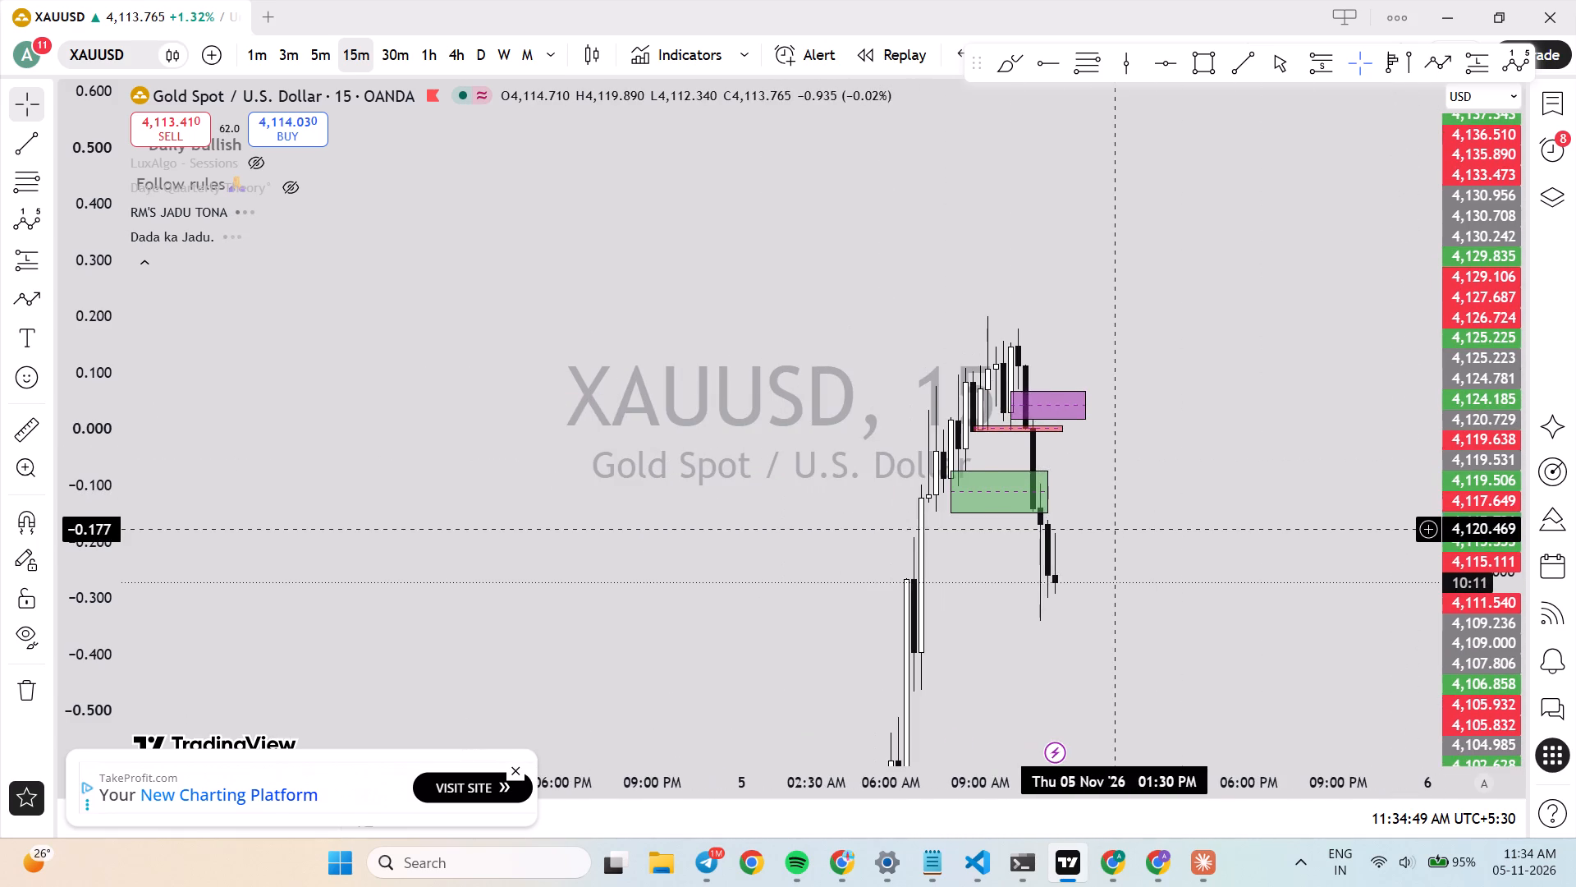
{"action": "scroll", "coordinate": [1118, 528], "scroll_direction": "up", "scroll_amount": 2}
{"action": "left_click_drag", "start_coordinate": [1497, 342], "coordinate": [1516, 466]}
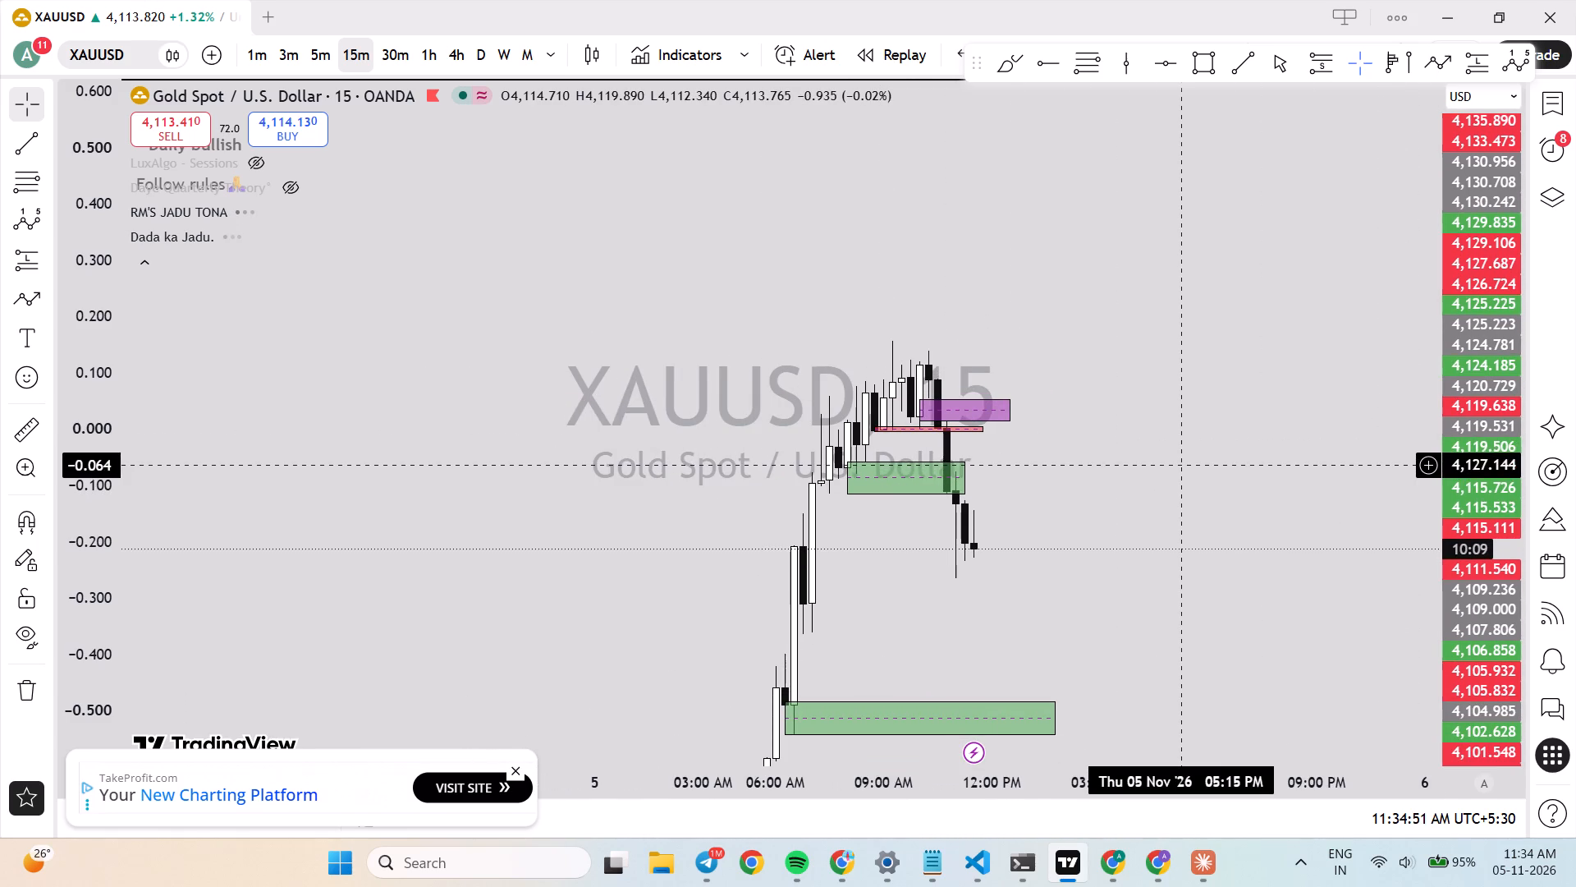
{"action": "scroll", "coordinate": [1024, 475], "scroll_direction": "up", "scroll_amount": 2}
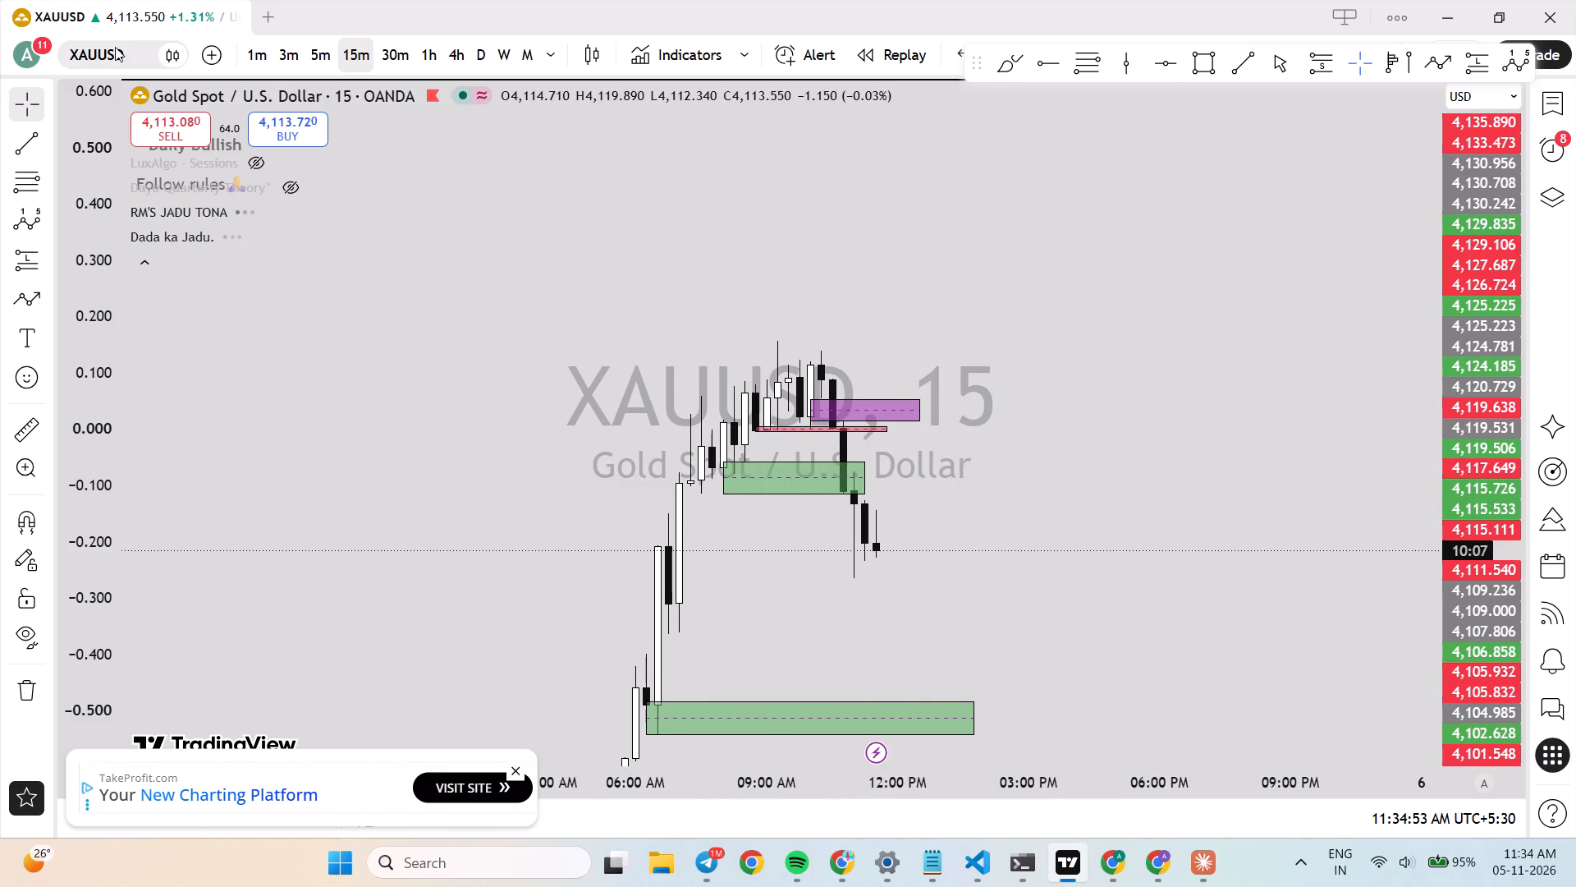
Compare the XAUUSD pullback on the 5-minute timeframe with the 15-minute timeframe, ending on the 15-minute chart.
{"action": "left_click", "coordinate": [320, 57]}
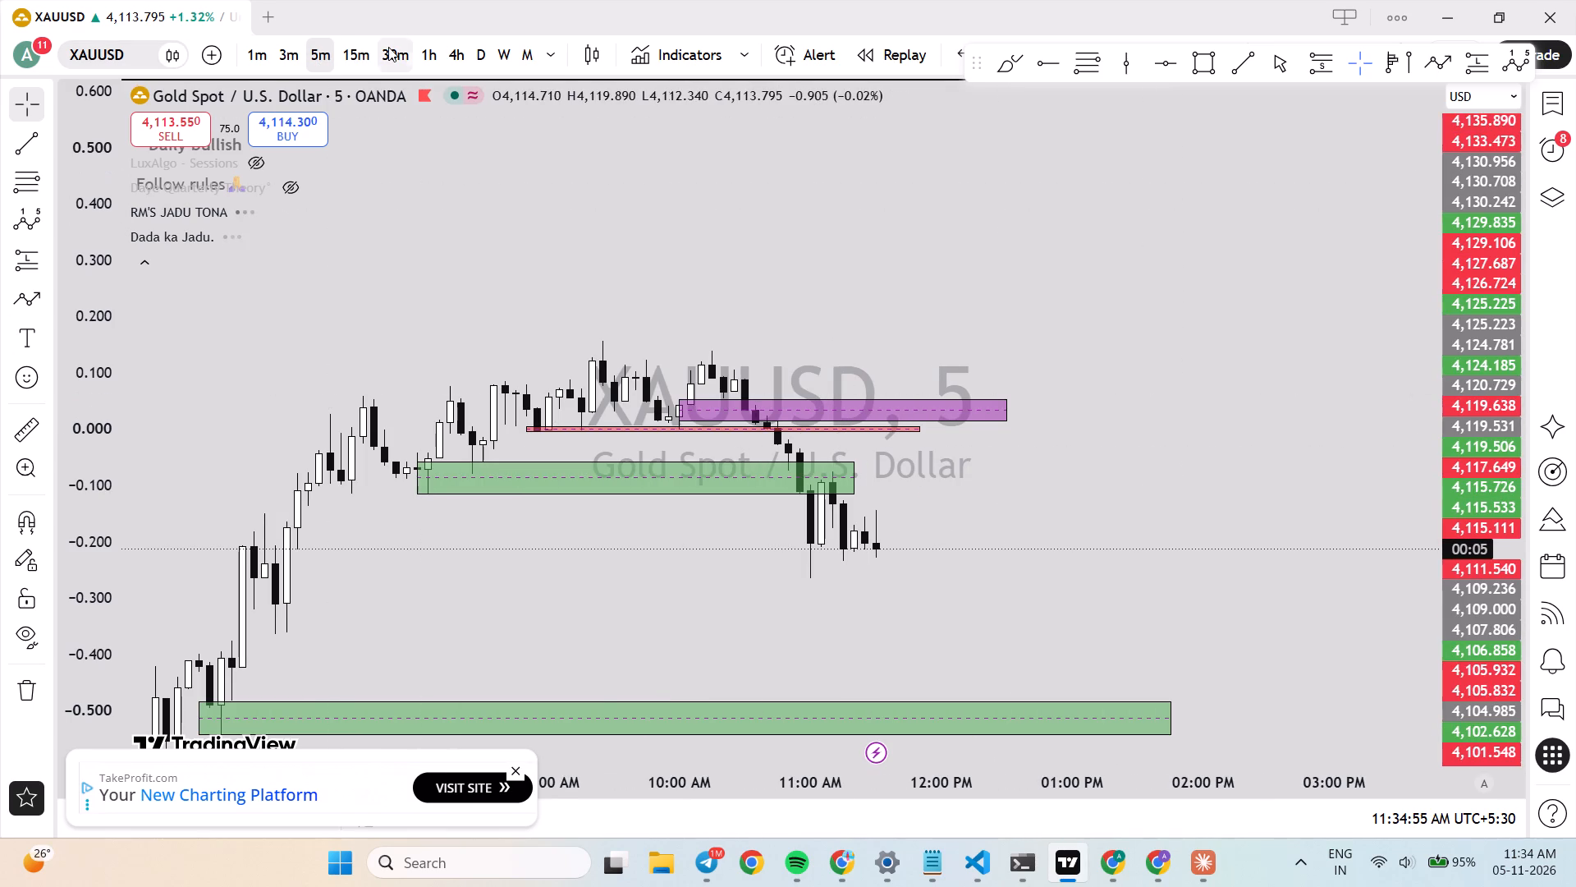
{"action": "left_click", "coordinate": [343, 59]}
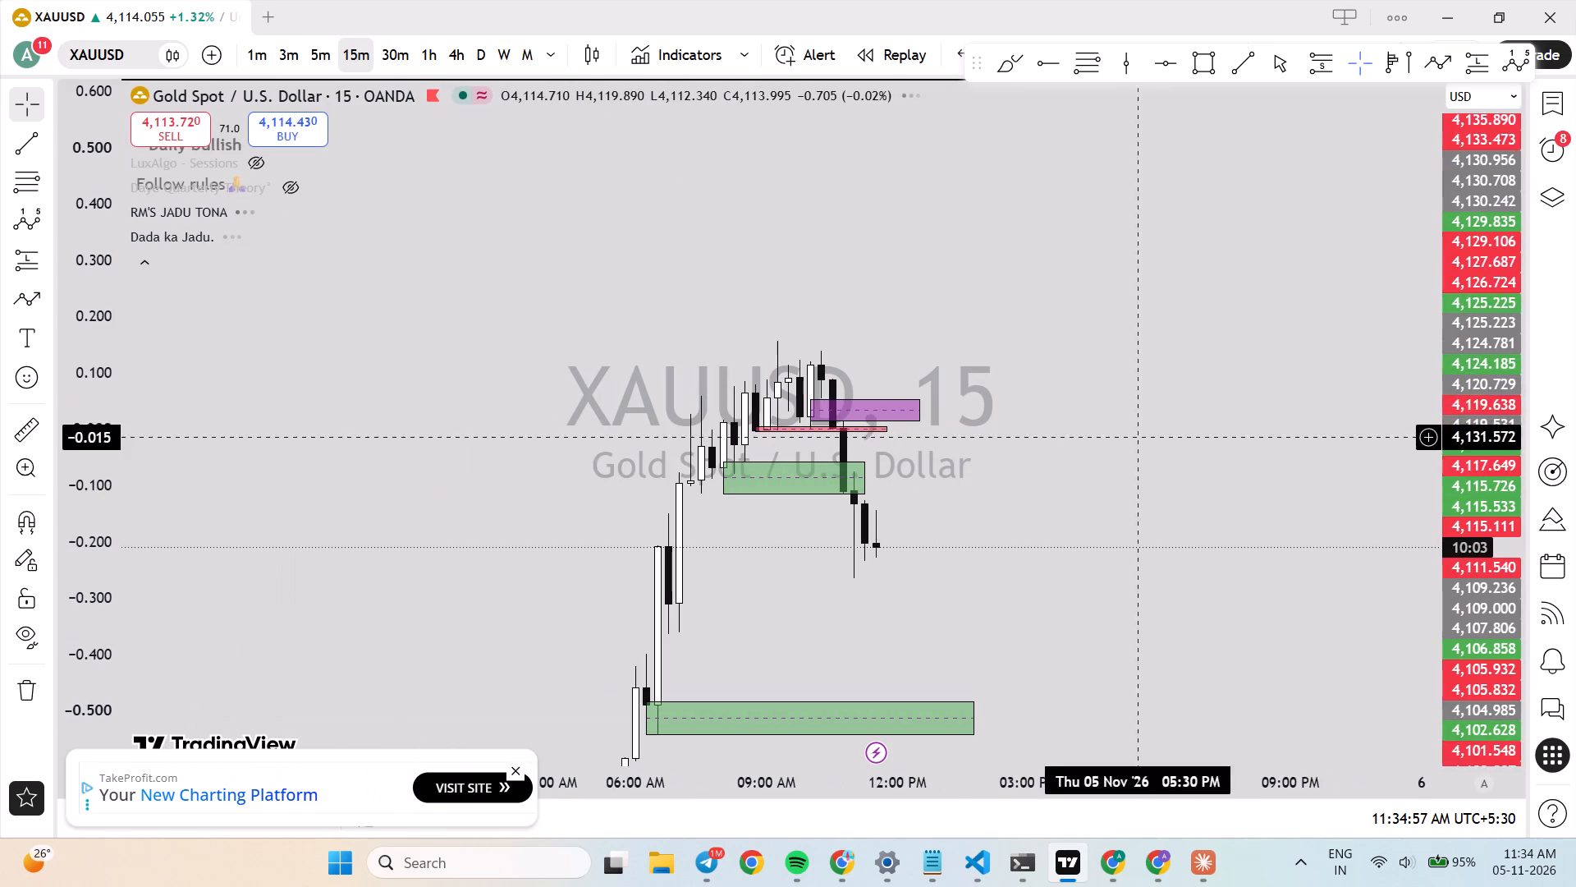
{"action": "left_click_drag", "start_coordinate": [1483, 430], "coordinate": [1489, 388]}
{"action": "scroll", "coordinate": [1135, 371], "scroll_direction": "down", "scroll_amount": 2}
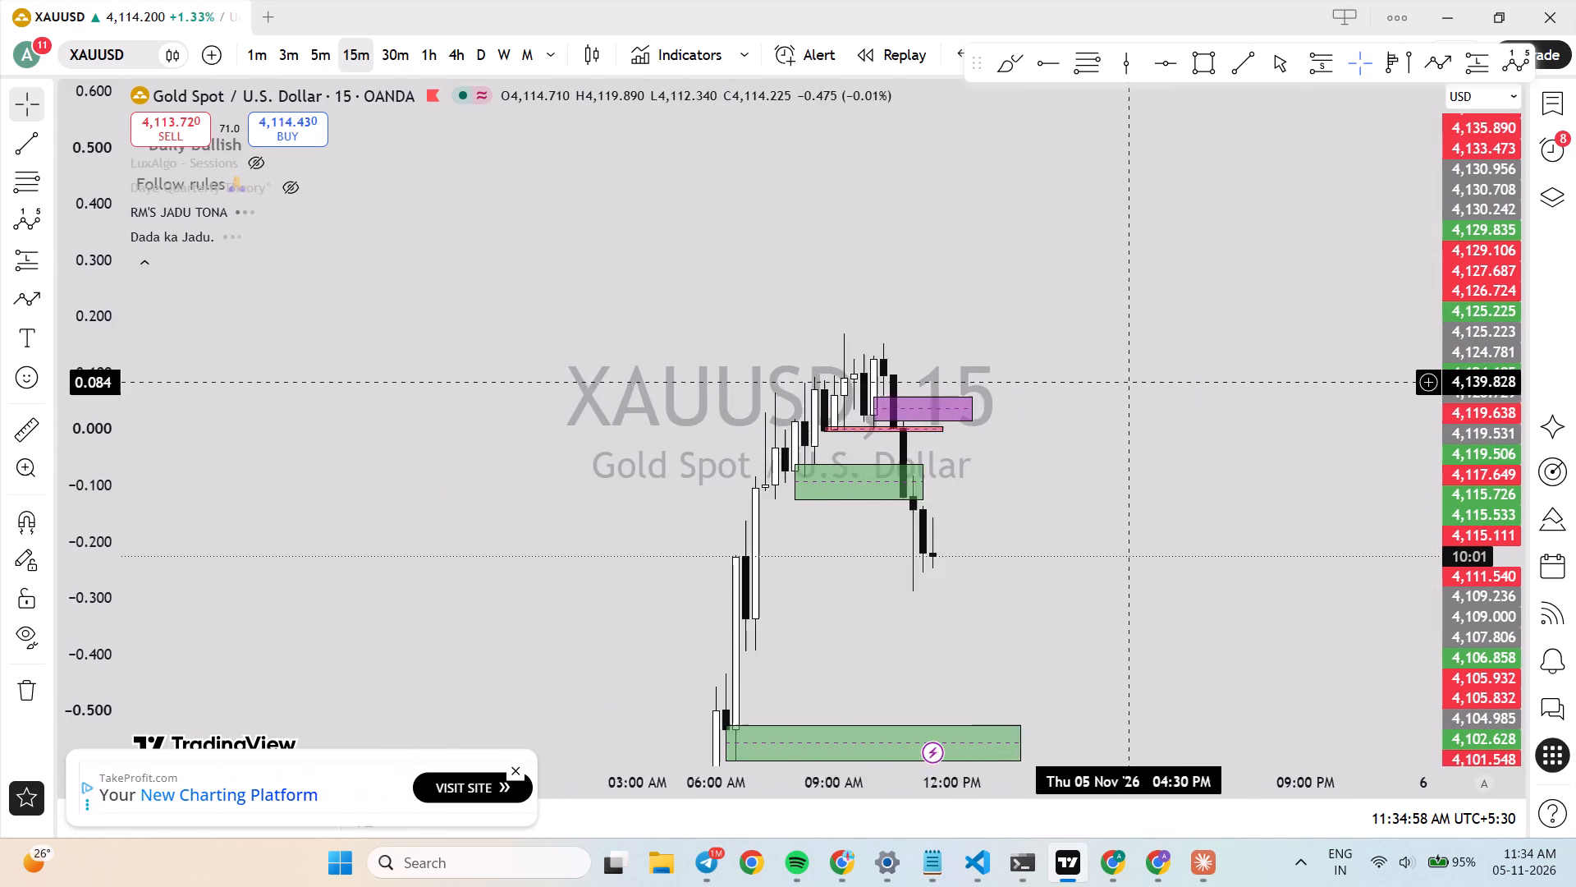
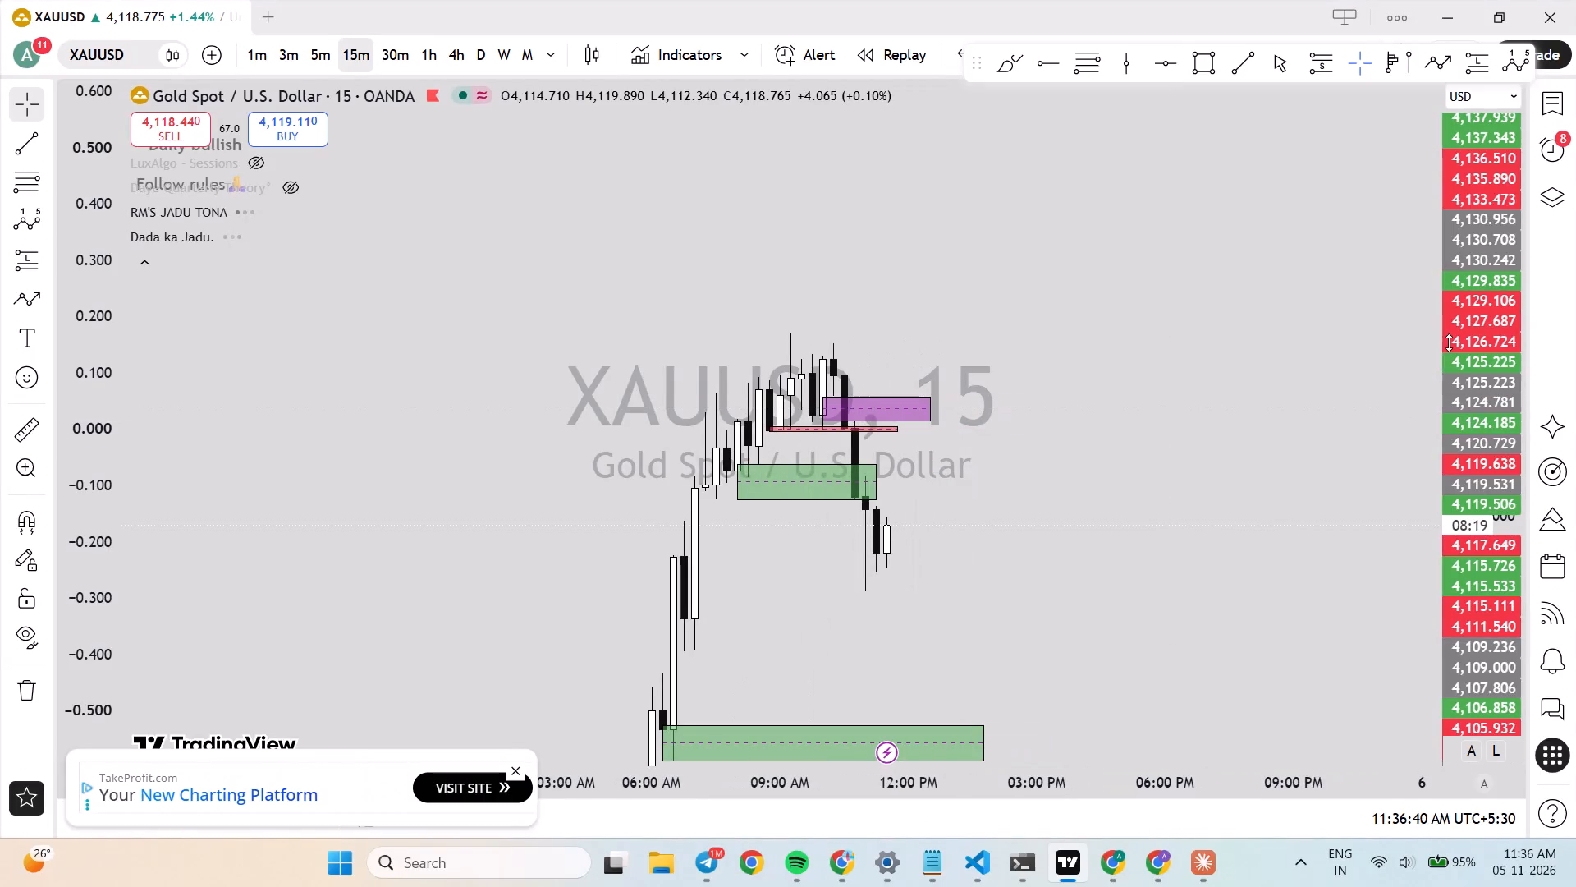
Examine the XAUUSD 15-minute pullback against the purple, red and green zones below the 5 November high.
{"action": "left_click_drag", "start_coordinate": [1450, 342], "coordinate": [1466, 446]}
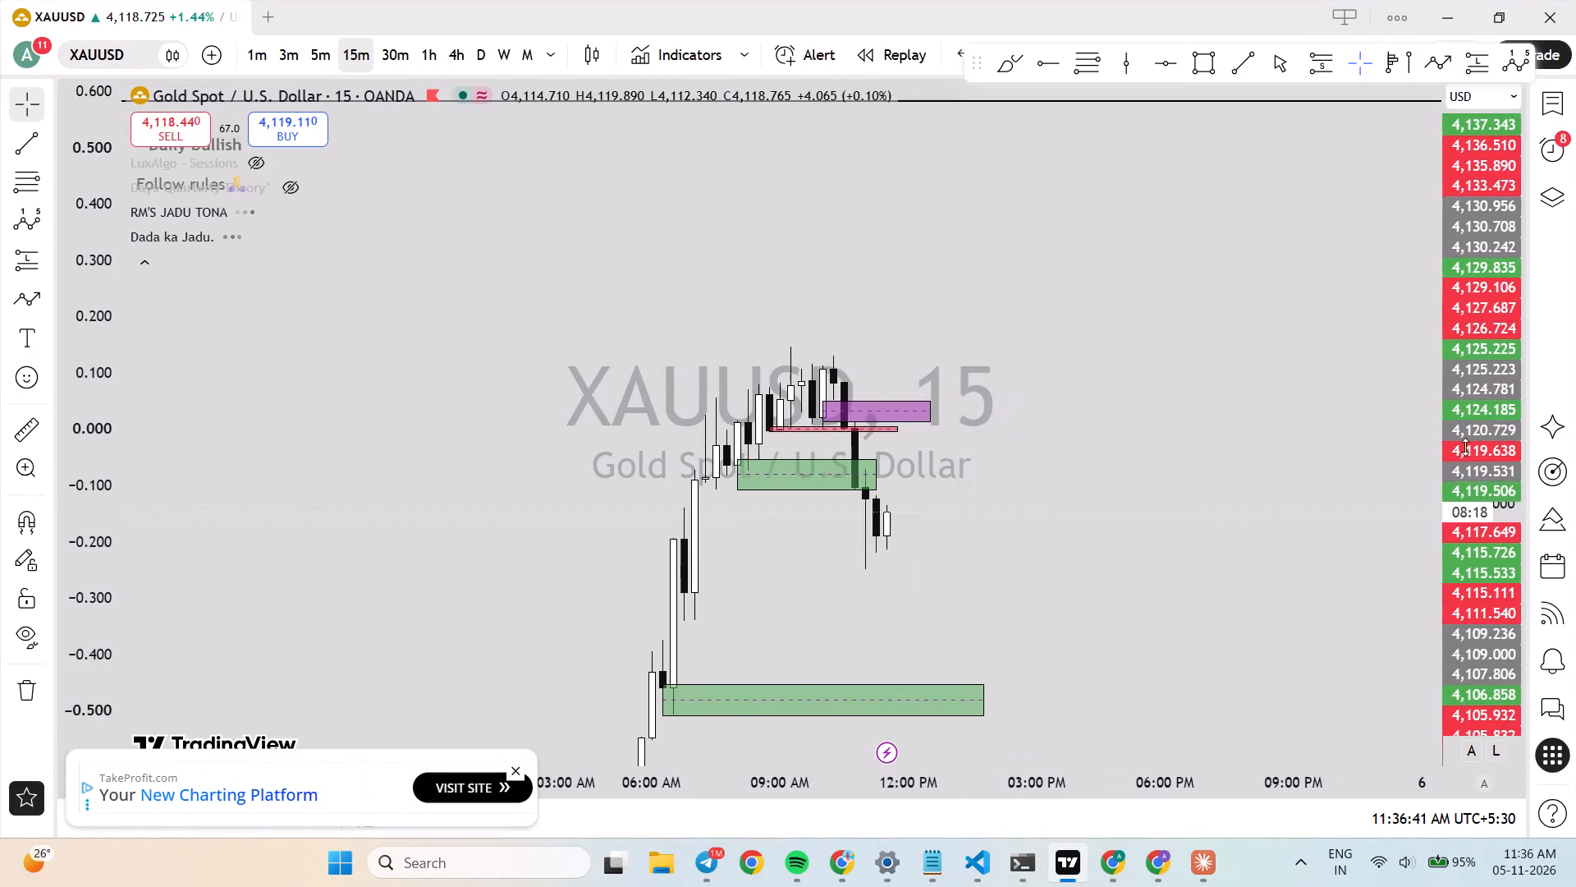
{"action": "scroll", "coordinate": [1035, 474], "scroll_direction": "down", "scroll_amount": 4}
{"action": "left_click_drag", "start_coordinate": [1476, 673], "coordinate": [1360, 245]}
{"action": "scroll", "coordinate": [1067, 456], "scroll_direction": "up", "scroll_amount": 1}
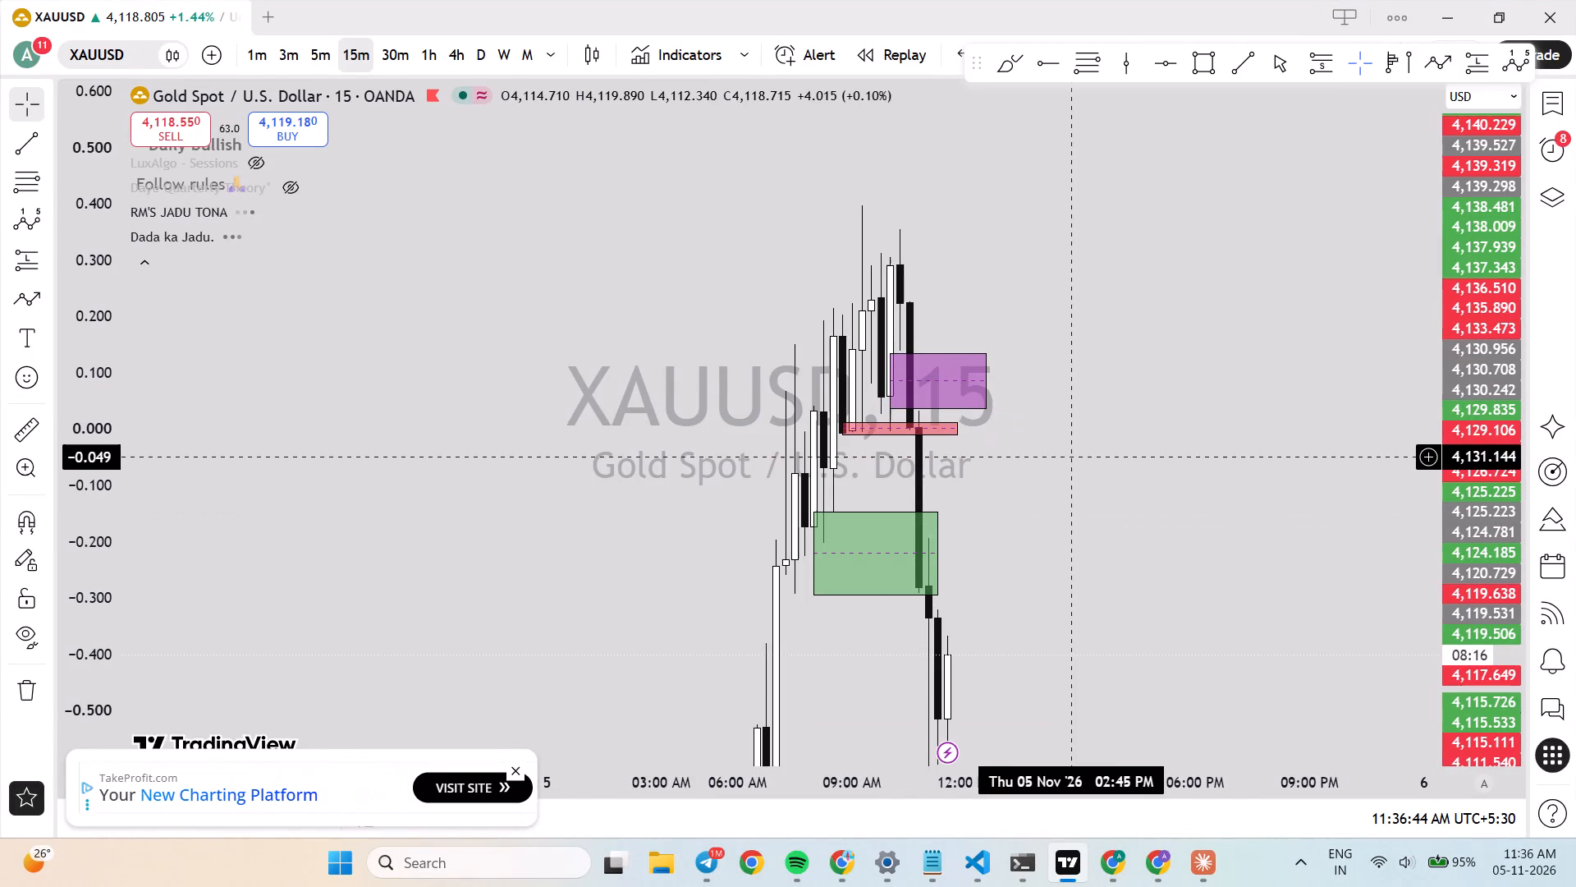
{"action": "left_click_drag", "start_coordinate": [1473, 423], "coordinate": [1493, 614]}
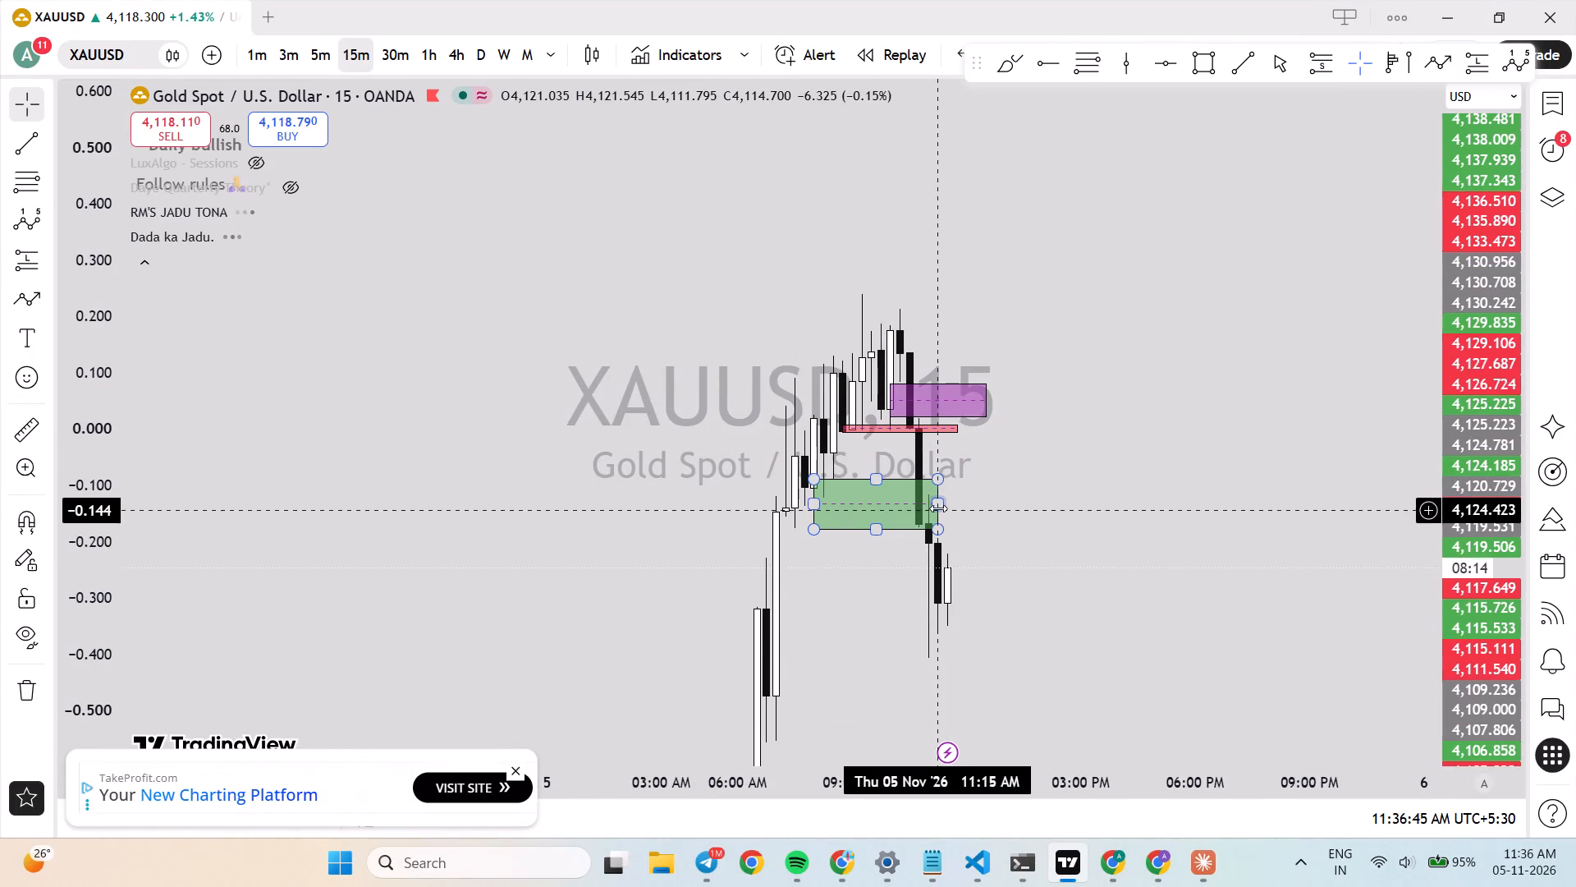
{"action": "left_click", "coordinate": [938, 508]}
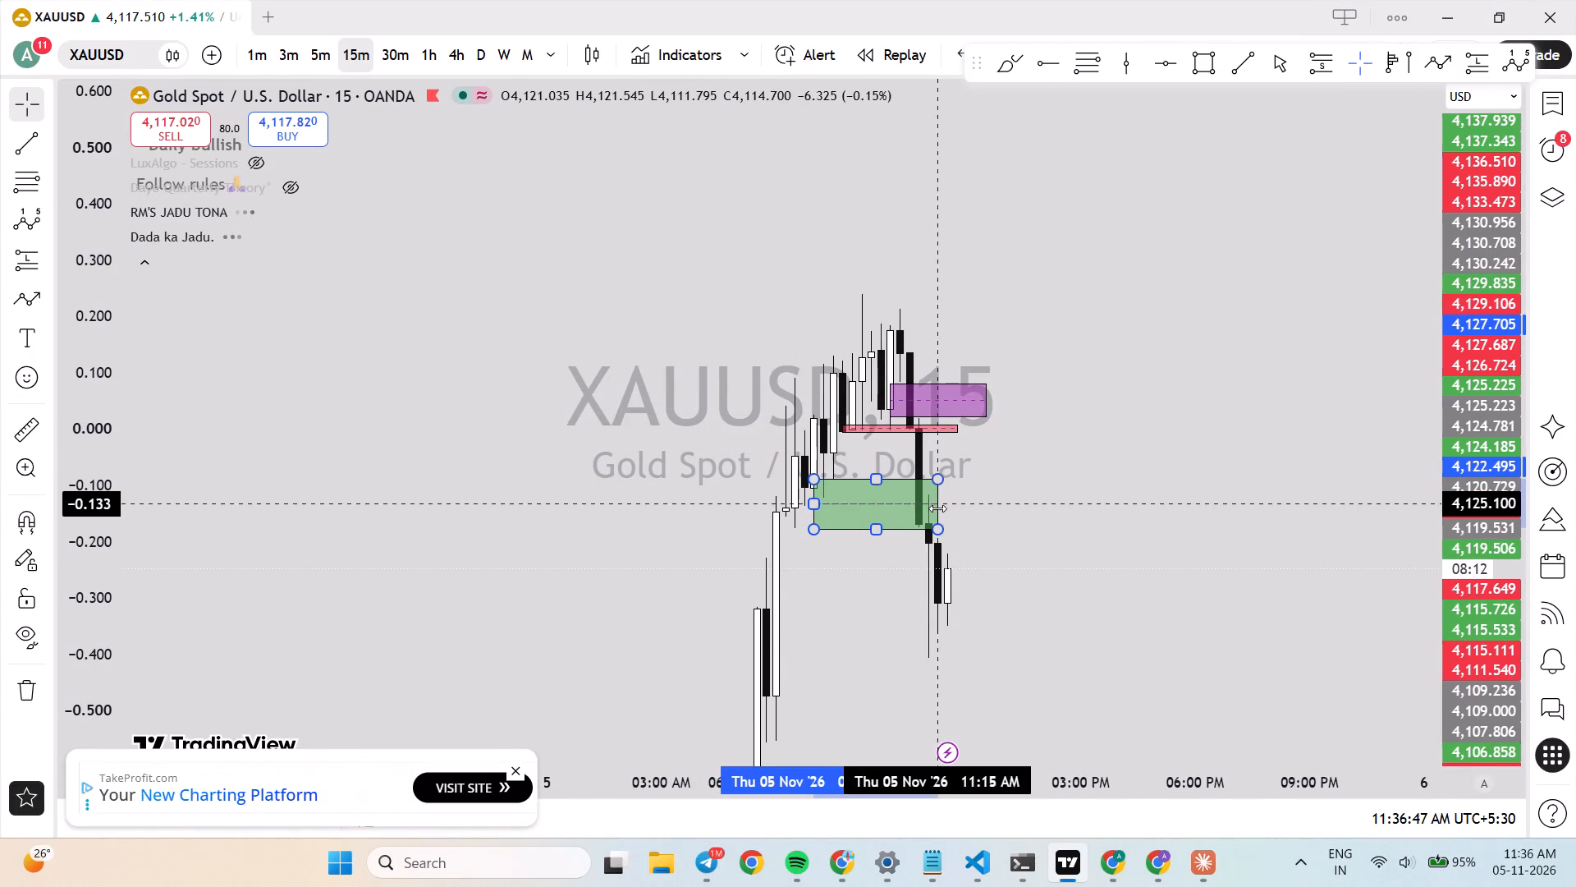
{"action": "left_click", "coordinate": [1267, 576]}
{"action": "left_click_drag", "start_coordinate": [1467, 450], "coordinate": [1457, 542]}
{"action": "scroll", "coordinate": [1182, 548], "scroll_direction": "up", "scroll_amount": 2}
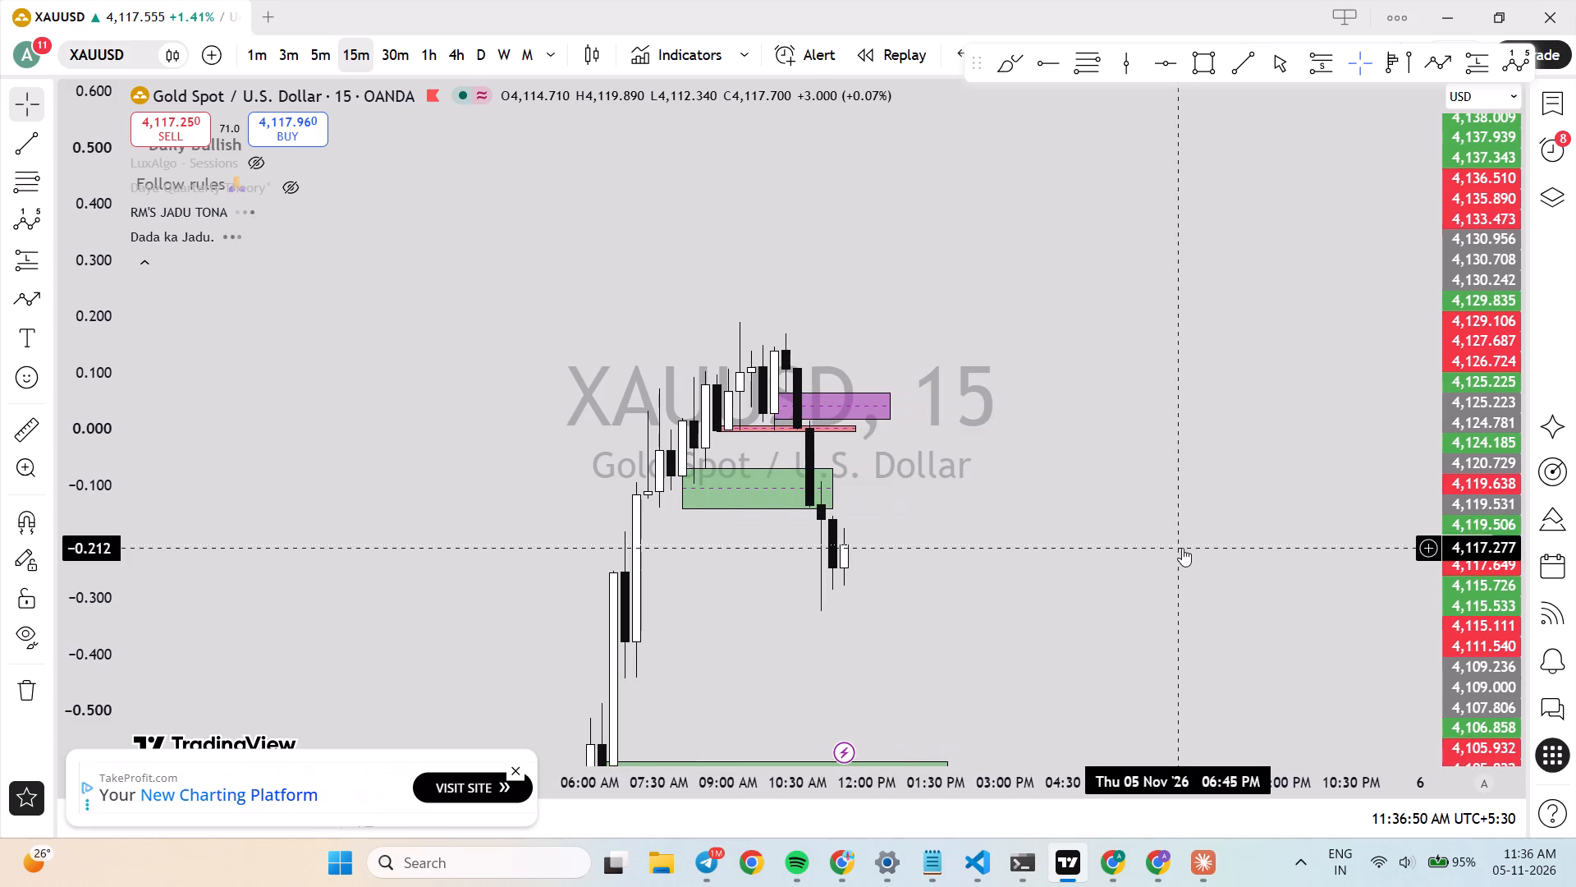
Switch XAUUSD to the 5-minute timeframe and extend the red zone near 4,133 to about 12:20 PM on 5 November.
{"action": "left_click", "coordinate": [309, 72]}
{"action": "left_click", "coordinate": [259, 60]}
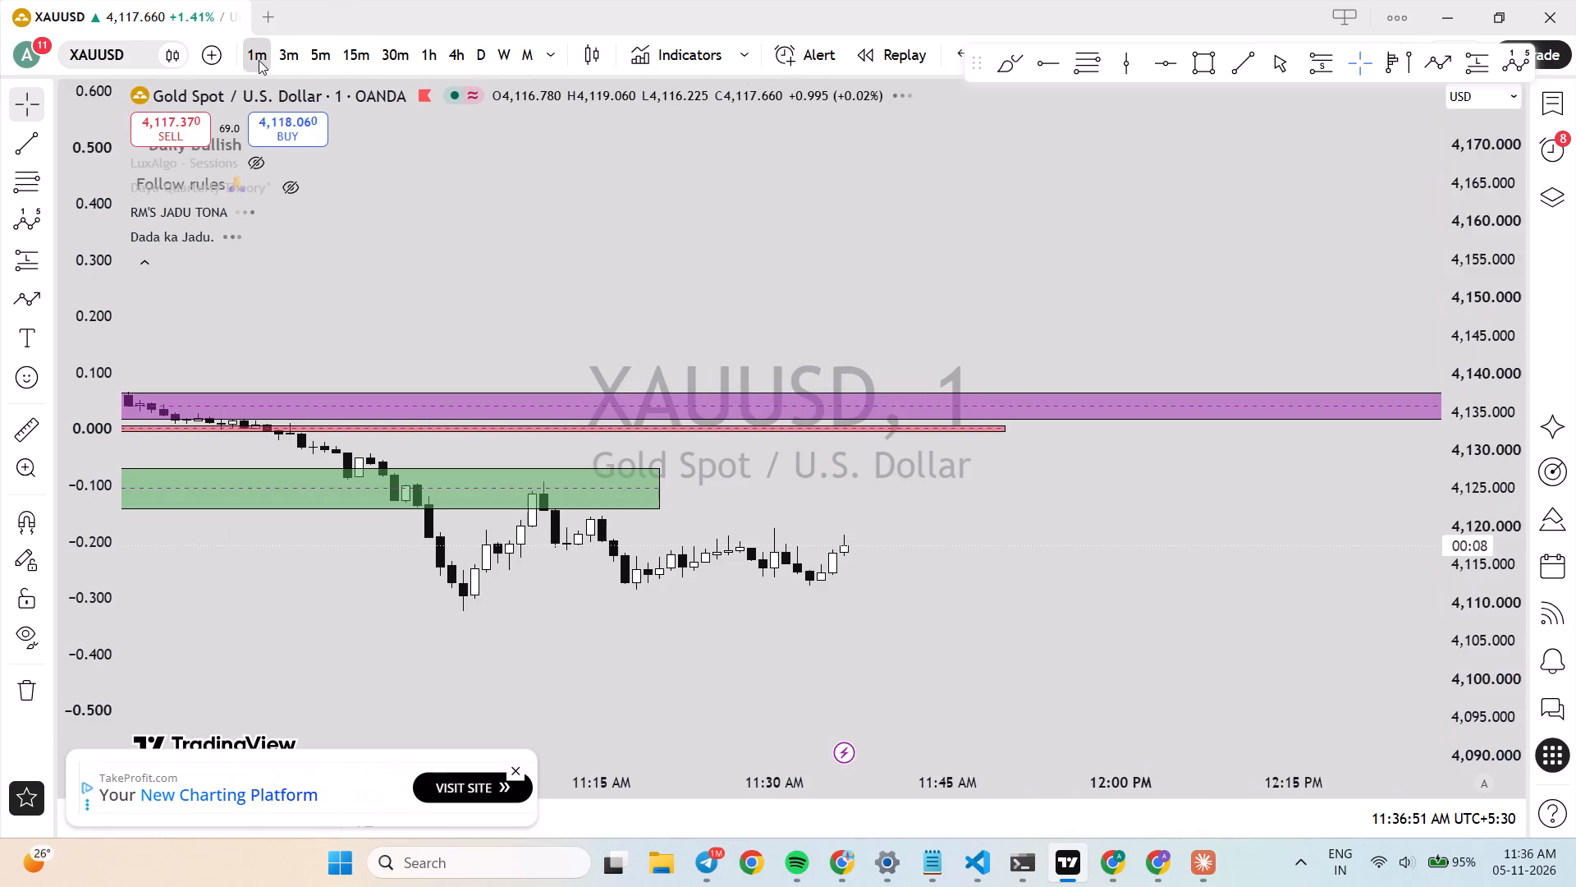
{"action": "left_click", "coordinate": [377, 49]}
{"action": "left_click", "coordinate": [331, 57]}
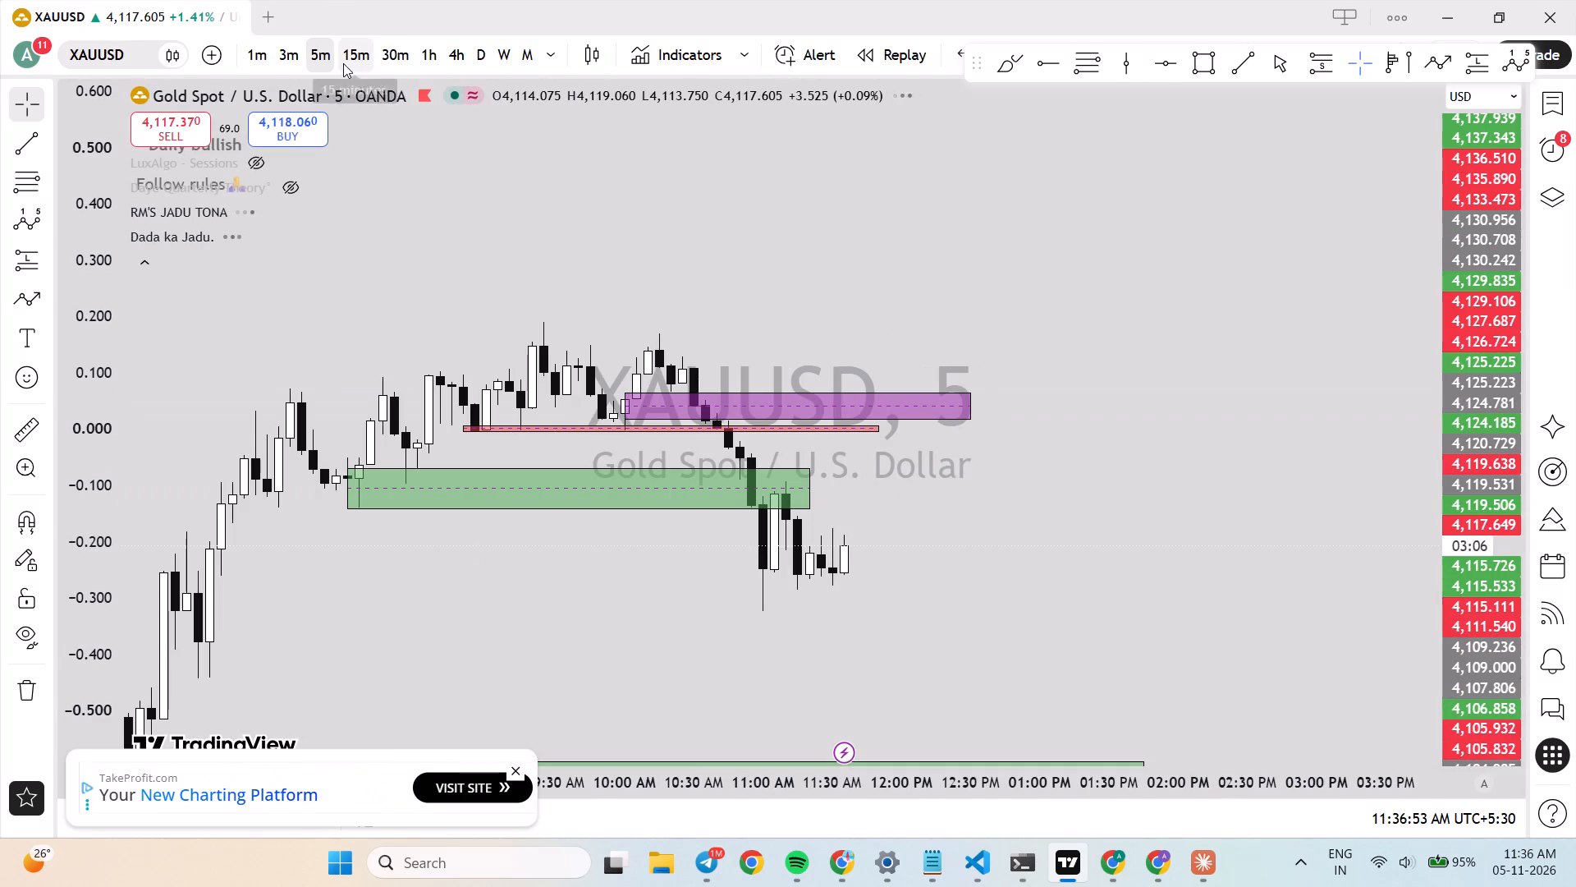
{"action": "scroll", "coordinate": [415, 353], "scroll_direction": "down", "scroll_amount": 4}
{"action": "left_click_drag", "start_coordinate": [1473, 461], "coordinate": [1465, 296]}
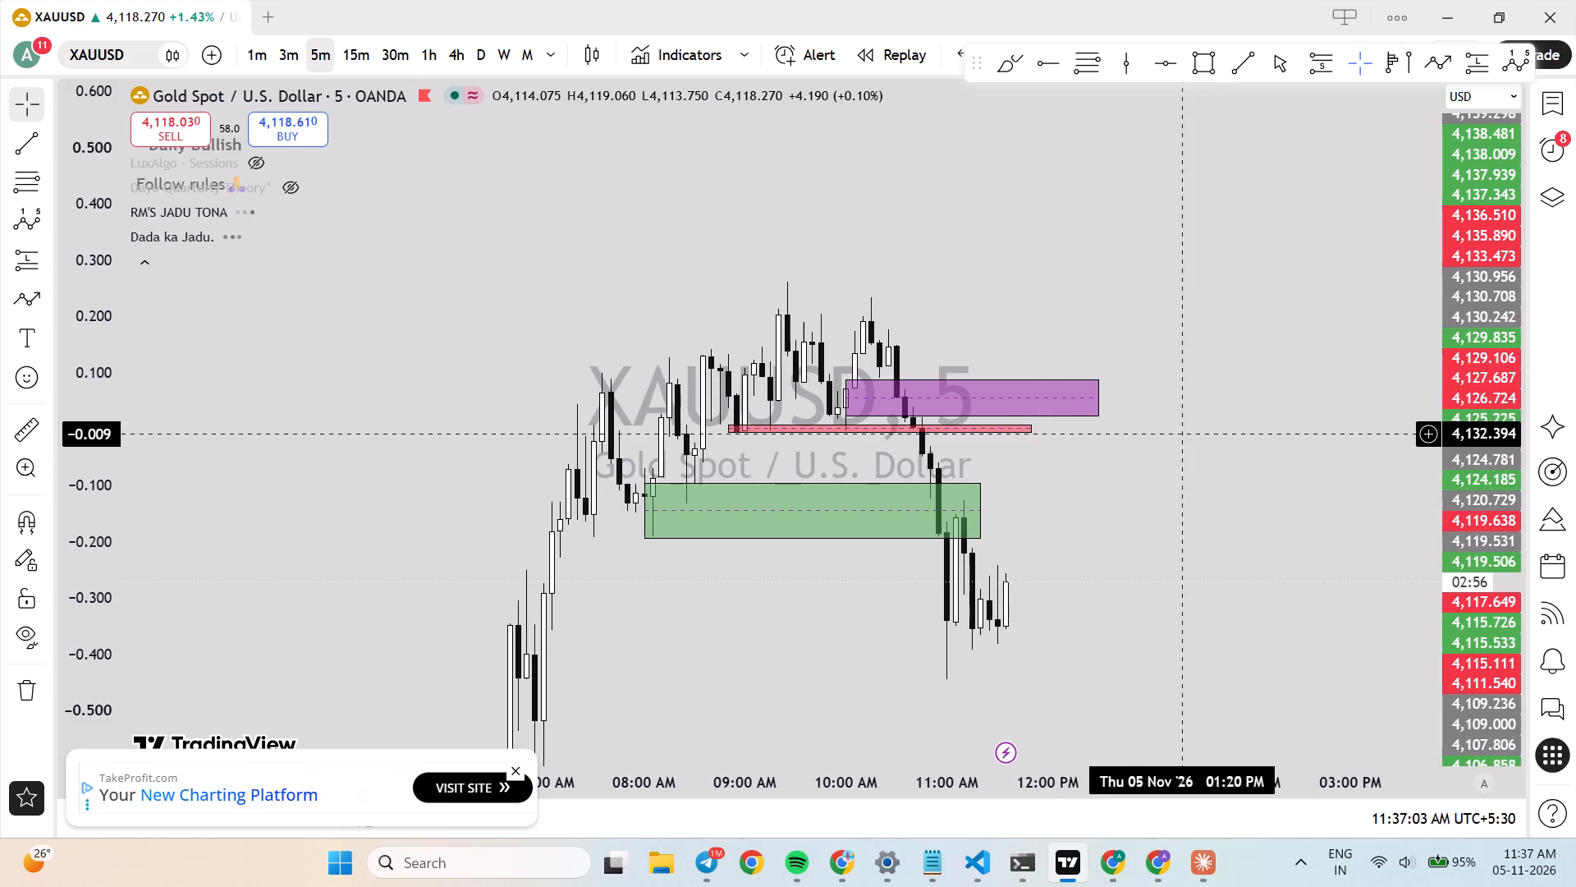
{"action": "left_click_drag", "start_coordinate": [1460, 647], "coordinate": [1468, 557]}
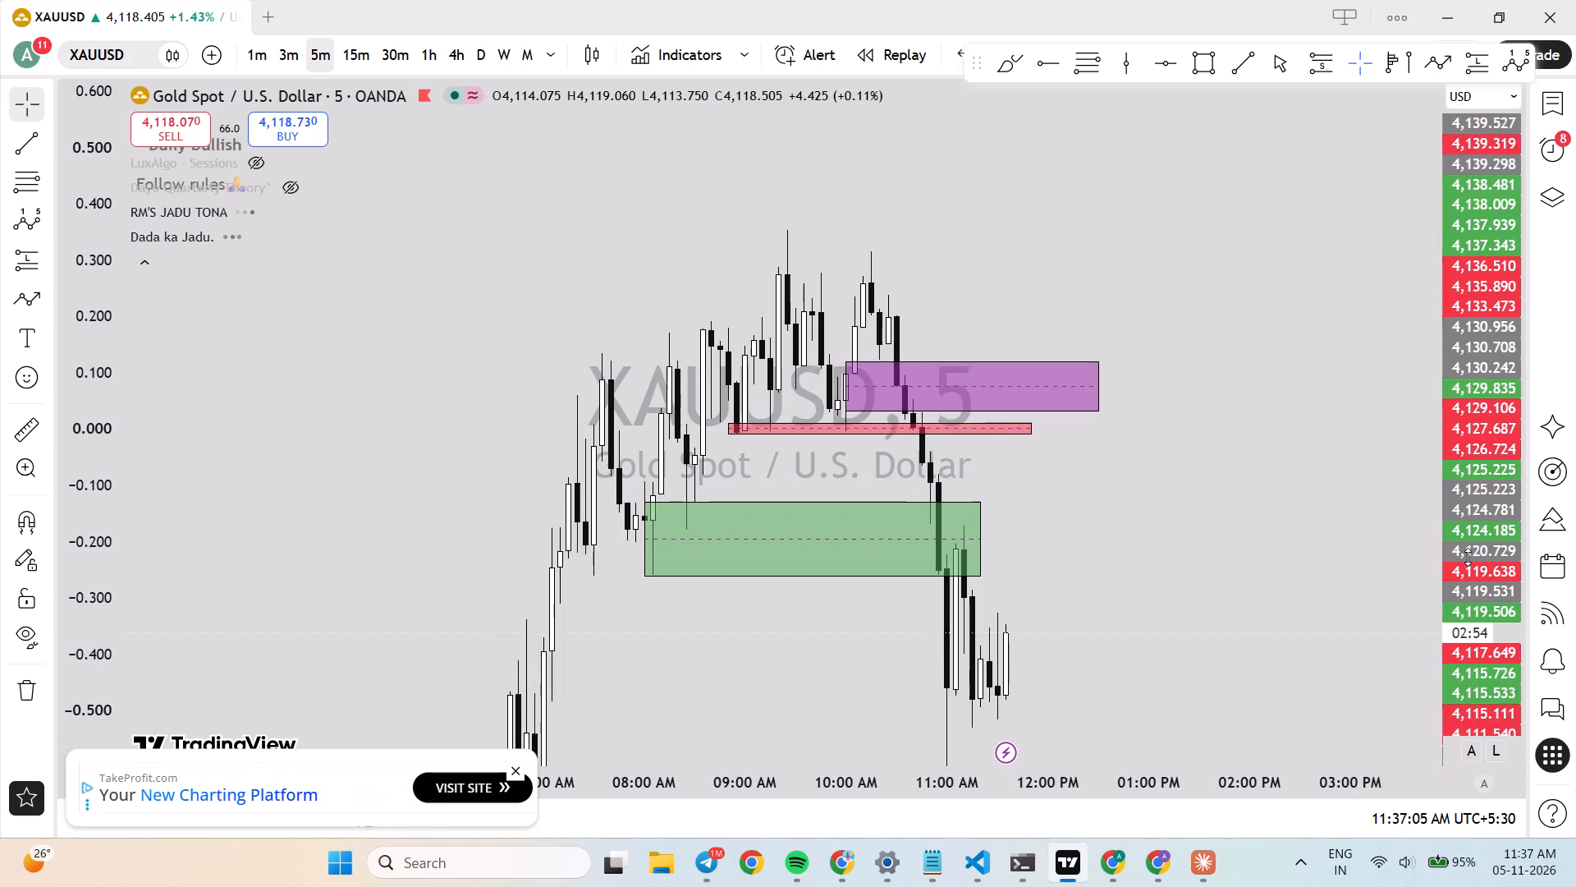
{"action": "left_click_drag", "start_coordinate": [1468, 557], "coordinate": [1477, 661]}
{"action": "scroll", "coordinate": [1049, 561], "scroll_direction": "down", "scroll_amount": 5}
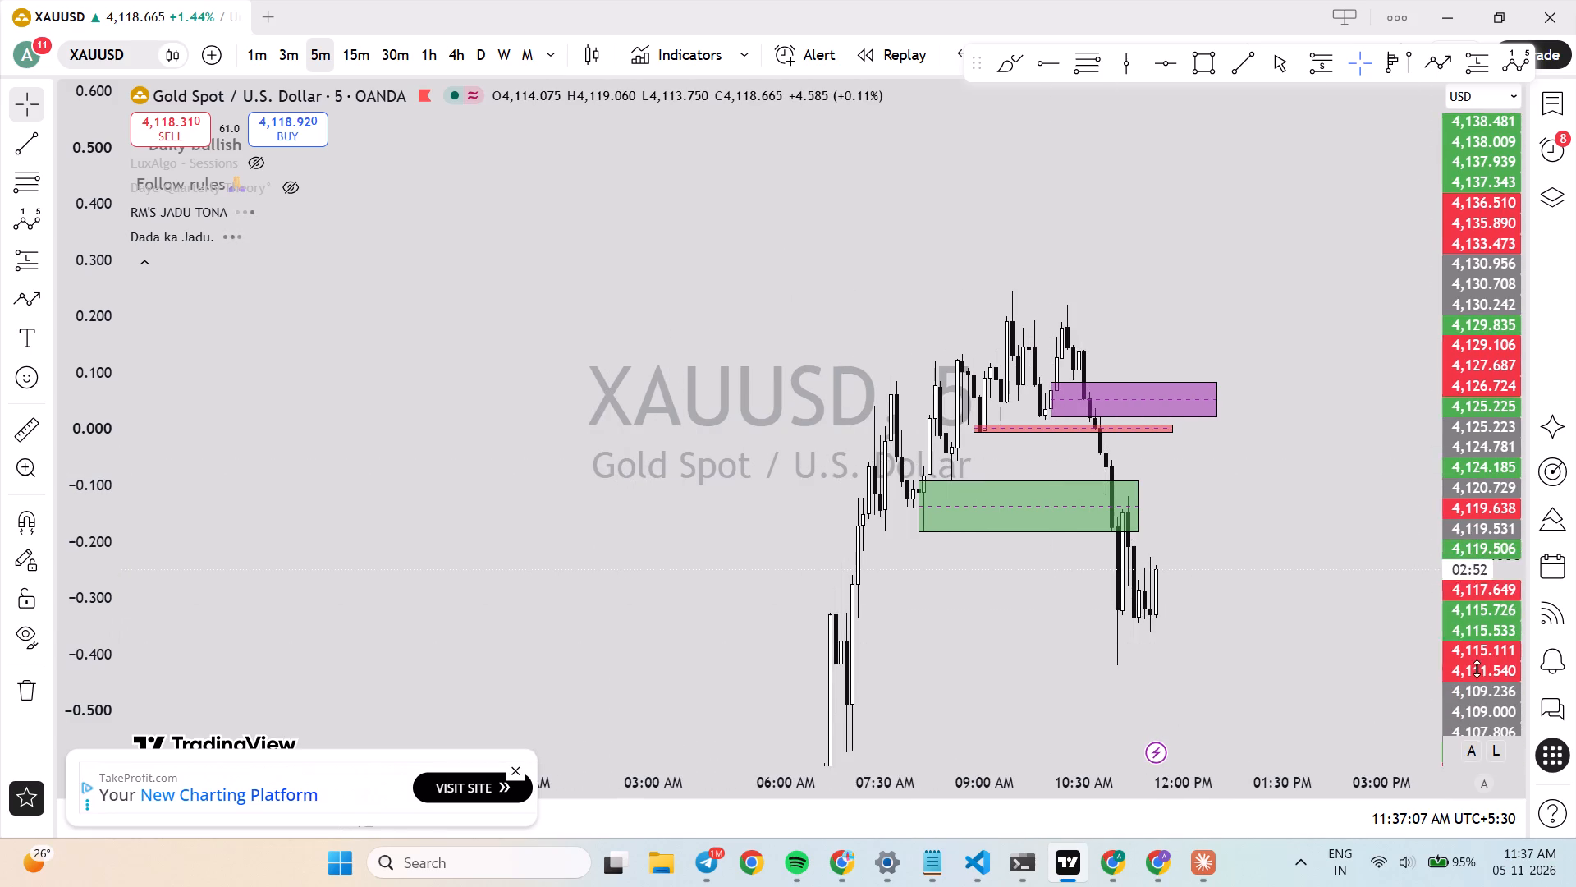
{"action": "left_click_drag", "start_coordinate": [1477, 668], "coordinate": [1410, 164]}
{"action": "left_click_drag", "start_coordinate": [1177, 425], "coordinate": [1202, 427]}
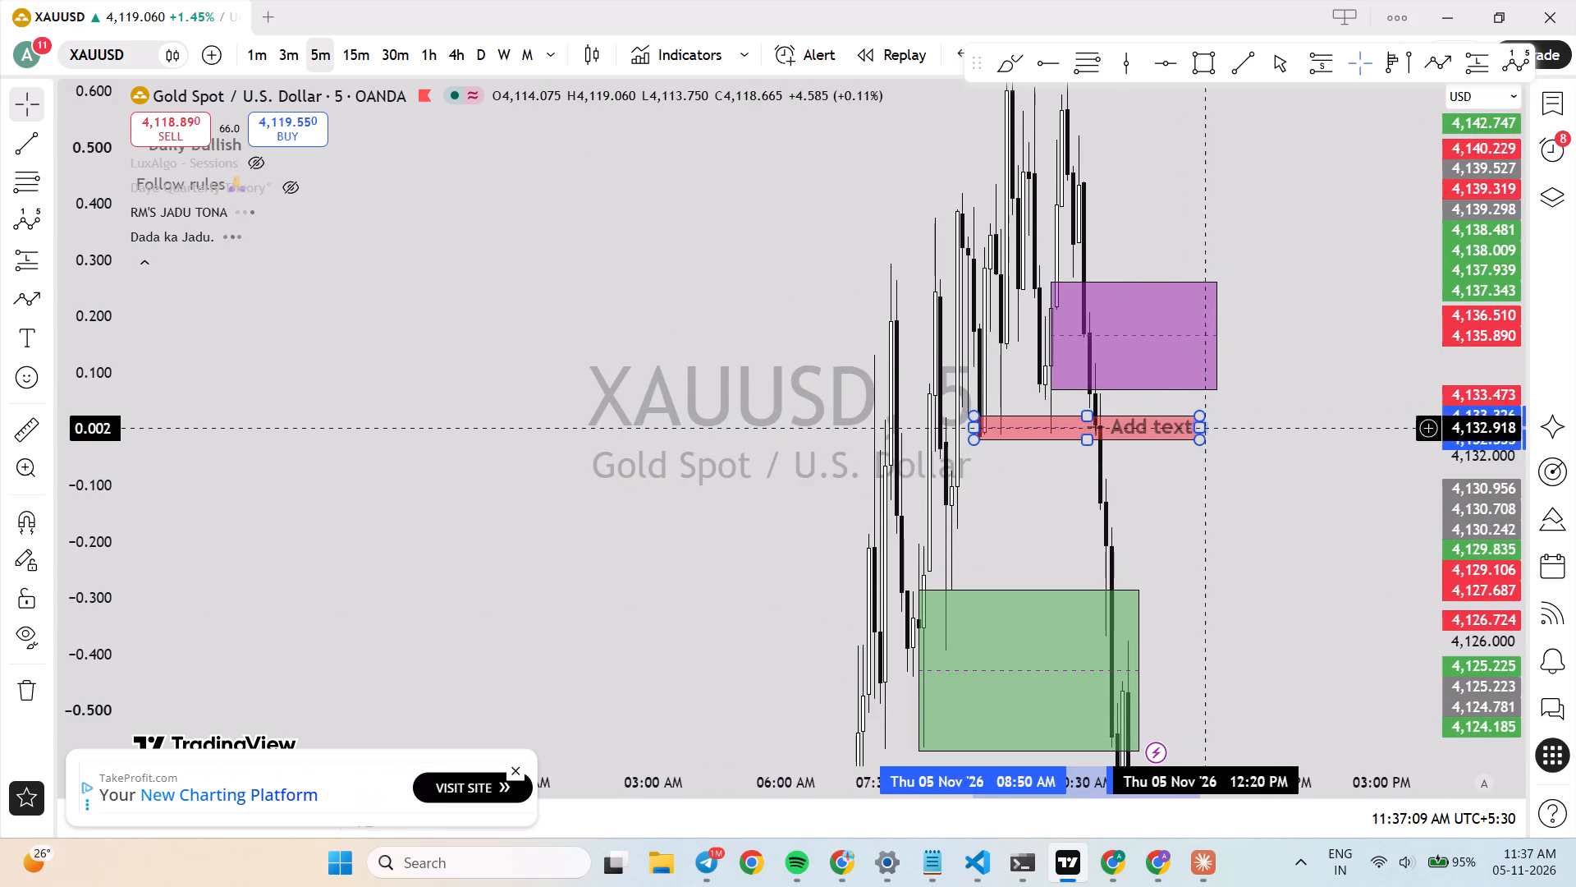
{"action": "left_click", "coordinate": [1269, 480]}
Compare the XAUUSD pullback on the 5-minute timeframe with the 15-minute timeframe, ending on the 15-minute chart.
{"action": "left_click_drag", "start_coordinate": [1482, 375], "coordinate": [1500, 640]}
{"action": "scroll", "coordinate": [1275, 535], "scroll_direction": "up", "scroll_amount": 5}
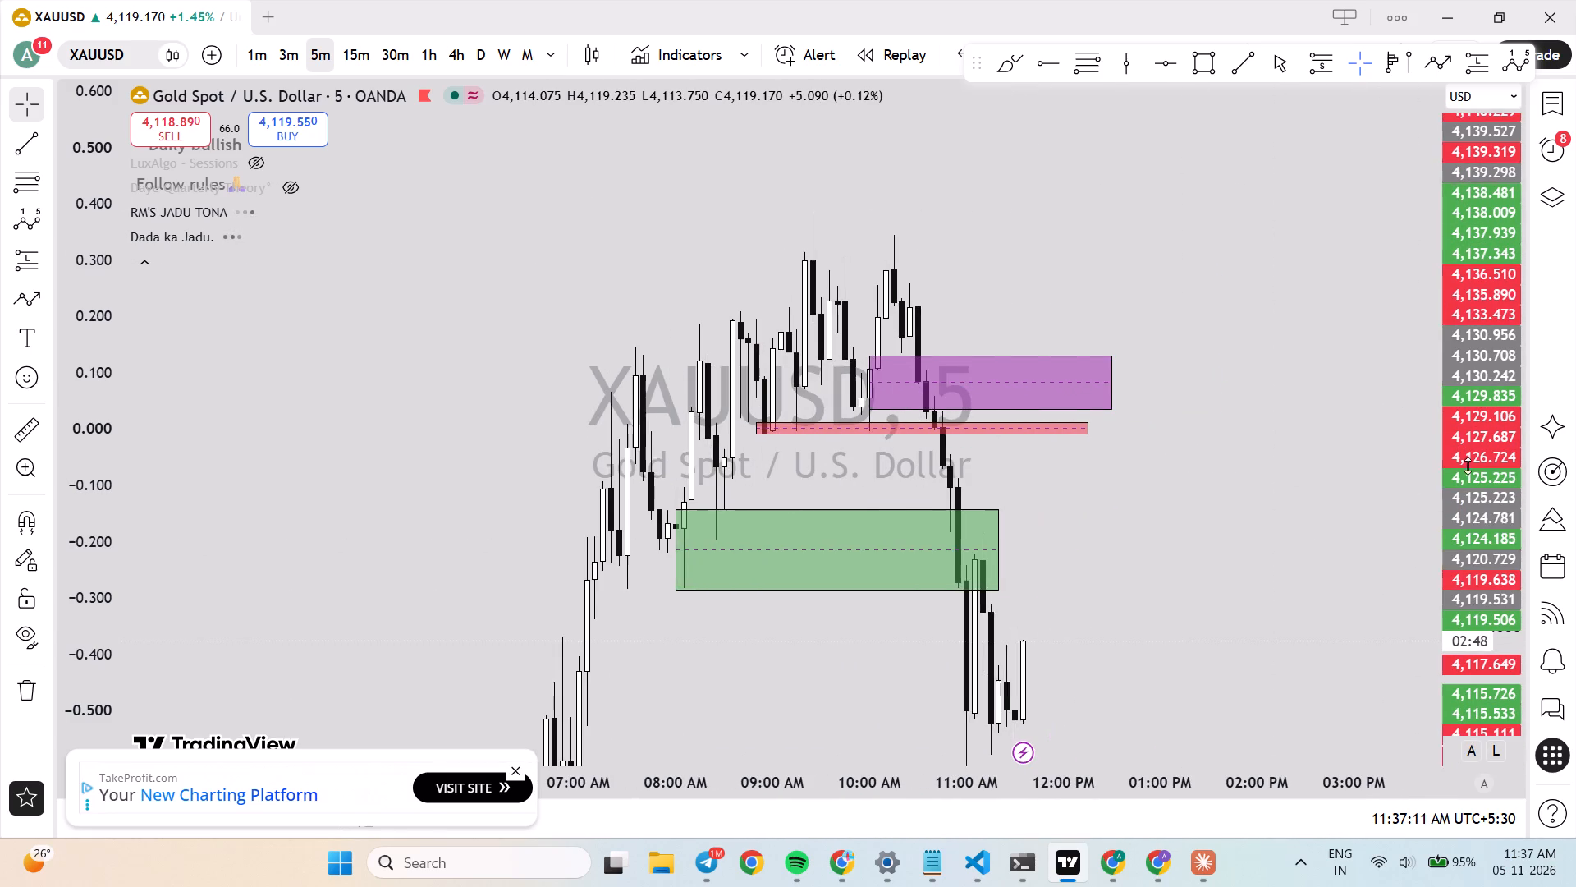
{"action": "left_click_drag", "start_coordinate": [1476, 429], "coordinate": [1464, 623]}
{"action": "scroll", "coordinate": [1177, 535], "scroll_direction": "down", "scroll_amount": 4}
{"action": "left_click_drag", "start_coordinate": [1458, 550], "coordinate": [1448, 496]}
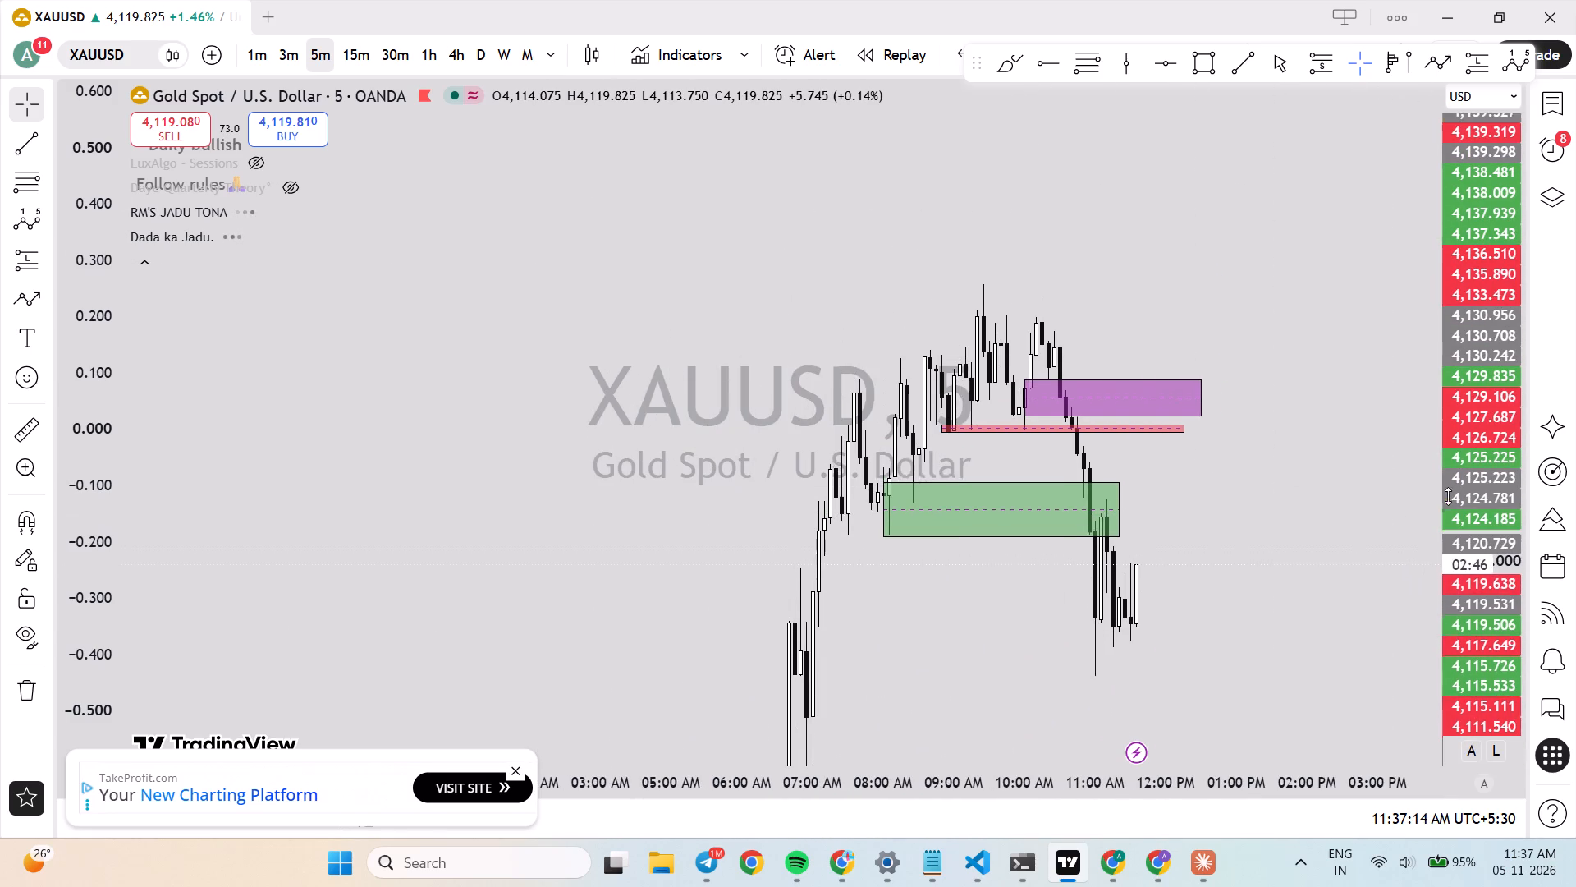
{"action": "left_click_drag", "start_coordinate": [1448, 496], "coordinate": [1445, 546]}
{"action": "left_click", "coordinate": [1304, 501]}
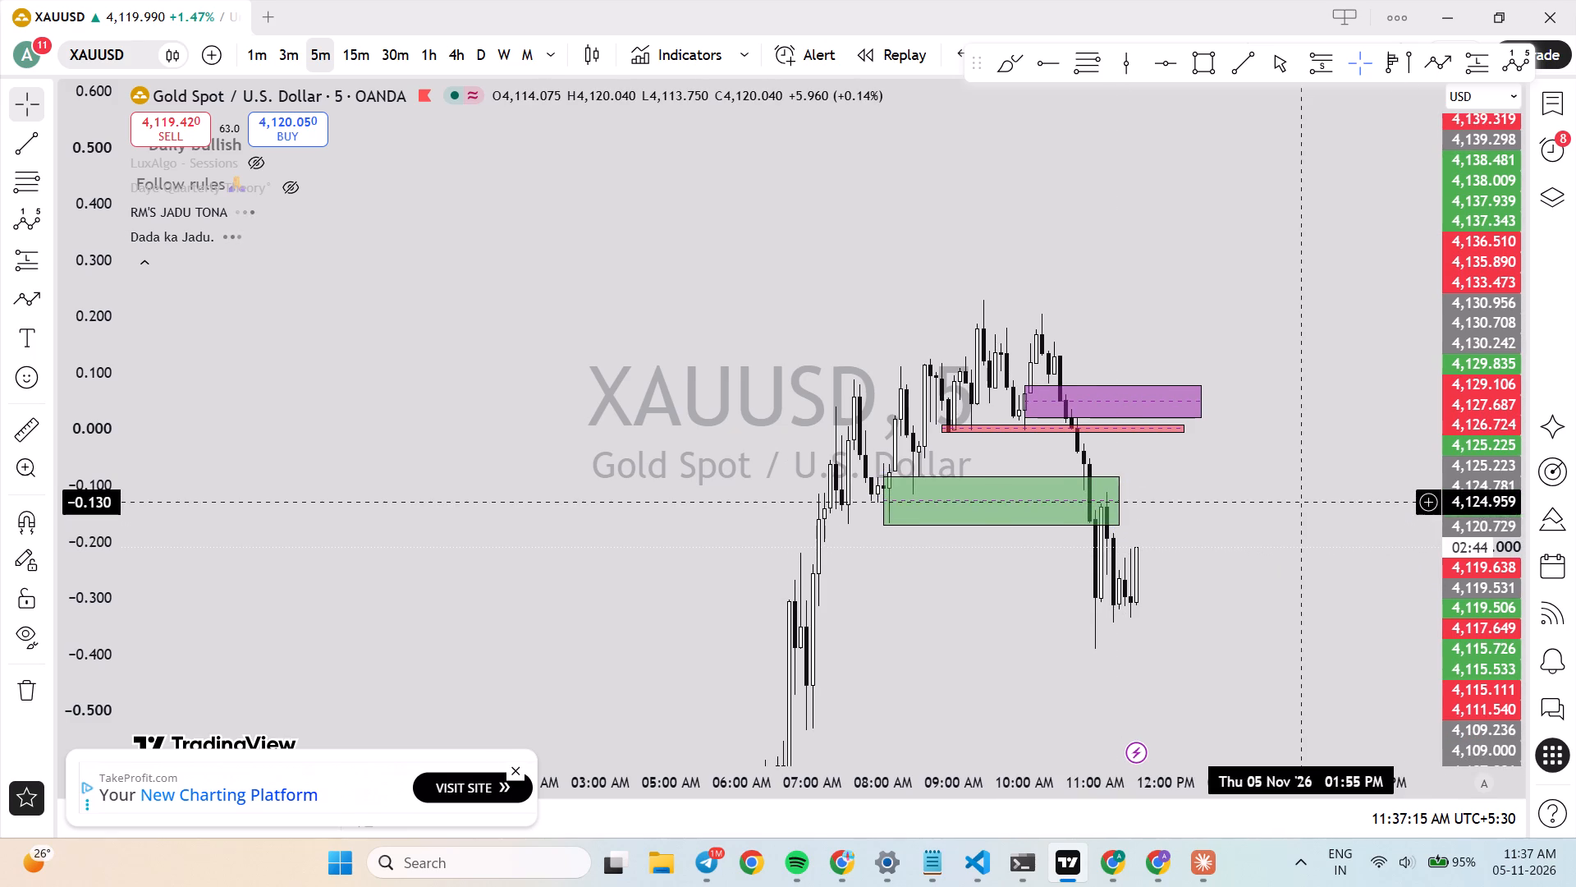
{"action": "left_click_drag", "start_coordinate": [1493, 424], "coordinate": [1493, 520]}
{"action": "left_click", "coordinate": [350, 59]}
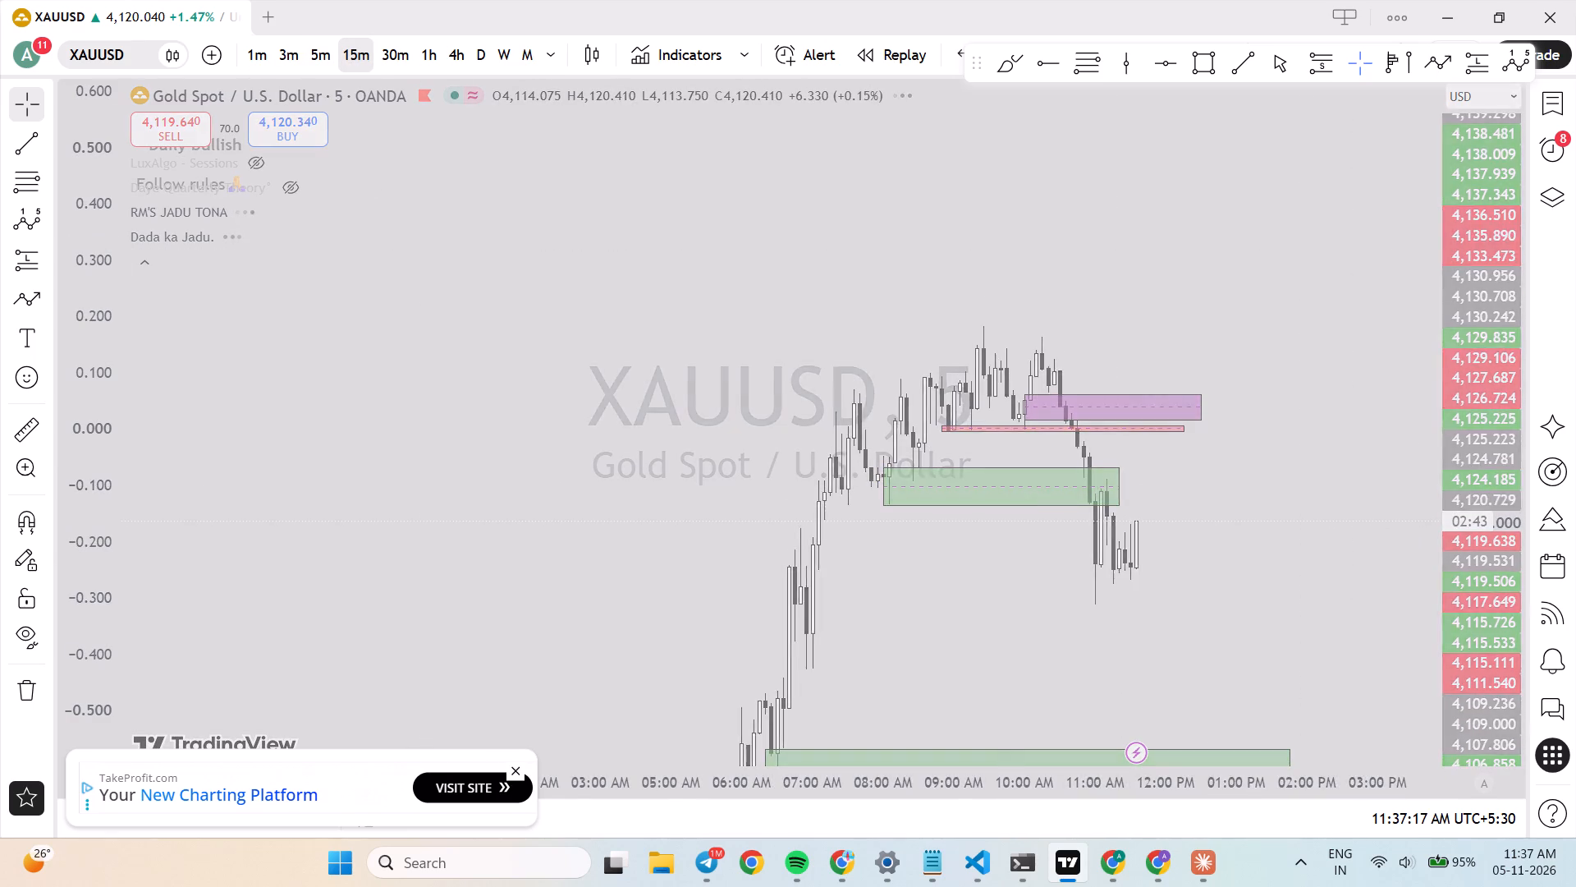
{"action": "scroll", "coordinate": [1224, 580], "scroll_direction": "up", "scroll_amount": 2}
{"action": "left_click_drag", "start_coordinate": [1477, 476], "coordinate": [1467, 534]}
{"action": "left_click_drag", "start_coordinate": [1468, 537], "coordinate": [1481, 439]}
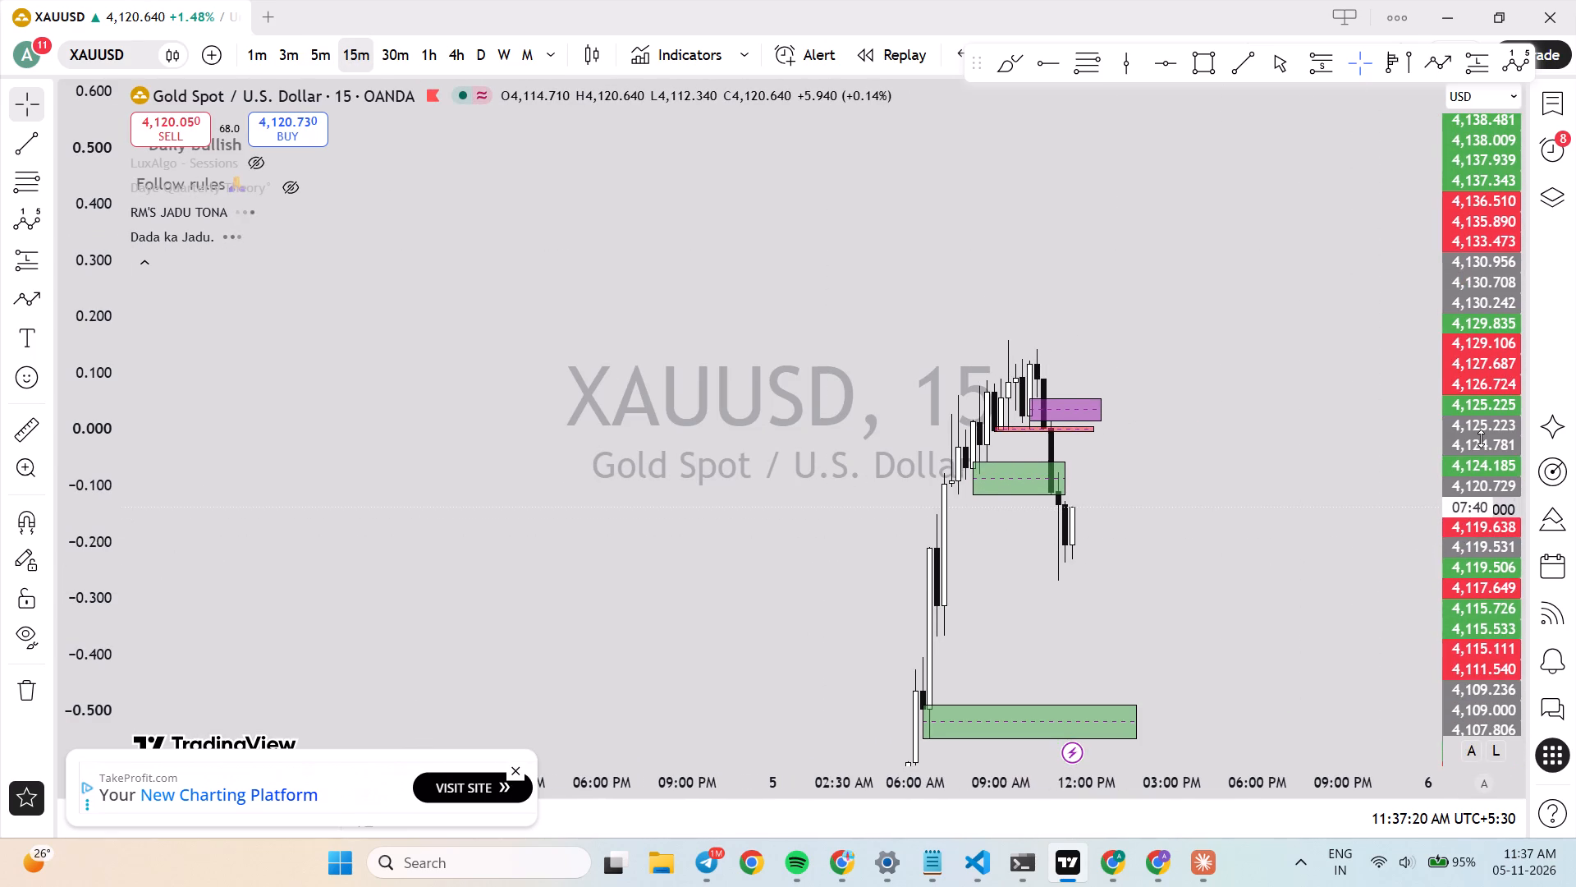
{"action": "left_click_drag", "start_coordinate": [1481, 439], "coordinate": [1479, 426]}
{"action": "scroll", "coordinate": [1338, 516], "scroll_direction": "up", "scroll_amount": 3}
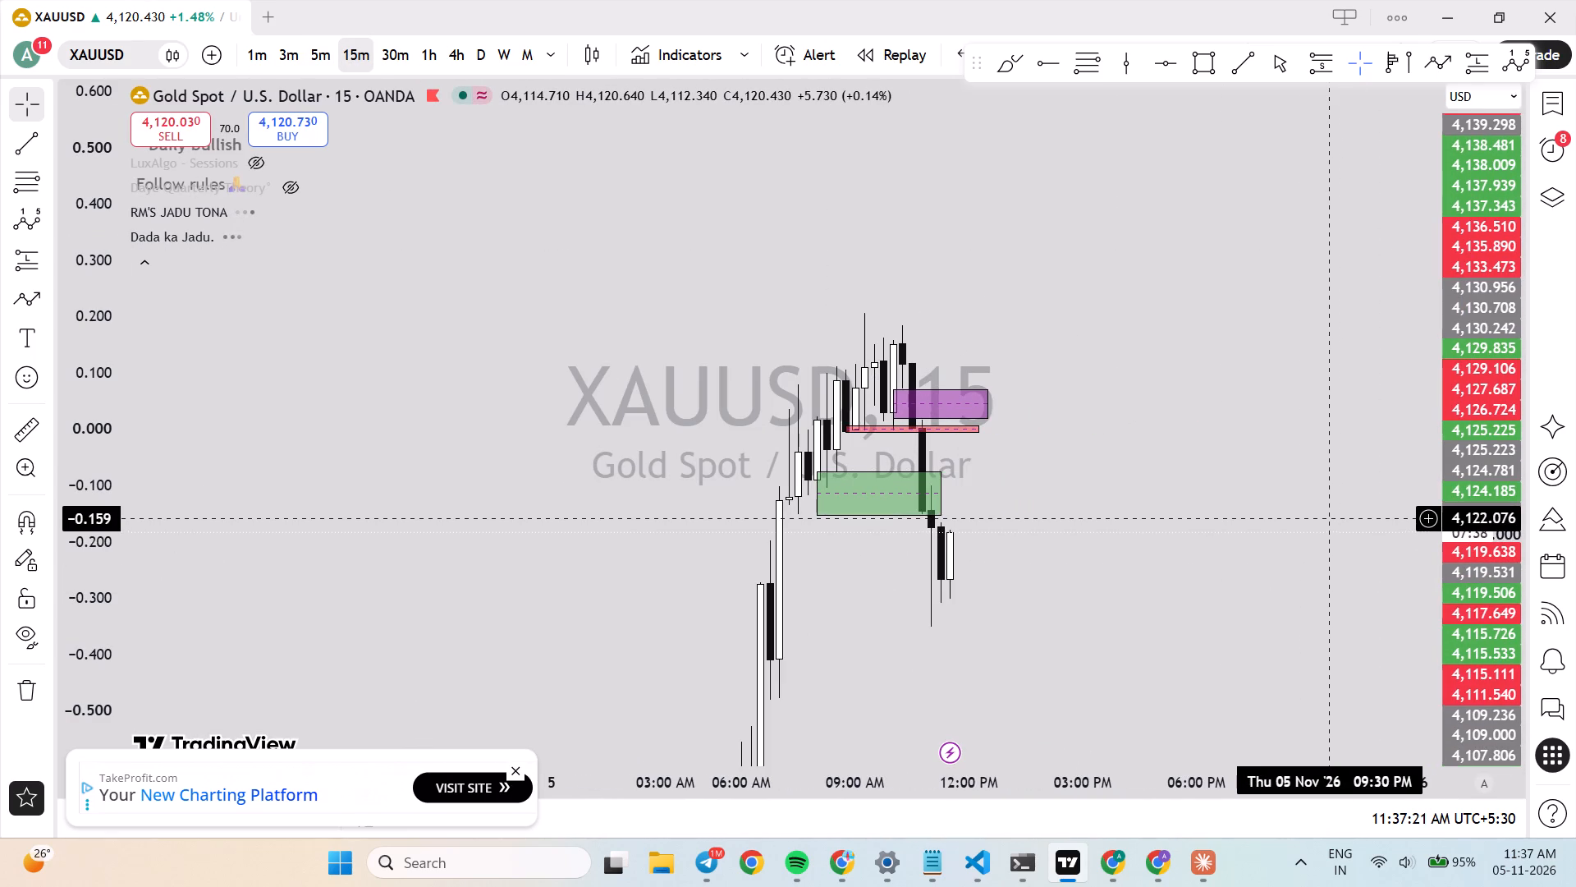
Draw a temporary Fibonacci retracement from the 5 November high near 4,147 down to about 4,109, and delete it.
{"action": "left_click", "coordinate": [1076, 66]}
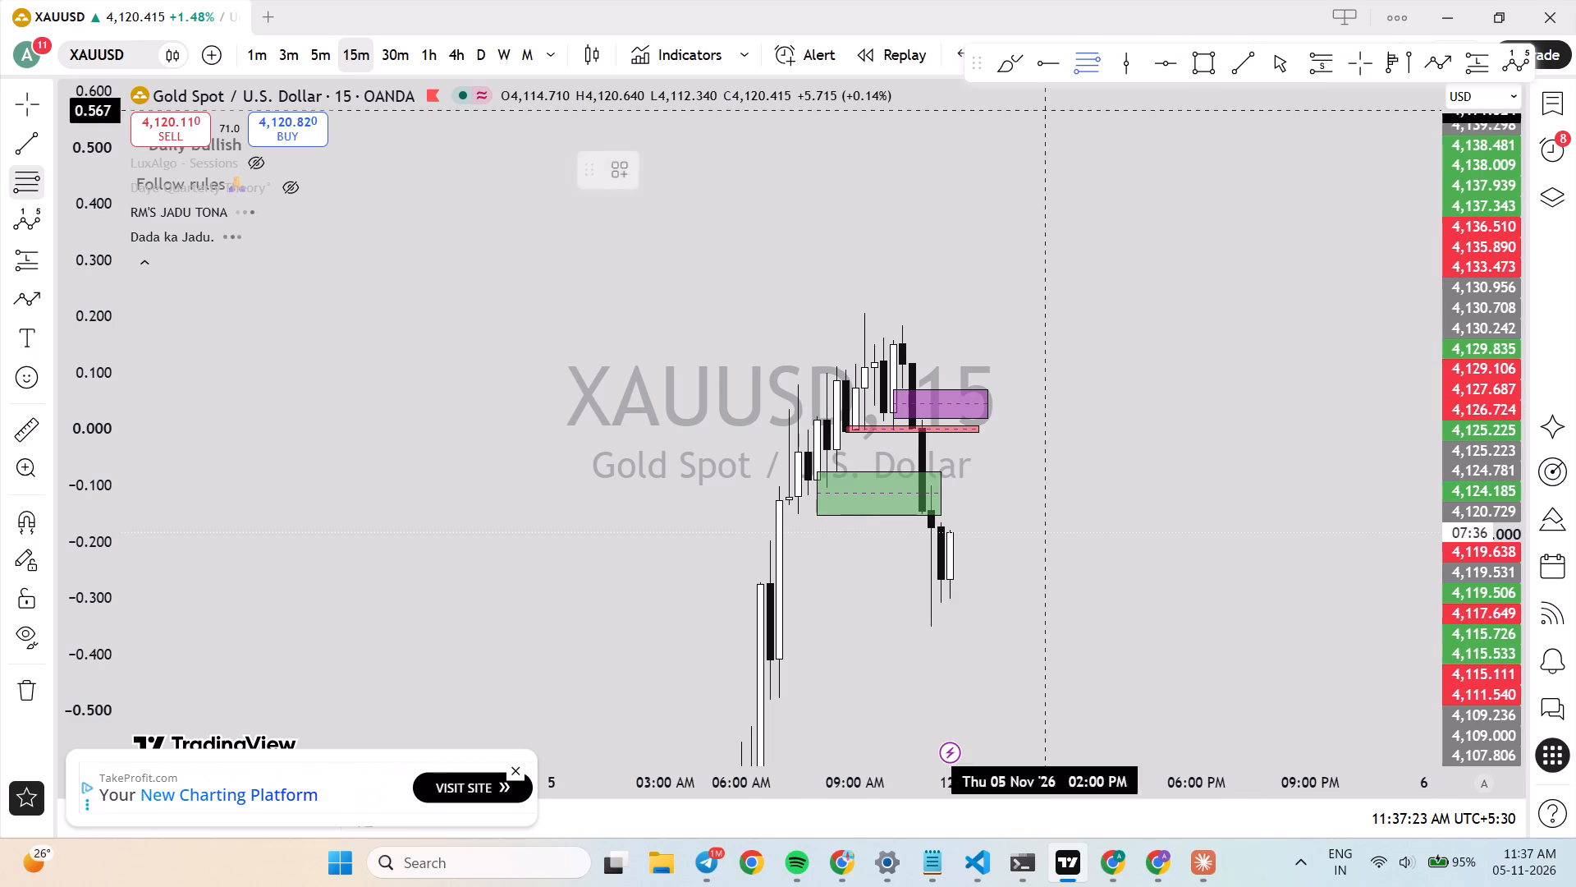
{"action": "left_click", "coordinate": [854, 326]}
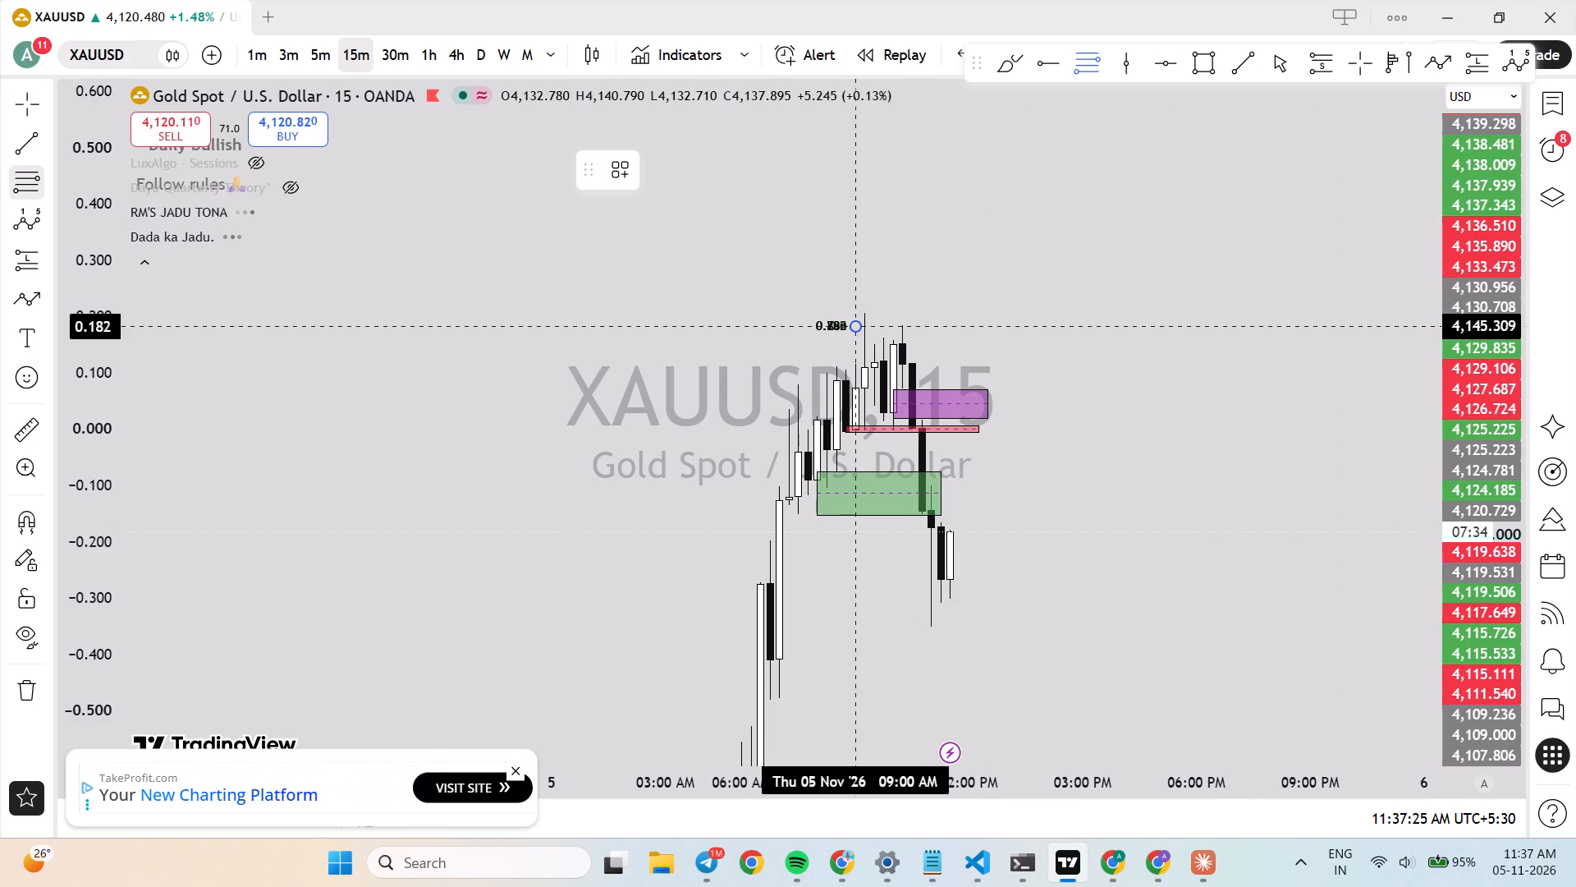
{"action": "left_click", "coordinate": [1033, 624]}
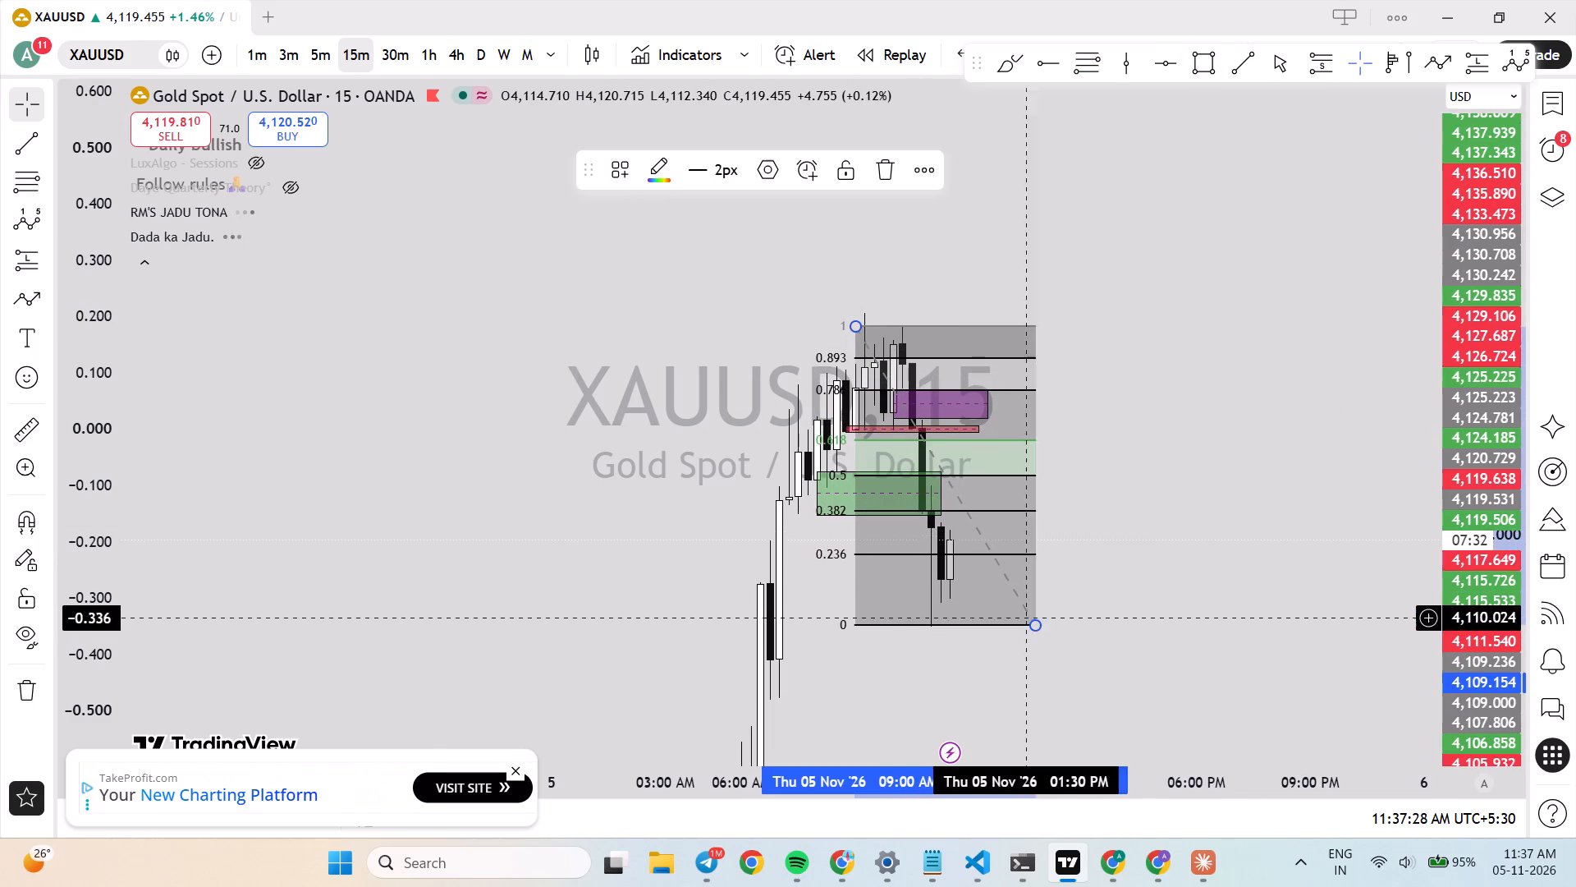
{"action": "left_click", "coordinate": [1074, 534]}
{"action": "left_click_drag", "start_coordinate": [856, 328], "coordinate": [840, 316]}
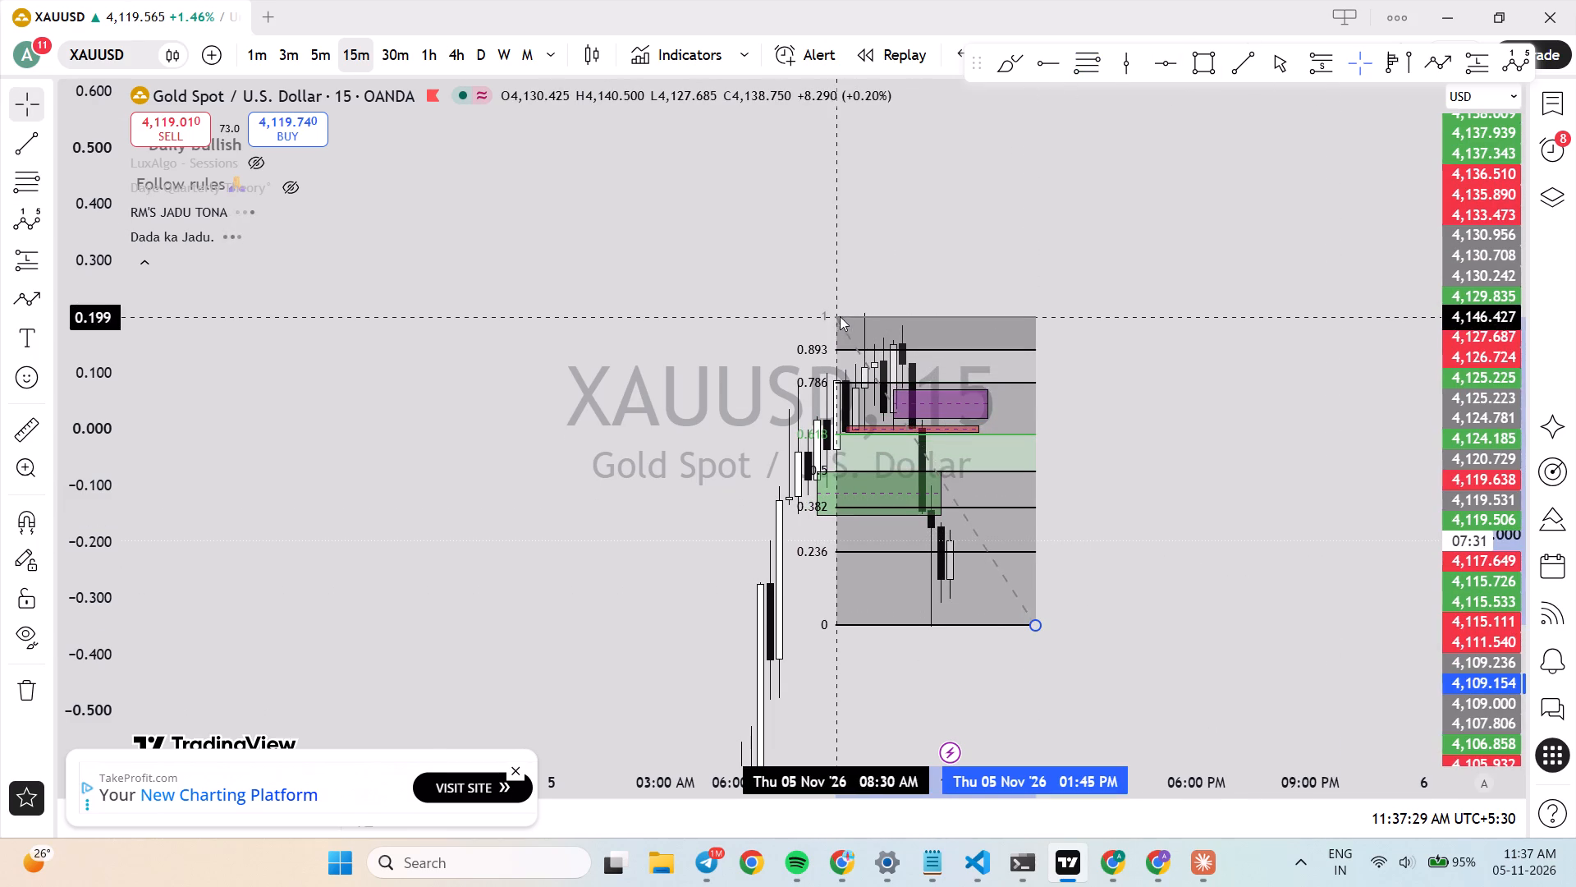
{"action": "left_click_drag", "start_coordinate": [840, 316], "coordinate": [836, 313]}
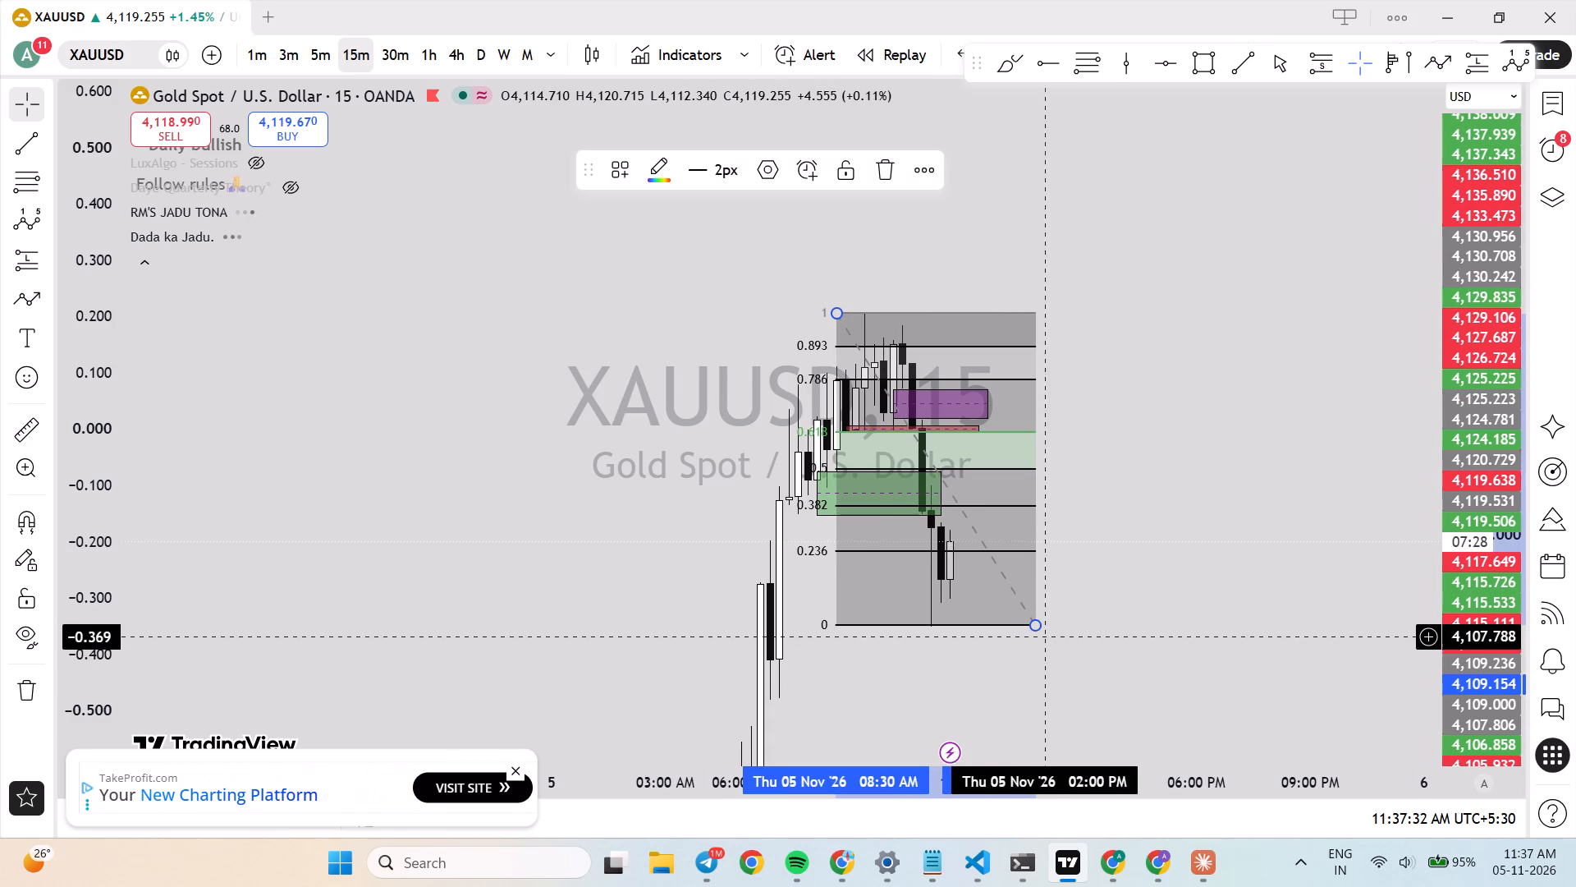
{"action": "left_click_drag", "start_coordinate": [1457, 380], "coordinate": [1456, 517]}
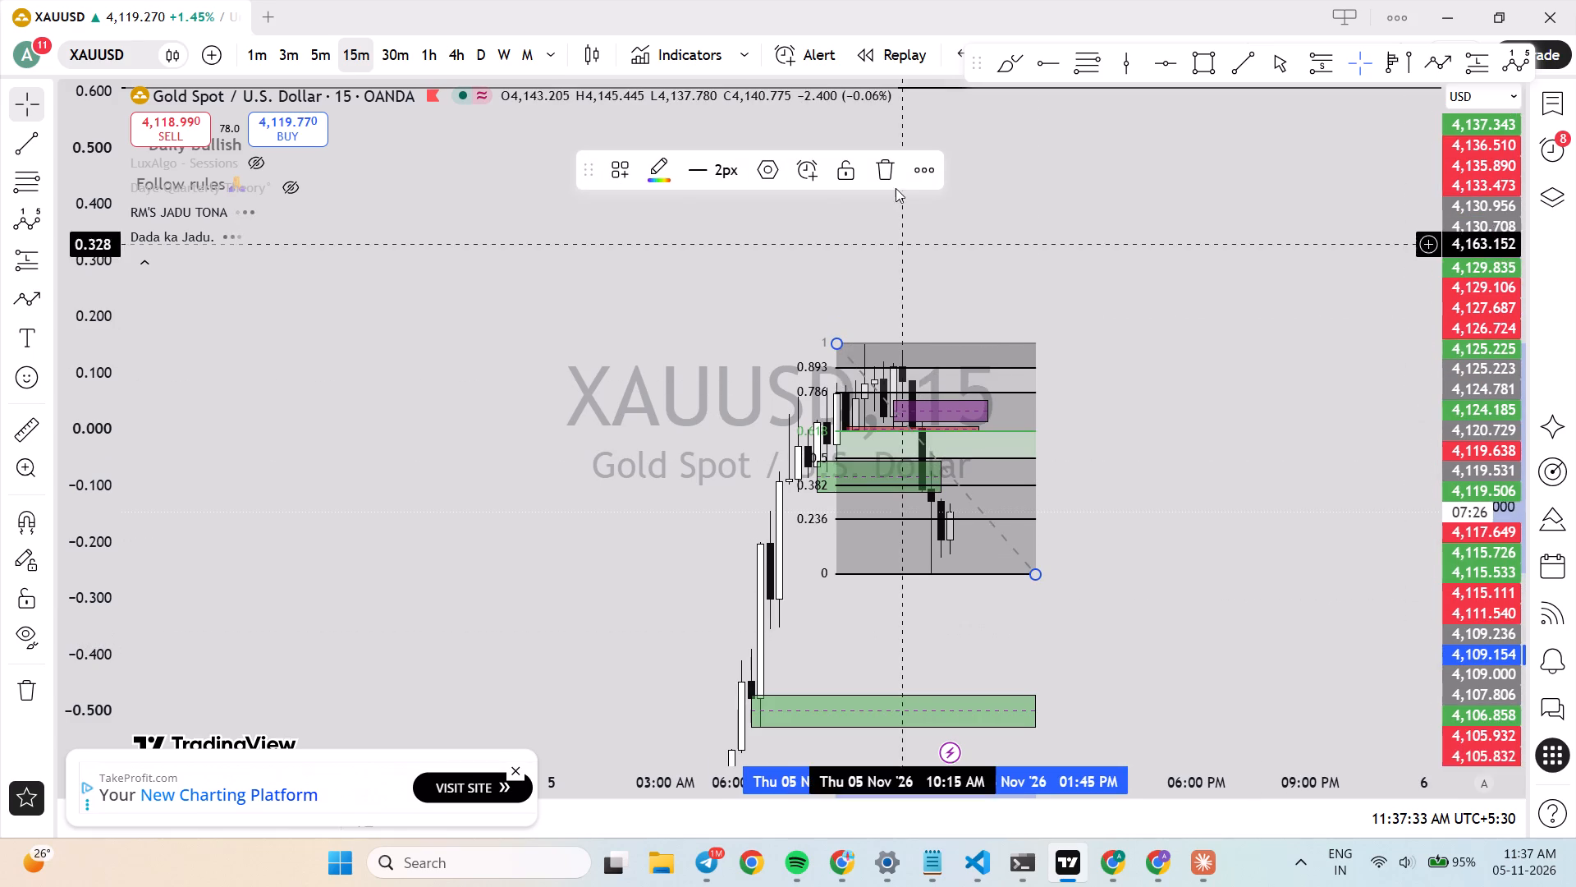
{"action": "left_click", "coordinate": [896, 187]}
Open BTCUSD from the watchlist and examine its recent price action on the 15-minute timeframe.
{"action": "scroll", "coordinate": [1144, 477], "scroll_direction": "down", "scroll_amount": 4}
{"action": "left_click_drag", "start_coordinate": [1459, 609], "coordinate": [1461, 438]}
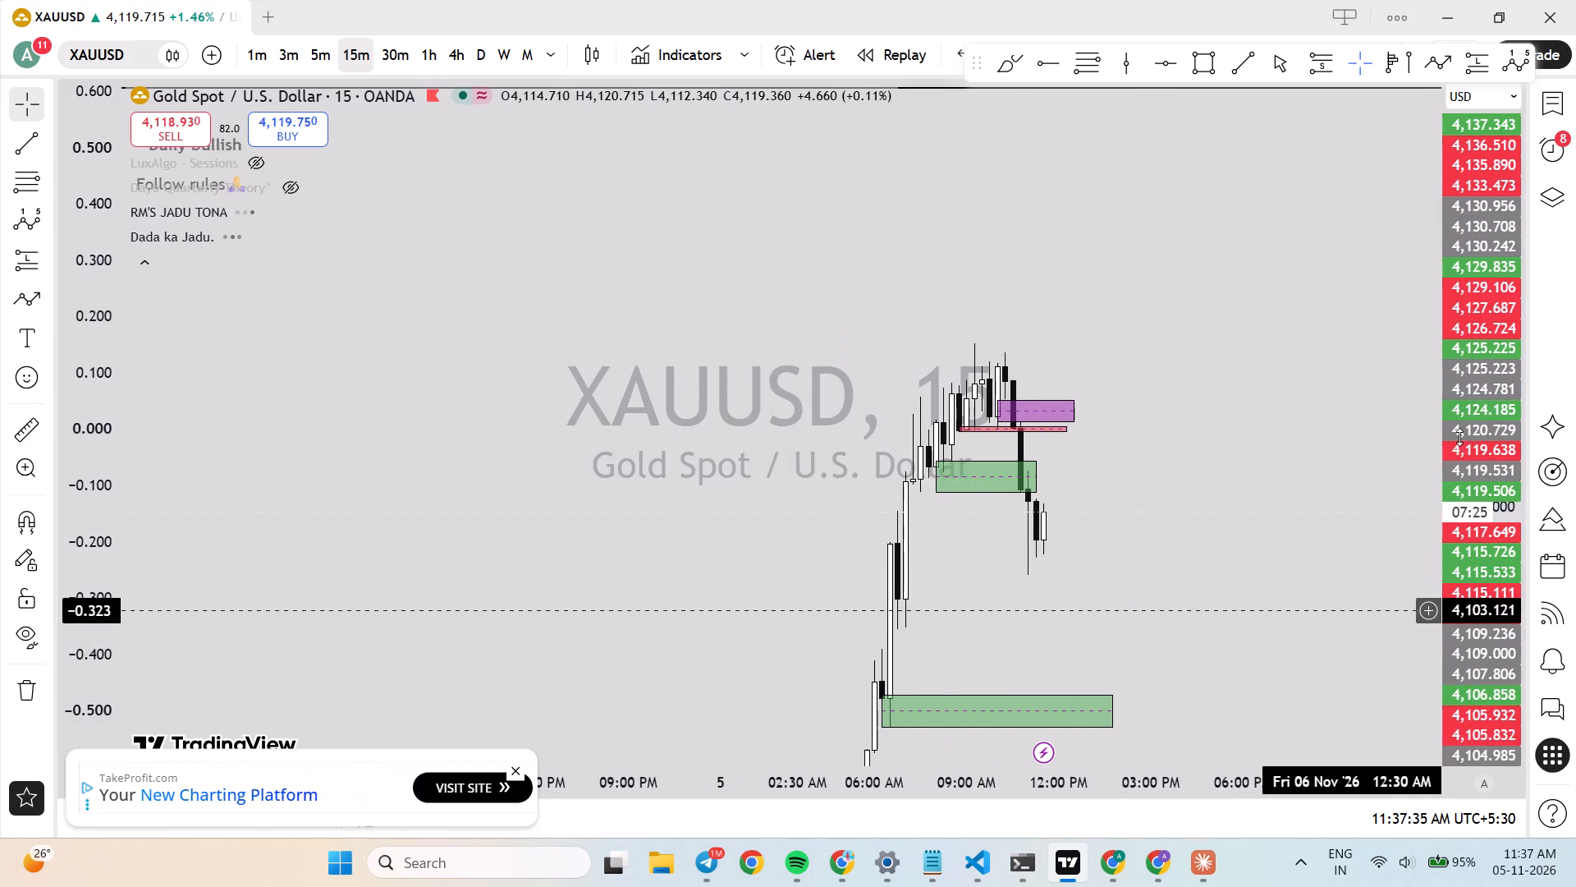
{"action": "scroll", "coordinate": [1228, 531], "scroll_direction": "up", "scroll_amount": 3}
{"action": "left_click_drag", "start_coordinate": [1488, 429], "coordinate": [1488, 455]}
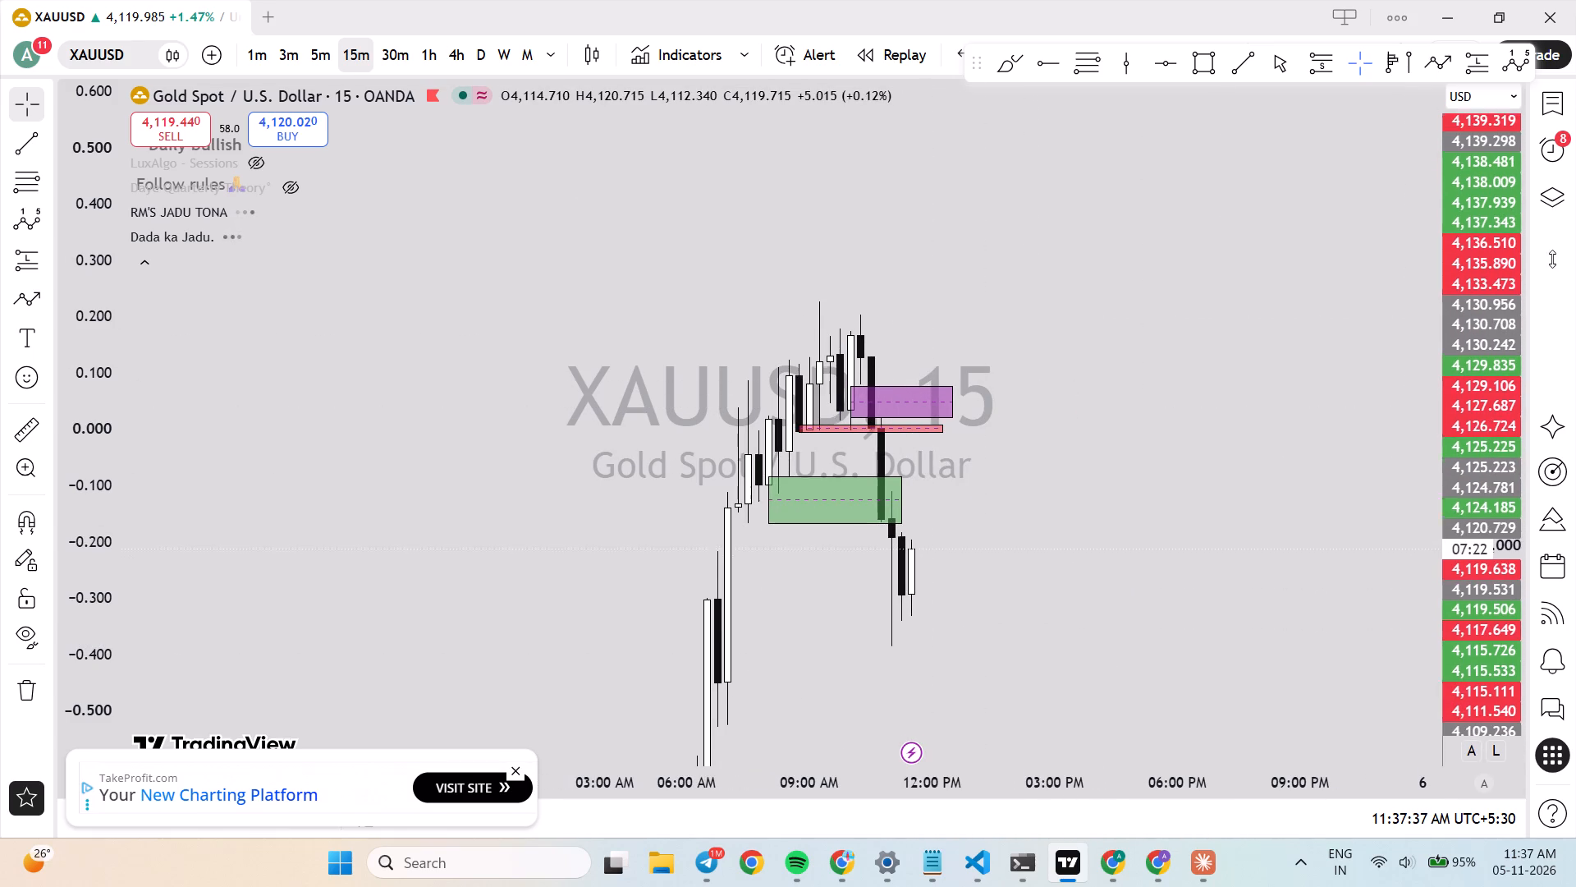
{"action": "left_click", "coordinate": [1561, 116]}
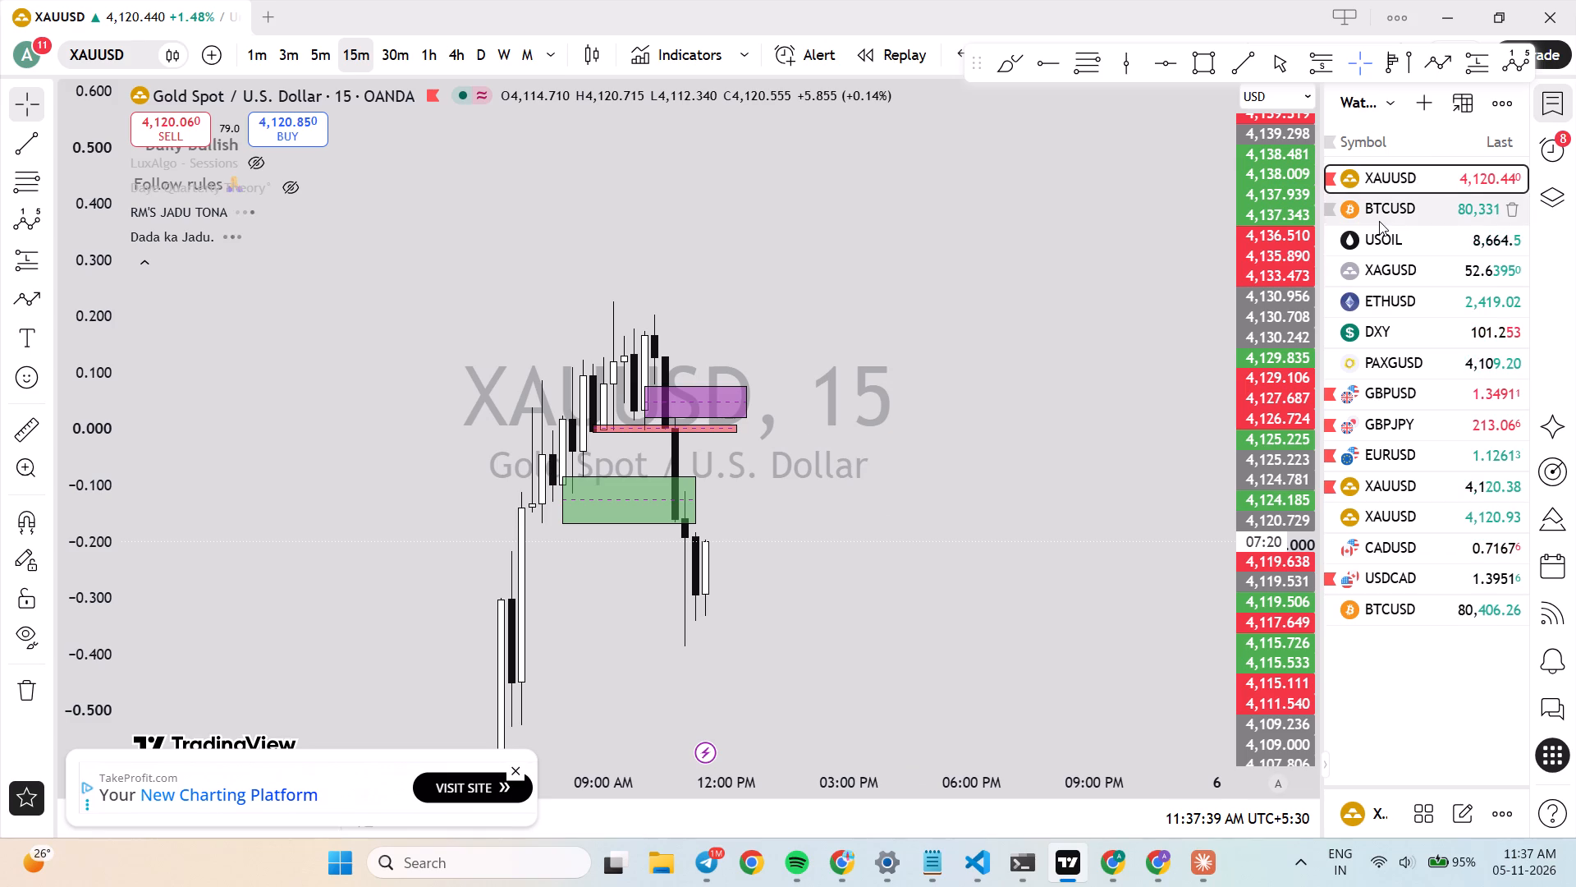
{"action": "left_click", "coordinate": [1379, 221]}
{"action": "scroll", "coordinate": [983, 352], "scroll_direction": "down", "scroll_amount": 3}
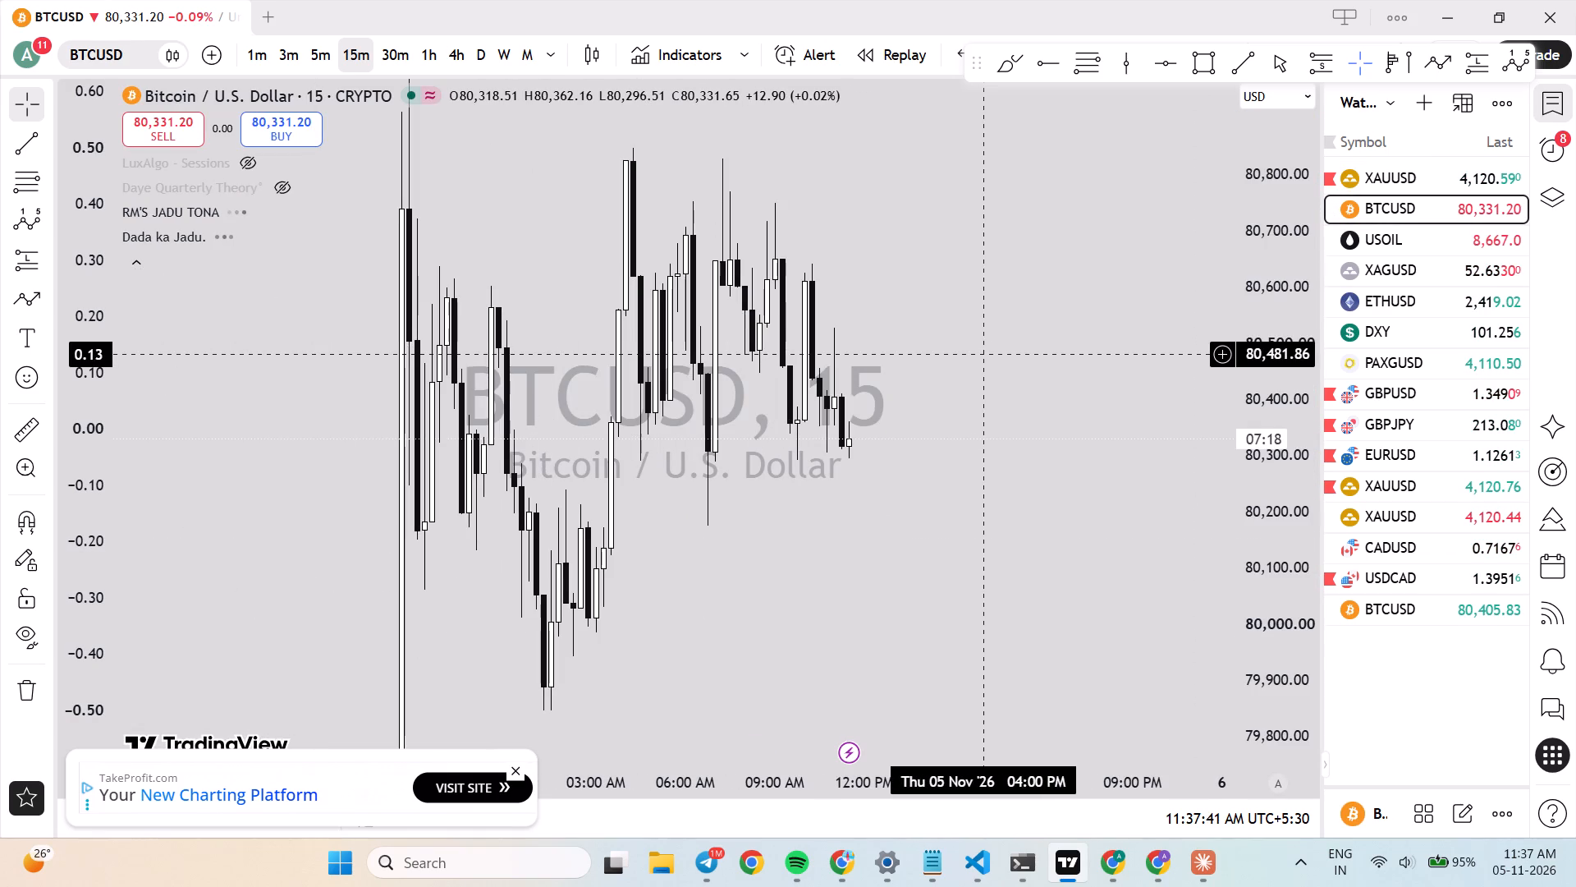
{"action": "left_click_drag", "start_coordinate": [1262, 263], "coordinate": [1240, 404]}
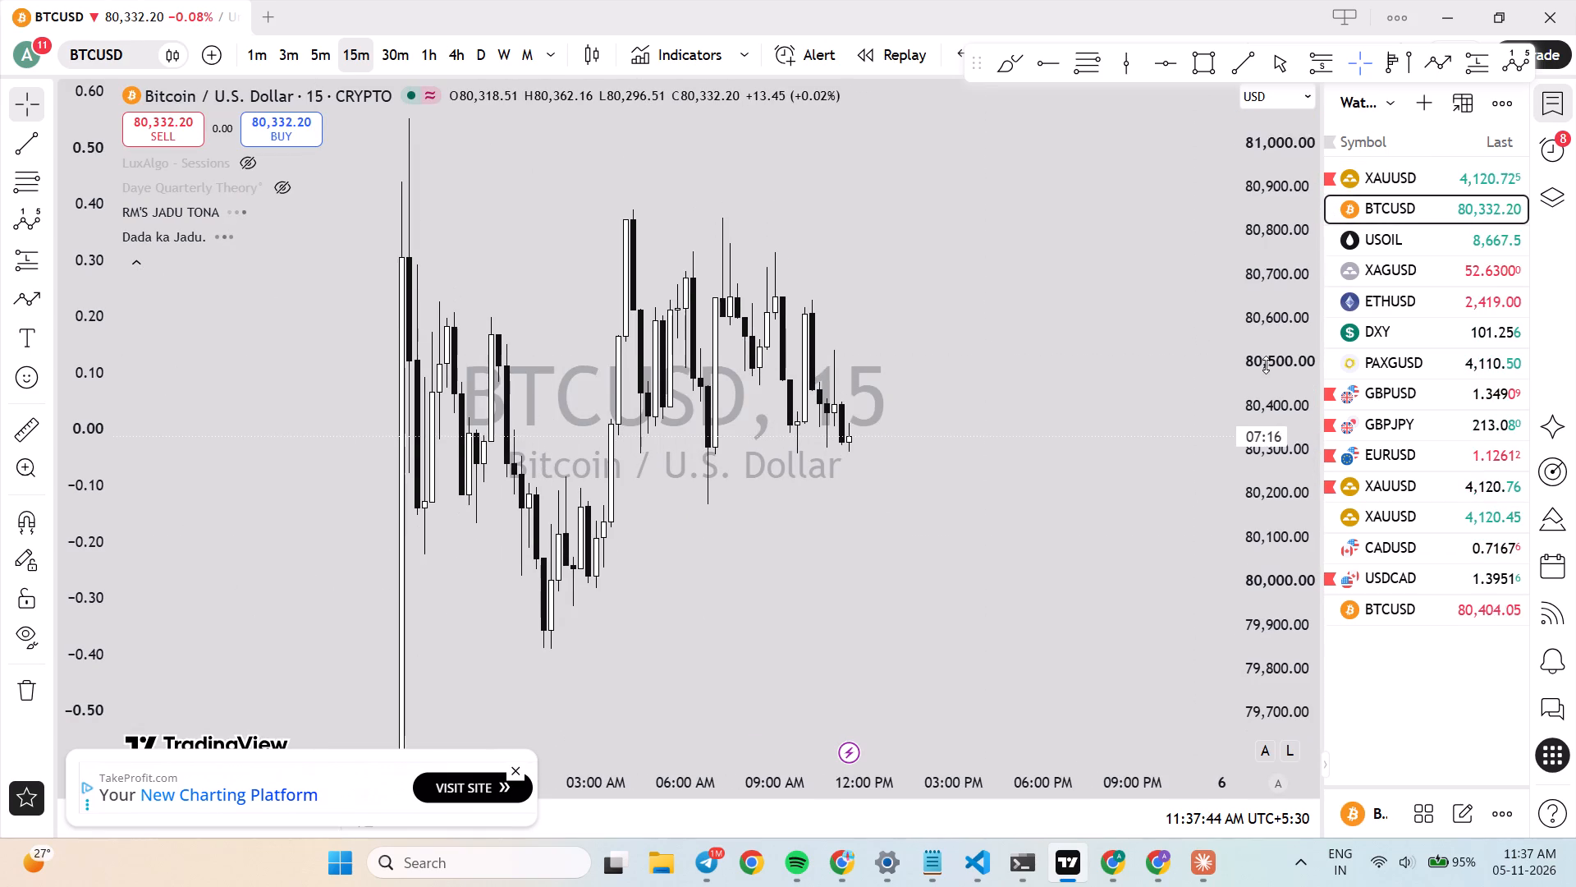
{"action": "scroll", "coordinate": [928, 419], "scroll_direction": "down", "scroll_amount": 3}
{"action": "left_click_drag", "start_coordinate": [1253, 286], "coordinate": [1217, 462]}
Return to XAUUSD, close the watchlist and examine the green zones below the current price on the 15-minute chart.
{"action": "left_click", "coordinate": [1424, 168]}
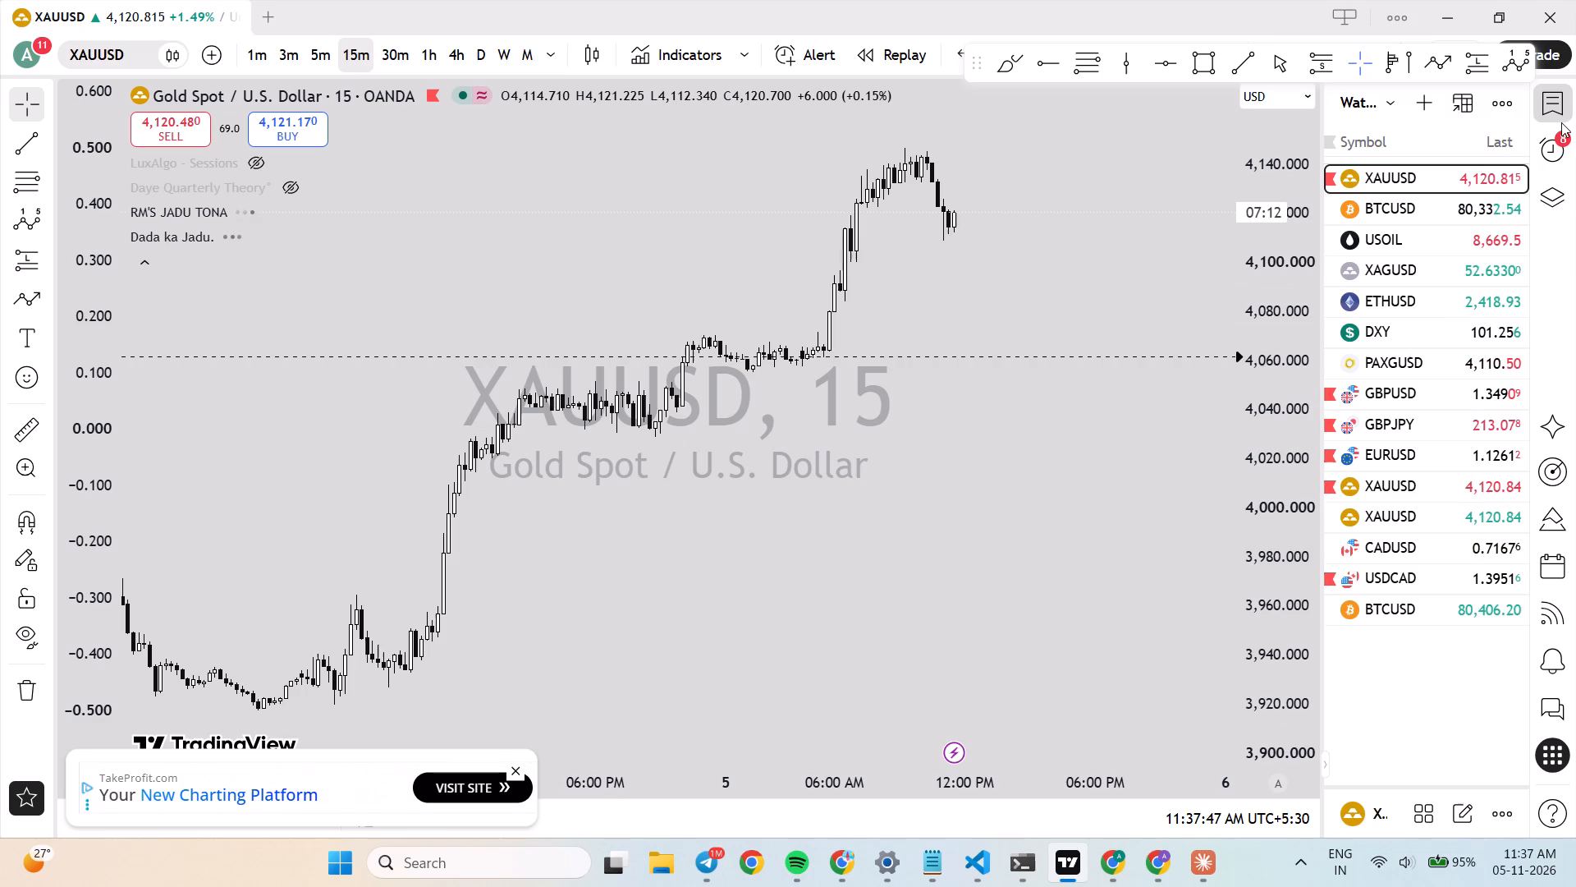
{"action": "left_click", "coordinate": [1560, 121]}
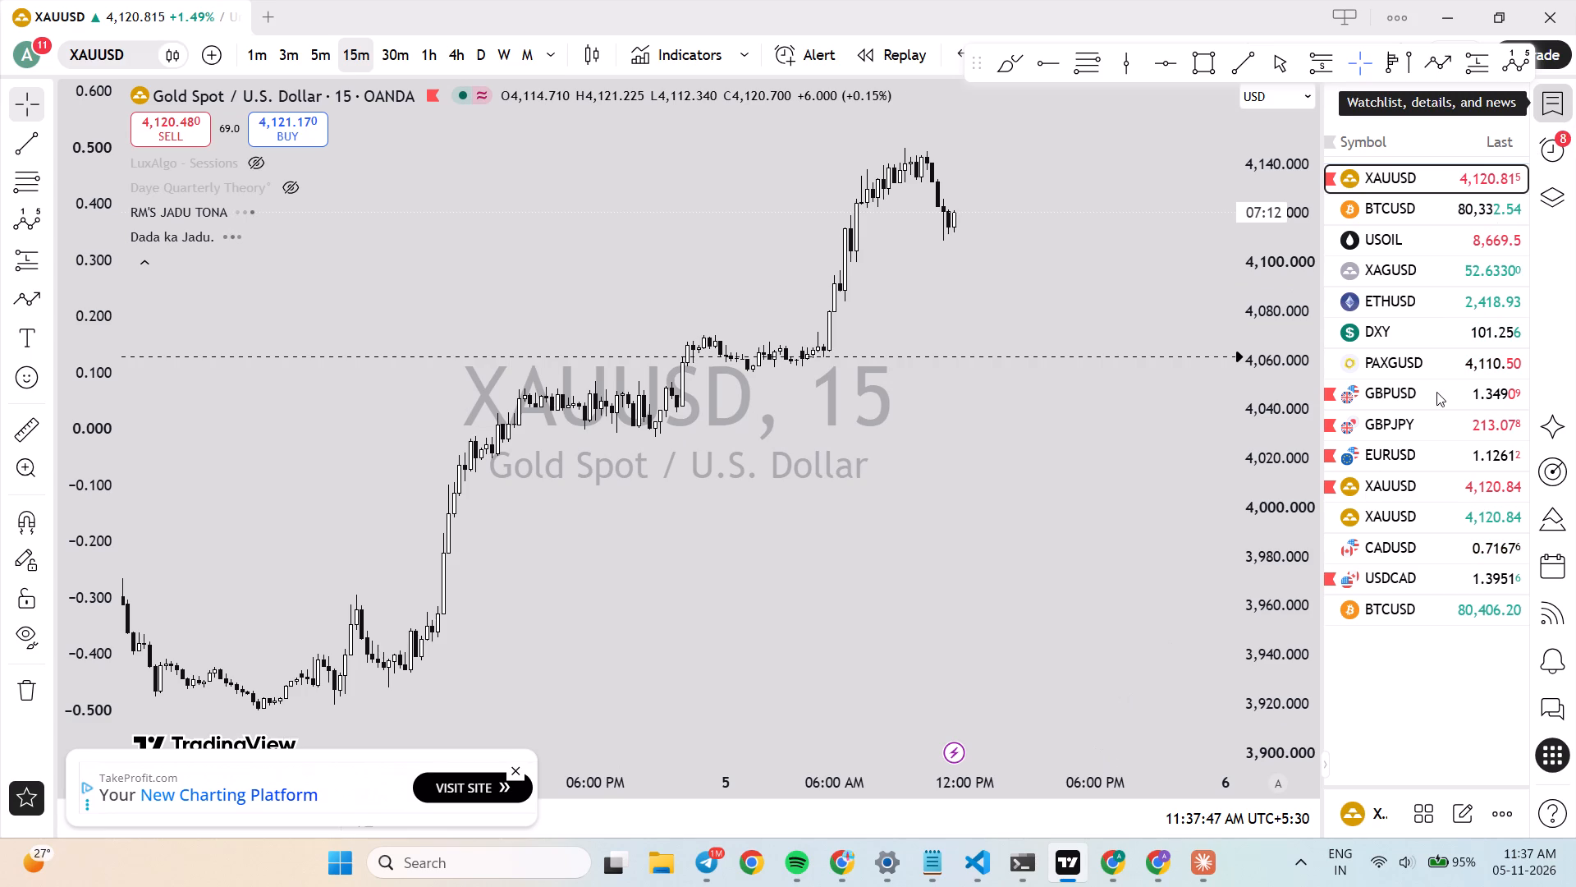
{"action": "left_click_drag", "start_coordinate": [1496, 453], "coordinate": [1462, 328]}
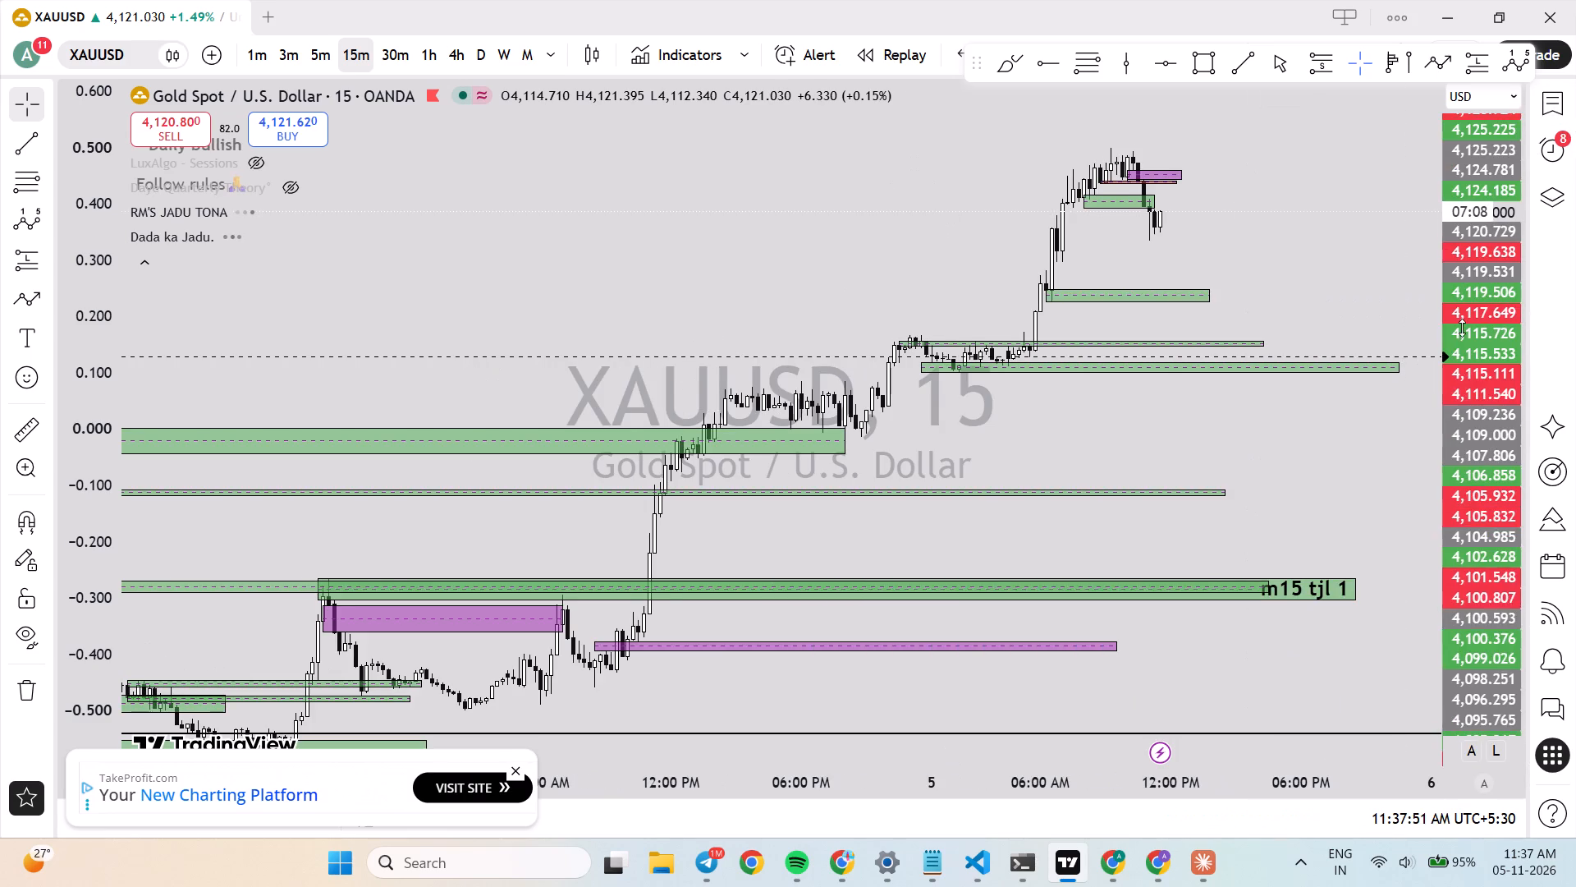
{"action": "left_click_drag", "start_coordinate": [1462, 328], "coordinate": [1444, 249]}
{"action": "left_click_drag", "start_coordinate": [1317, 235], "coordinate": [1321, 444]}
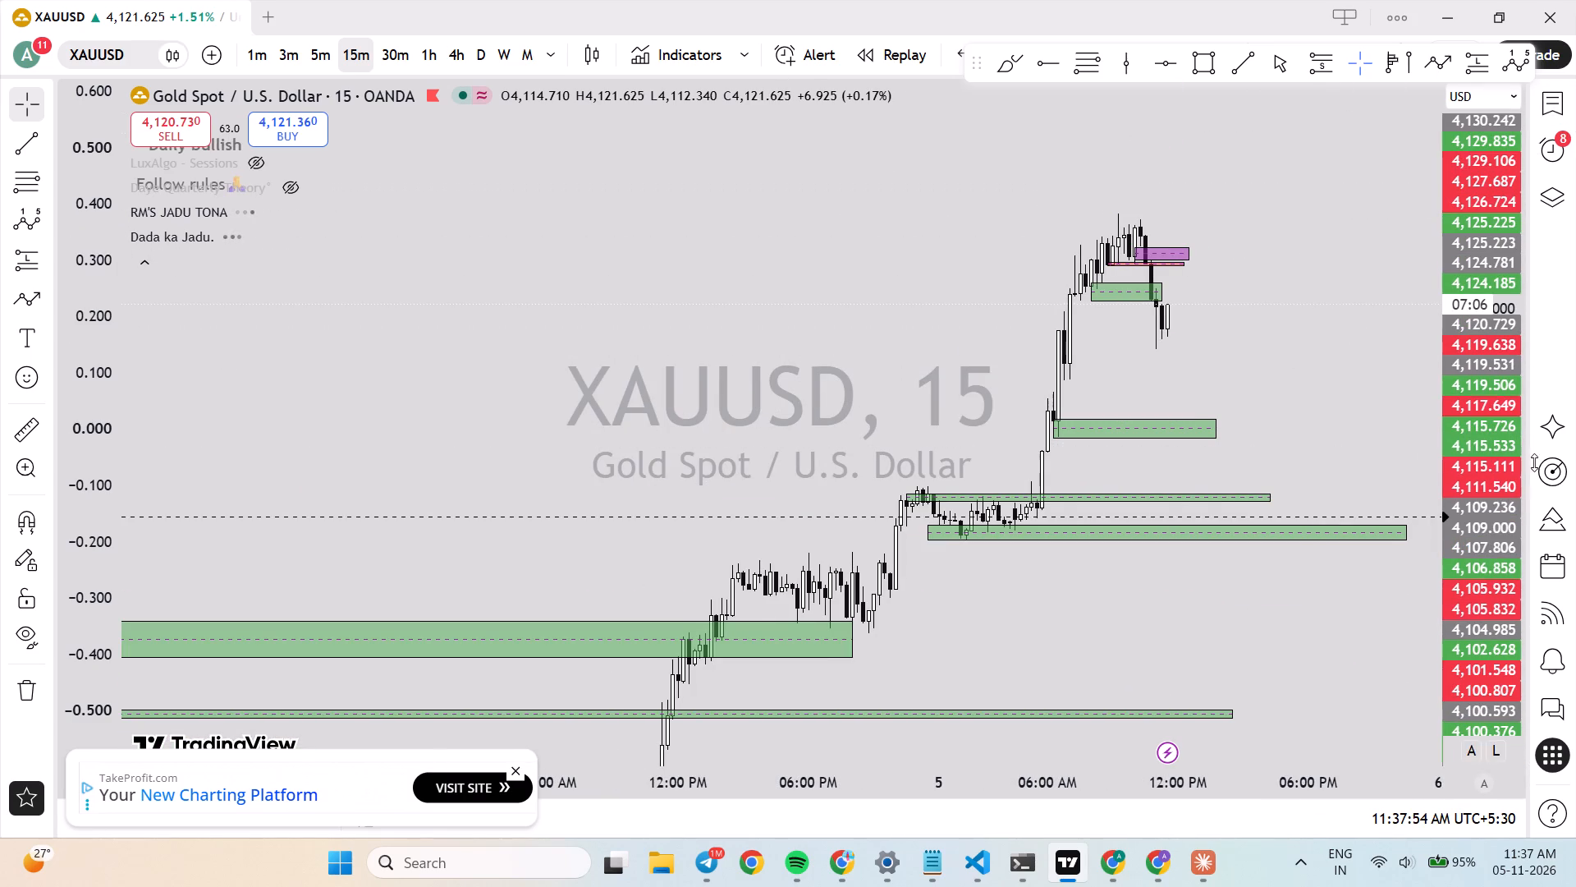
{"action": "left_click_drag", "start_coordinate": [1505, 563], "coordinate": [1418, 223]}
{"action": "left_click_drag", "start_coordinate": [1262, 314], "coordinate": [1261, 533]}
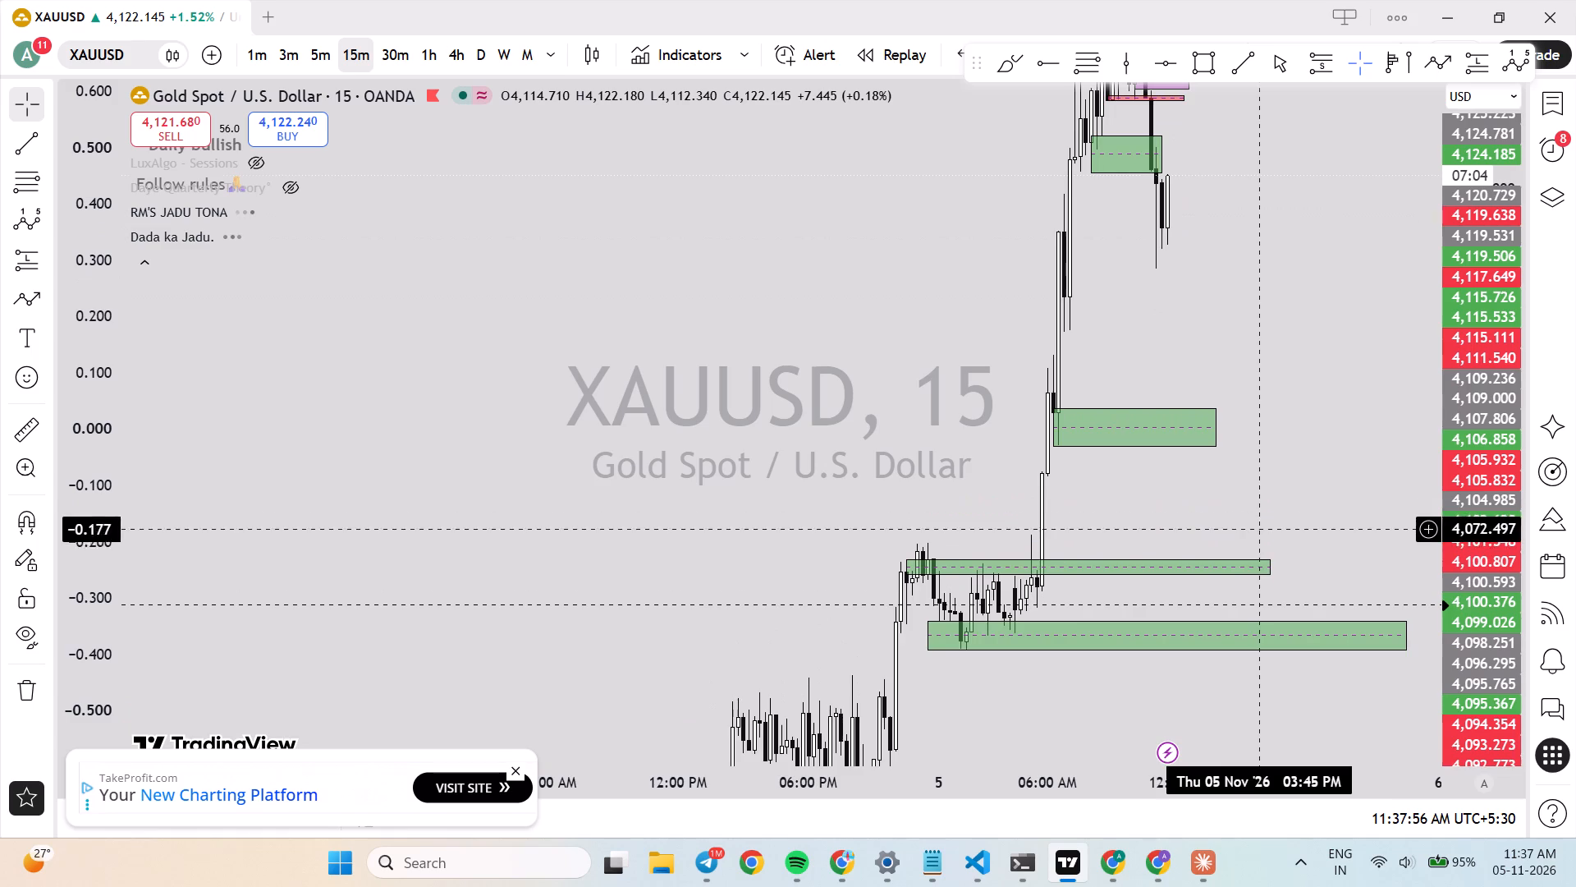
{"action": "scroll", "coordinate": [1261, 533], "scroll_direction": "up", "scroll_amount": 3}
{"action": "left_click_drag", "start_coordinate": [1338, 429], "coordinate": [1345, 701]}
Extend the green zone near 4,125 to about 12:00 PM on 5 November on the 15-minute chart.
{"action": "left_click_drag", "start_coordinate": [1491, 614], "coordinate": [1487, 578]}
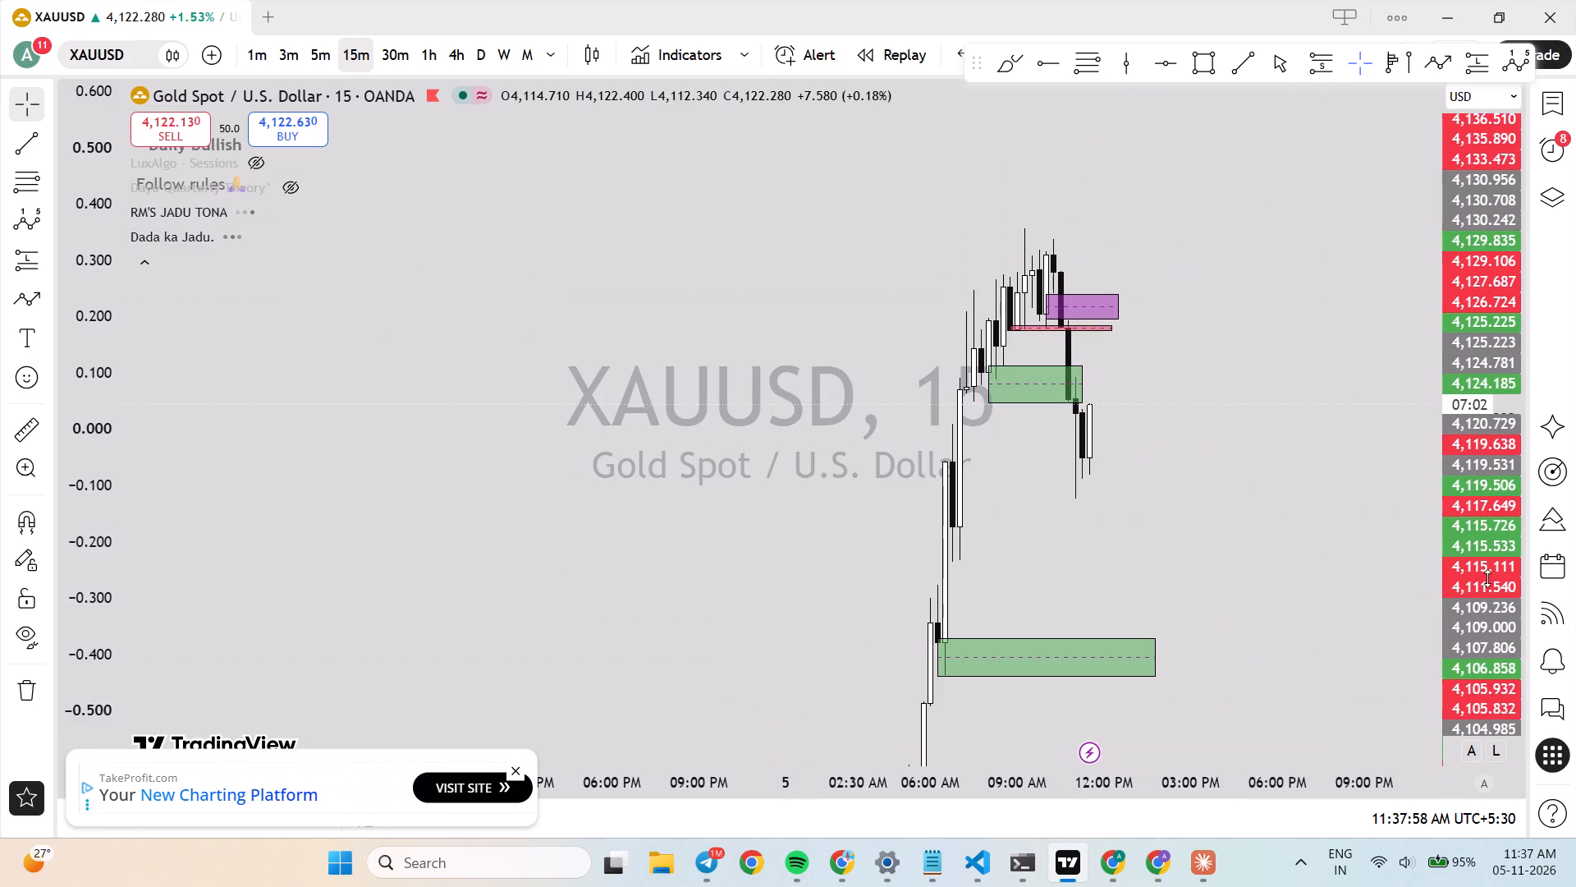
{"action": "left_click_drag", "start_coordinate": [1487, 578], "coordinate": [1480, 393]}
{"action": "left_click_drag", "start_coordinate": [1085, 350], "coordinate": [1106, 347]}
{"action": "left_click", "coordinate": [1207, 368]}
{"action": "left_click_drag", "start_coordinate": [1443, 369], "coordinate": [1449, 484]}
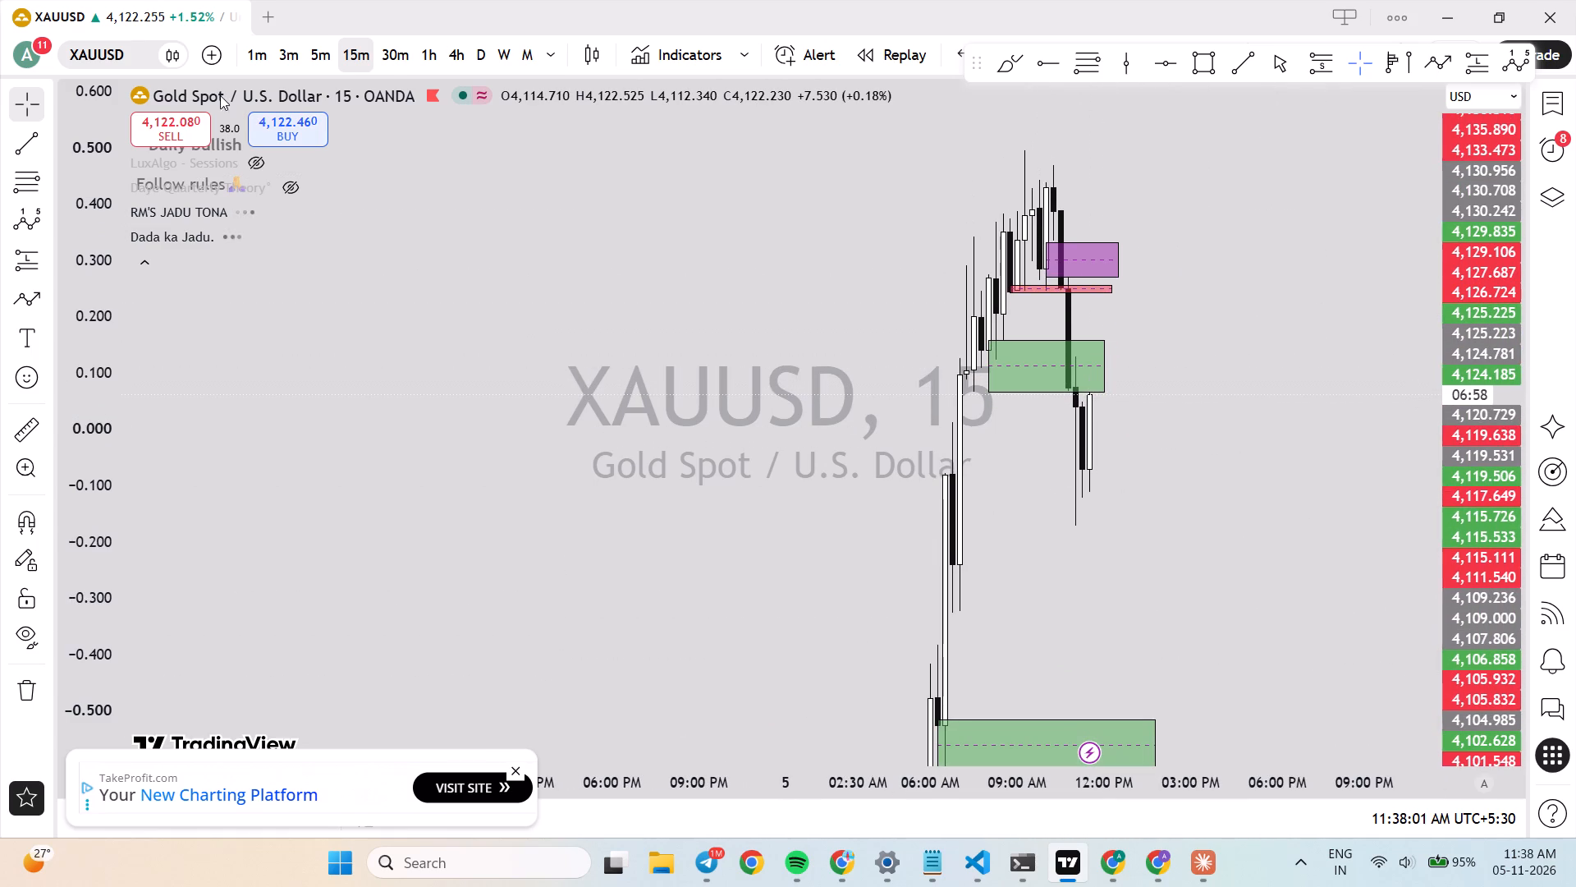
Examine the recent drop and the price action around the green zone near 4,125 on the 5-minute XAUUSD chart.
{"action": "left_click", "coordinate": [321, 56]}
{"action": "scroll", "coordinate": [1079, 394], "scroll_direction": "down", "scroll_amount": 2}
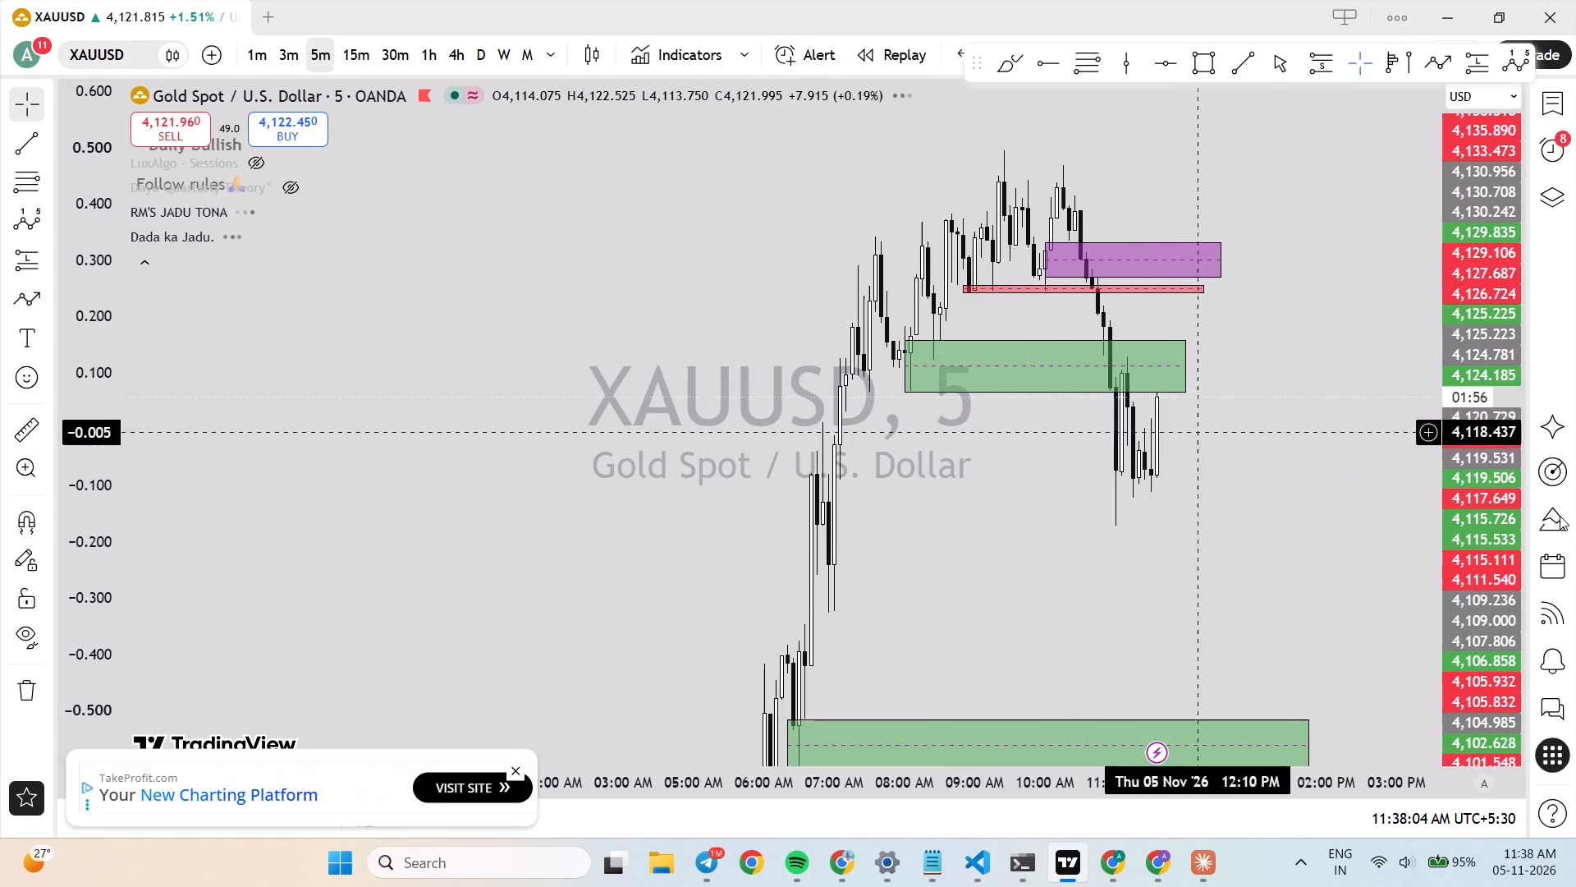
{"action": "left_click_drag", "start_coordinate": [1475, 553], "coordinate": [1459, 412]}
{"action": "left_click_drag", "start_coordinate": [1459, 565], "coordinate": [1462, 472]}
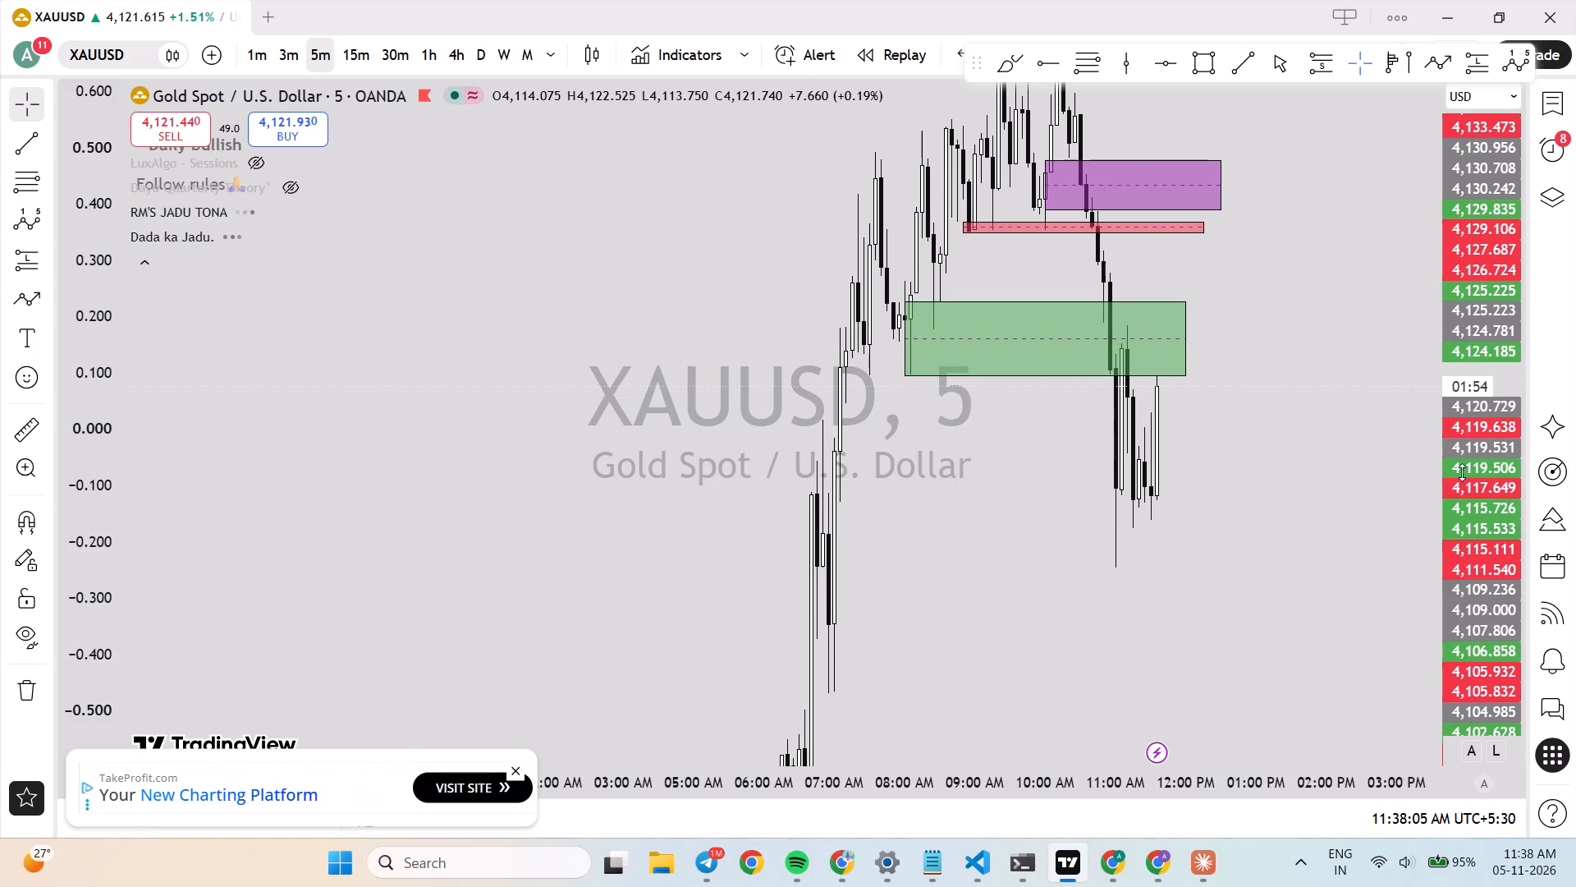
{"action": "left_click_drag", "start_coordinate": [1462, 472], "coordinate": [1462, 456]}
{"action": "left_click_drag", "start_coordinate": [1465, 433], "coordinate": [1461, 545]}
{"action": "scroll", "coordinate": [1228, 489], "scroll_direction": "up", "scroll_amount": 2}
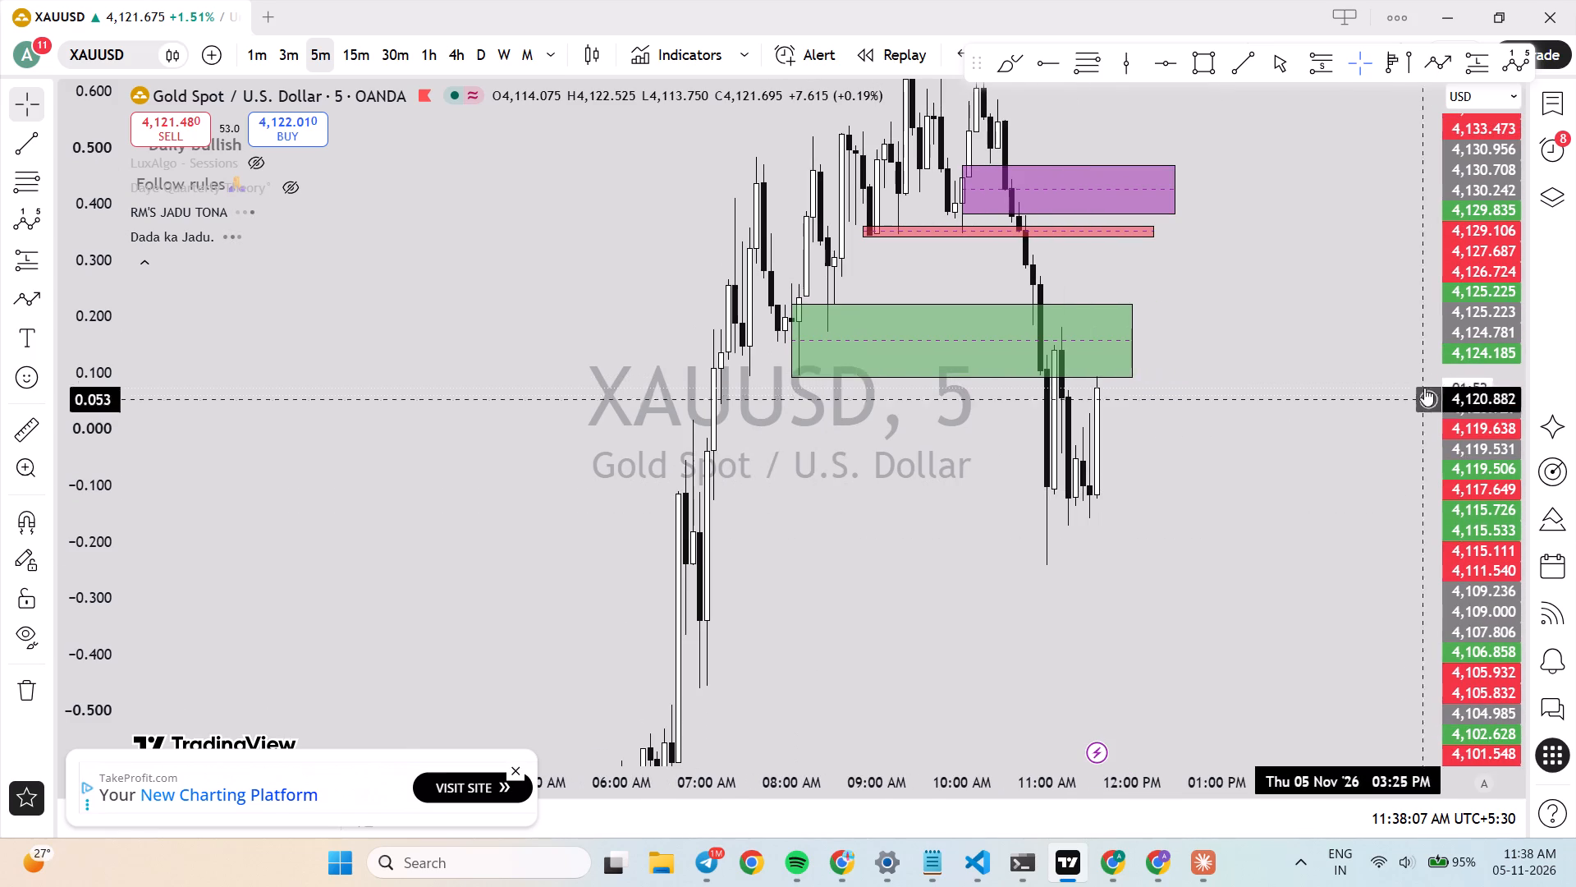
{"action": "left_click_drag", "start_coordinate": [1468, 313], "coordinate": [1457, 396]}
{"action": "left_click_drag", "start_coordinate": [1320, 422], "coordinate": [1307, 522]}
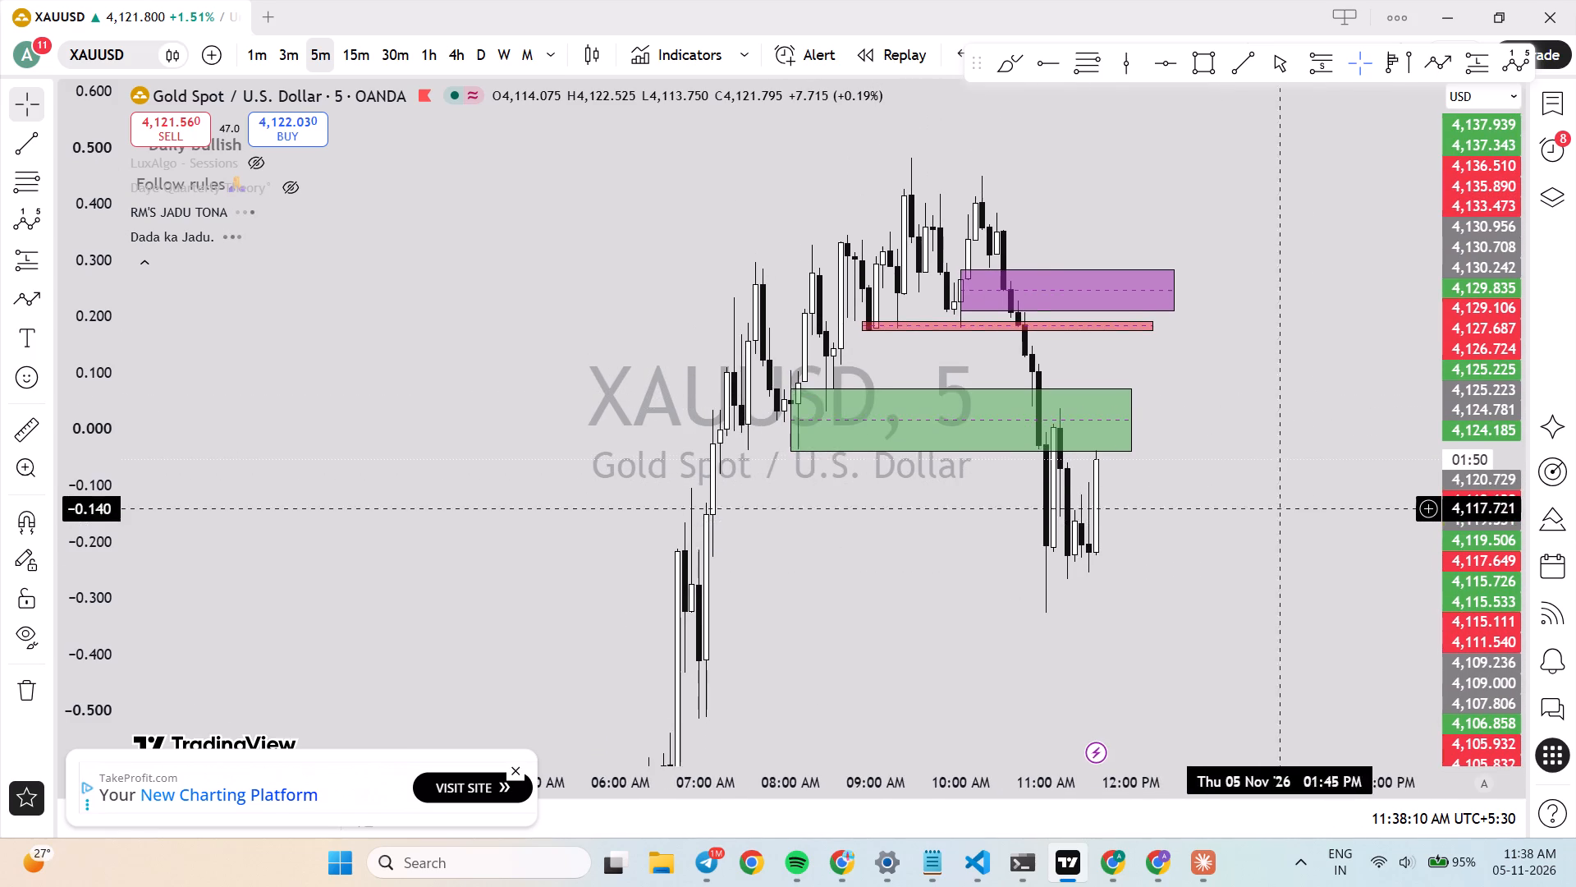
{"action": "scroll", "coordinate": [1248, 485], "scroll_direction": "down", "scroll_amount": 4}
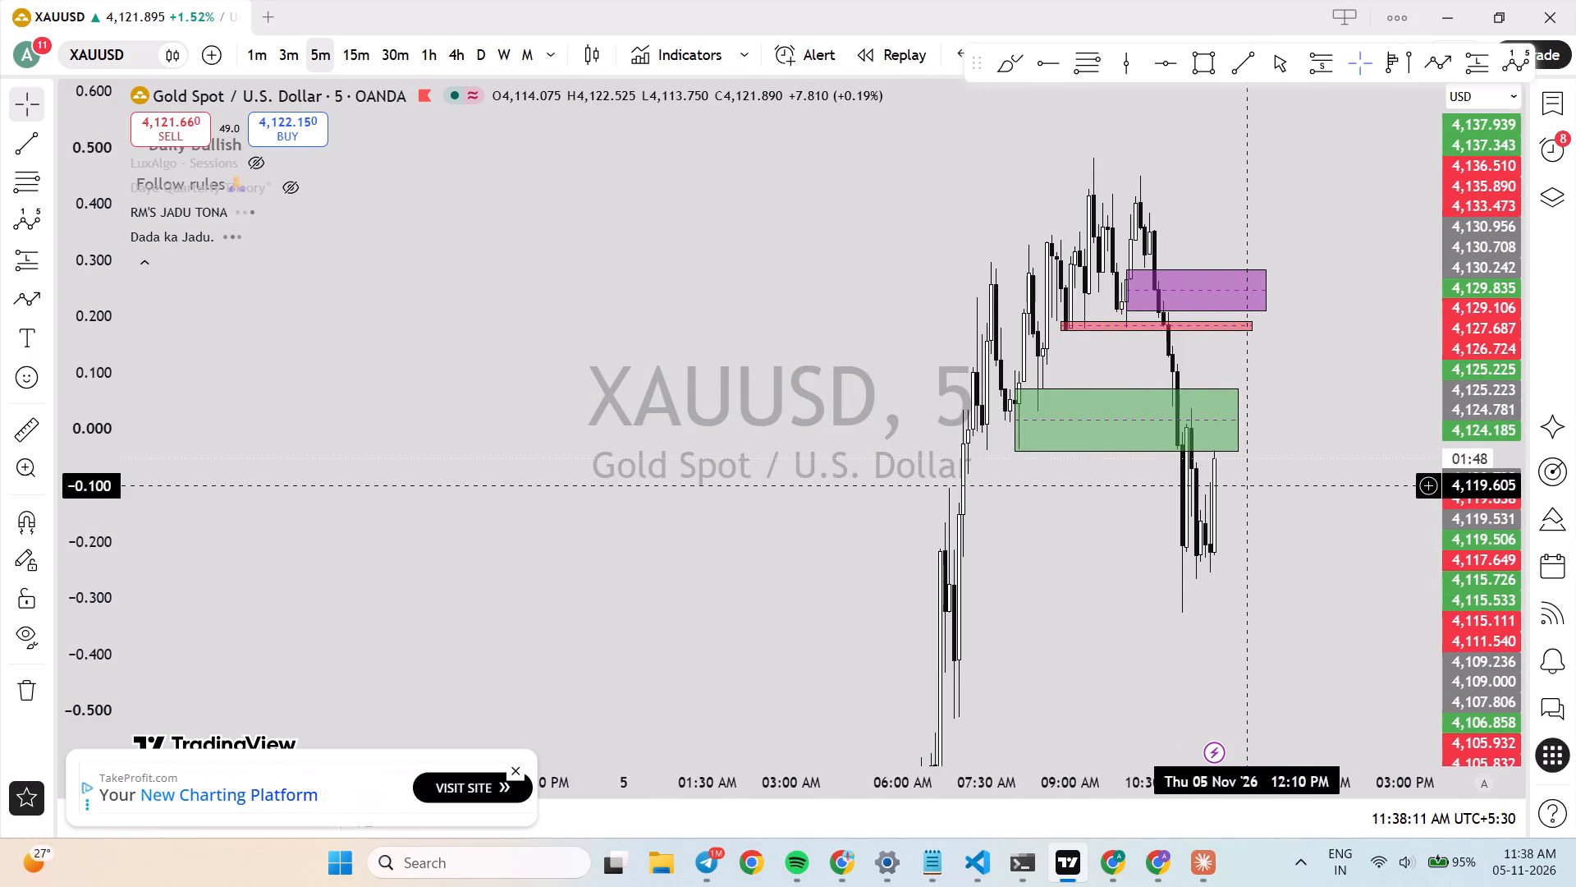
{"action": "scroll", "coordinate": [1248, 485], "scroll_direction": "up", "scroll_amount": 1}
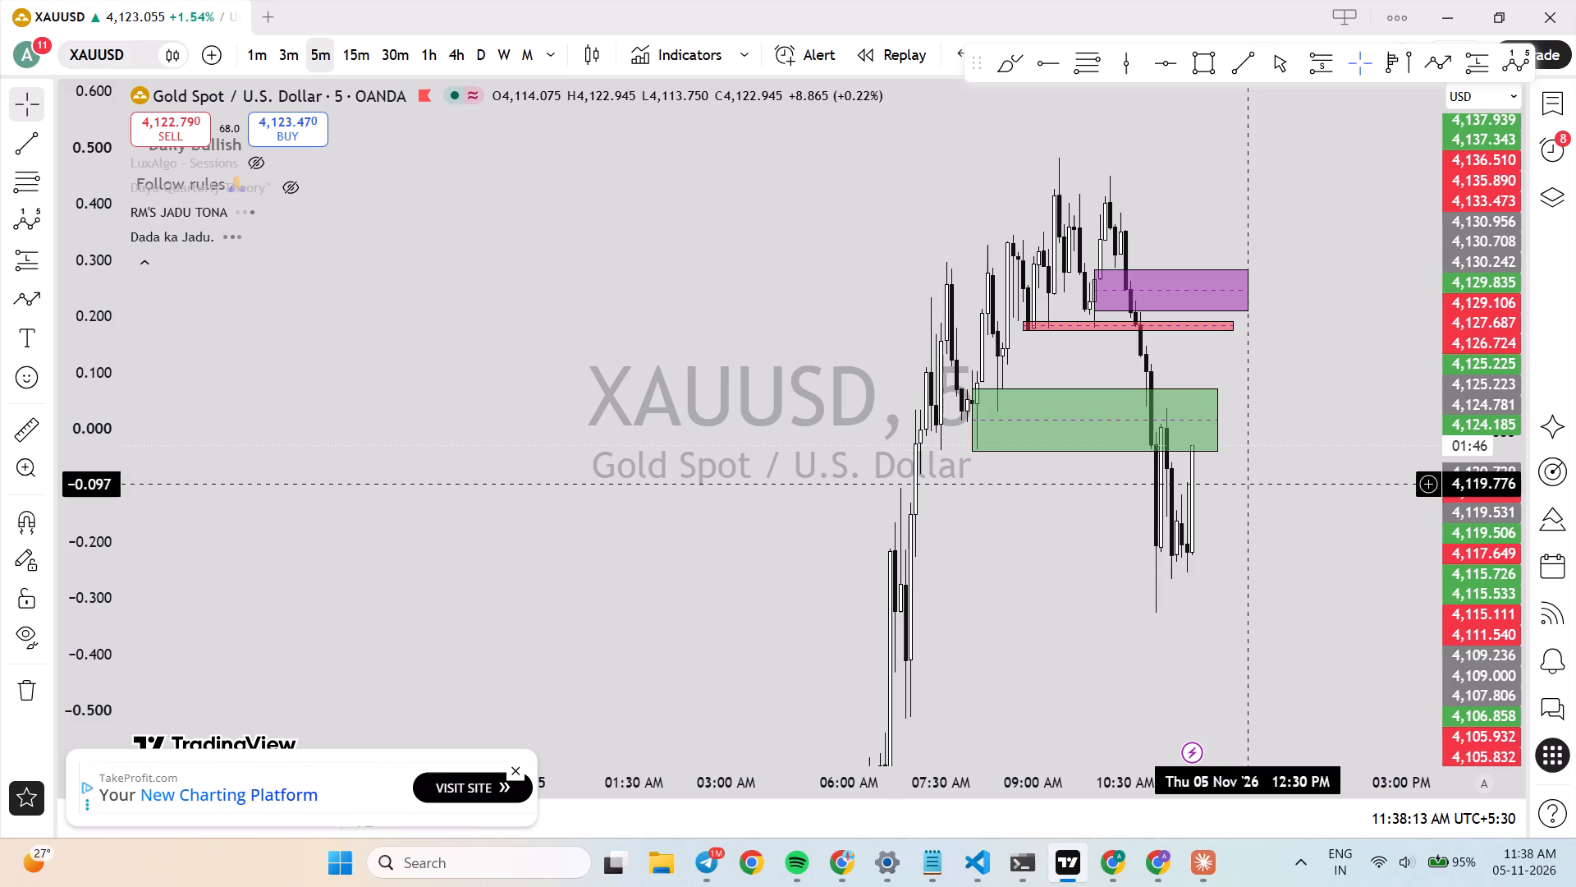
Adjust the green zone near 4,125 on the 5-minute chart so it ends at about 11:55 AM on 5 November.
{"action": "left_click_drag", "start_coordinate": [1485, 324], "coordinate": [1466, 434]}
{"action": "left_click_drag", "start_coordinate": [1213, 421], "coordinate": [1248, 419]}
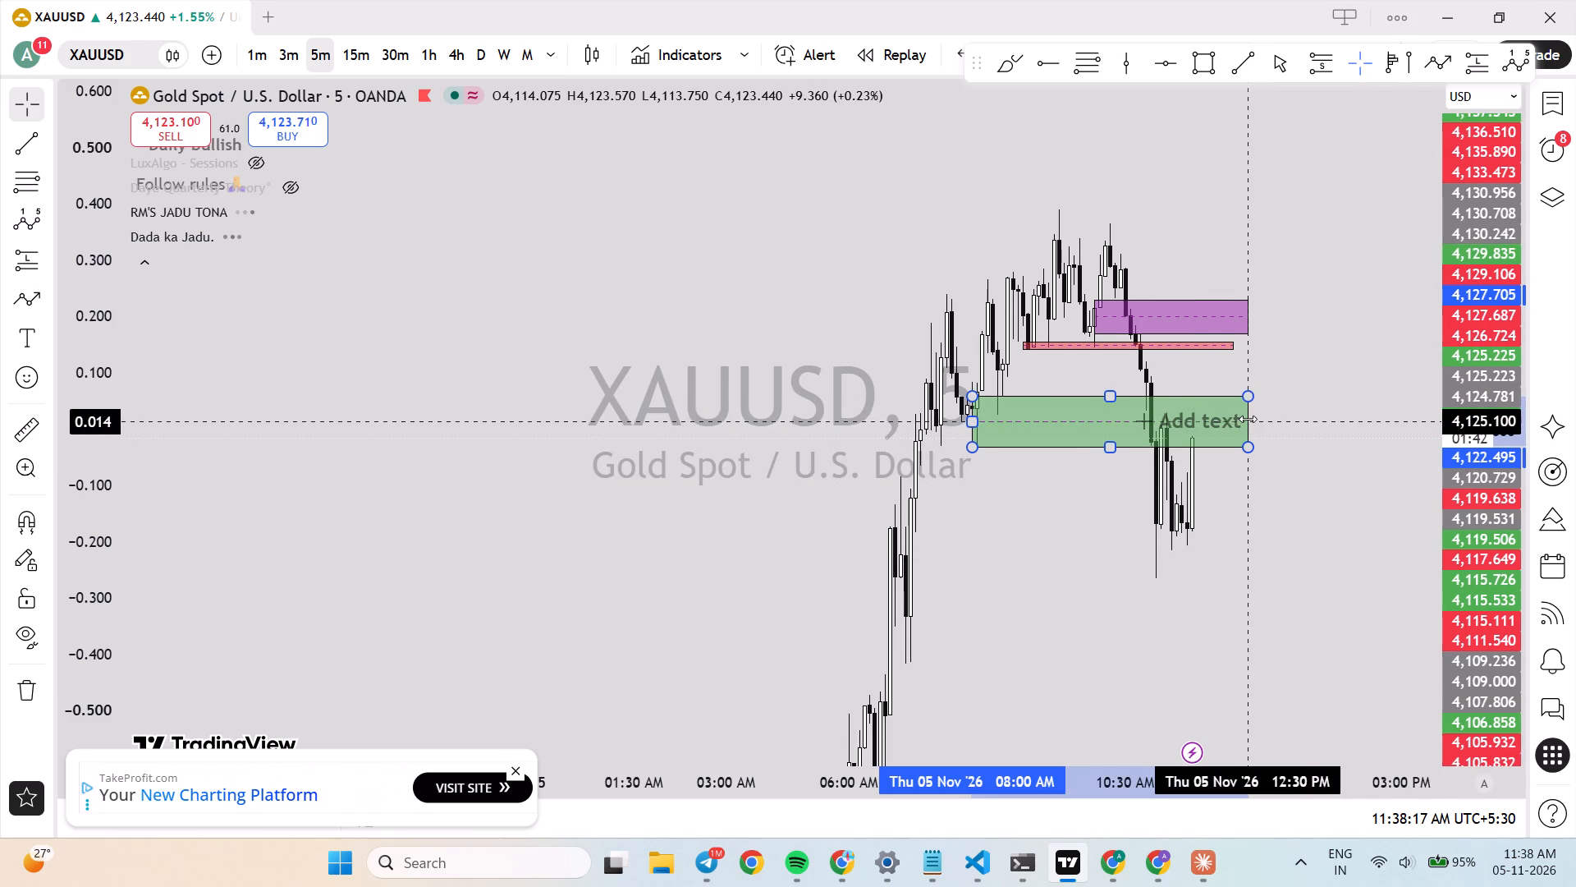
{"action": "left_click_drag", "start_coordinate": [1248, 419], "coordinate": [1228, 419]}
{"action": "left_click", "coordinate": [1254, 417]}
{"action": "left_click_drag", "start_coordinate": [1469, 329], "coordinate": [1464, 368]}
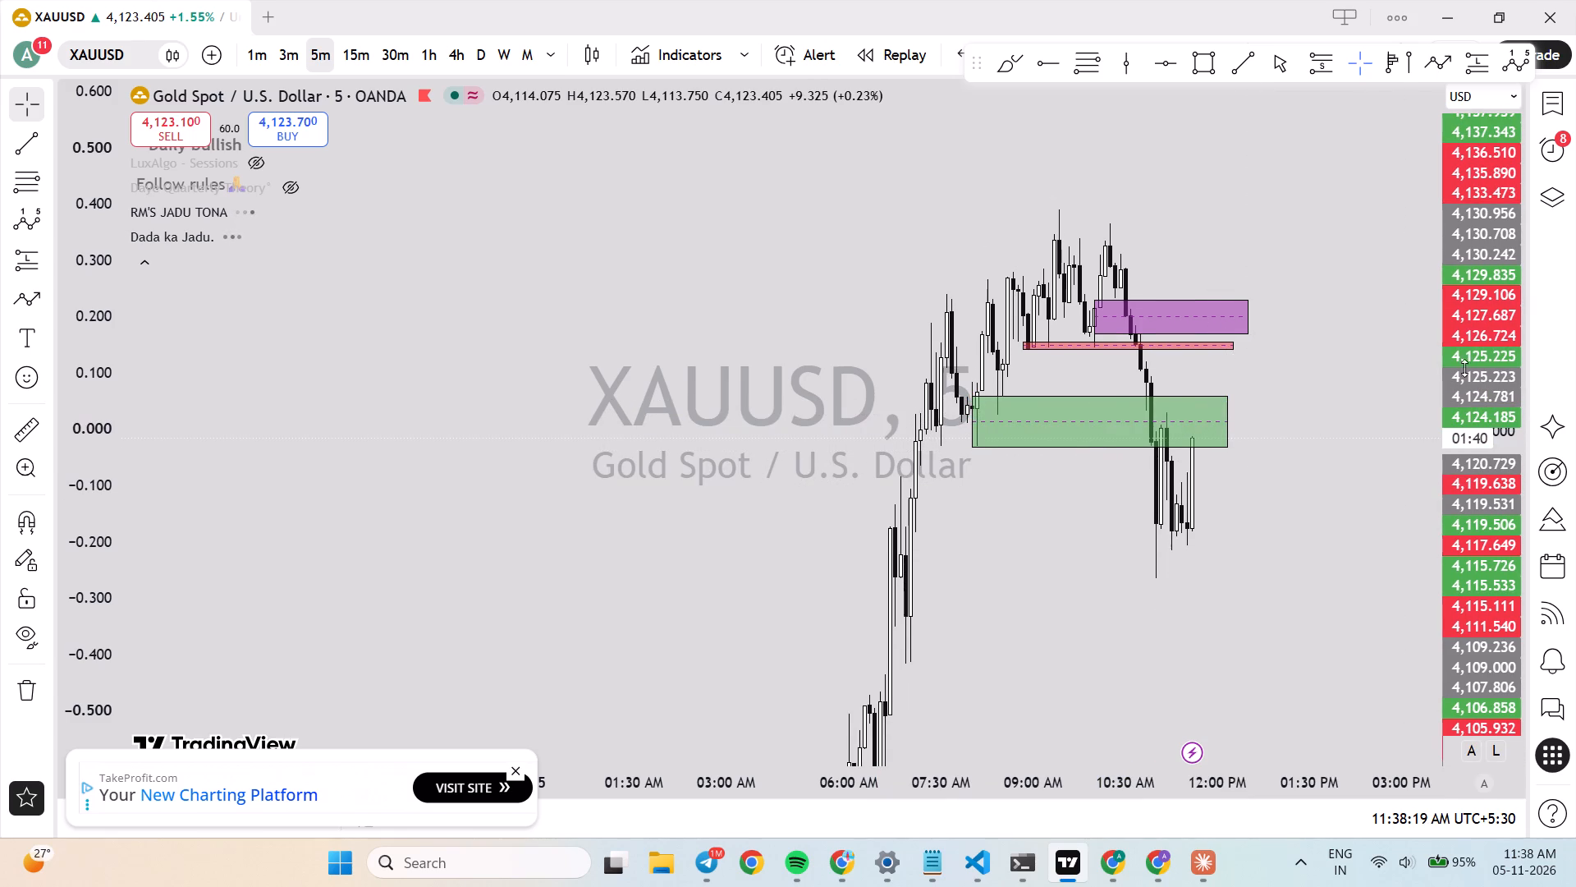
{"action": "left_click_drag", "start_coordinate": [1464, 368], "coordinate": [1458, 402]}
{"action": "scroll", "coordinate": [1298, 434], "scroll_direction": "up", "scroll_amount": 2}
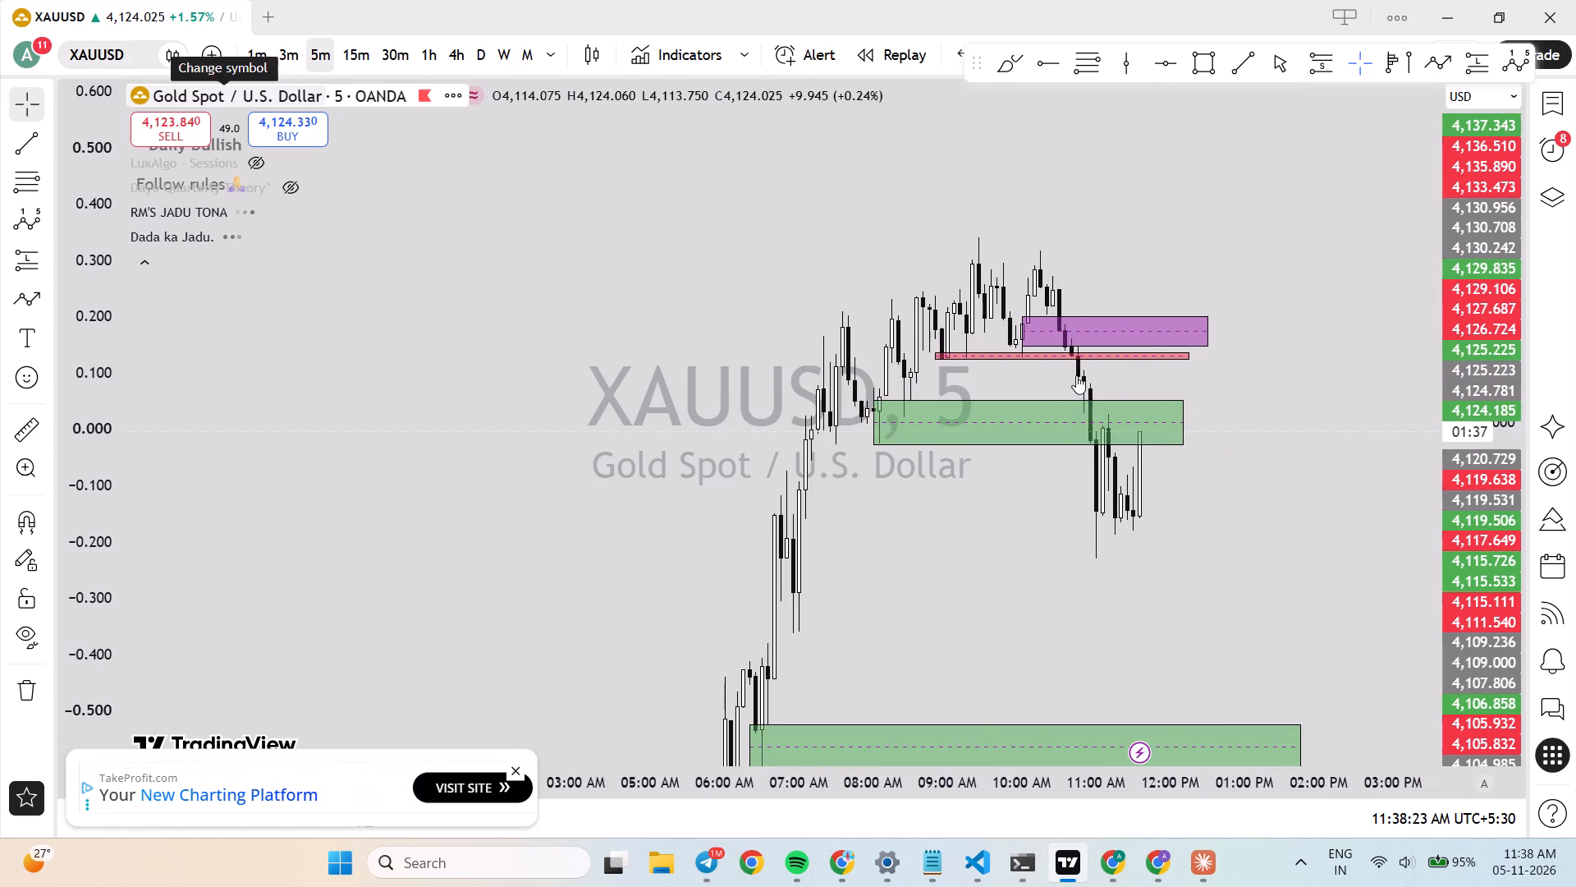
{"action": "left_click_drag", "start_coordinate": [1181, 425], "coordinate": [1166, 425]}
{"action": "left_click", "coordinate": [1210, 425]}
{"action": "left_click_drag", "start_coordinate": [1479, 273], "coordinate": [1468, 349]}
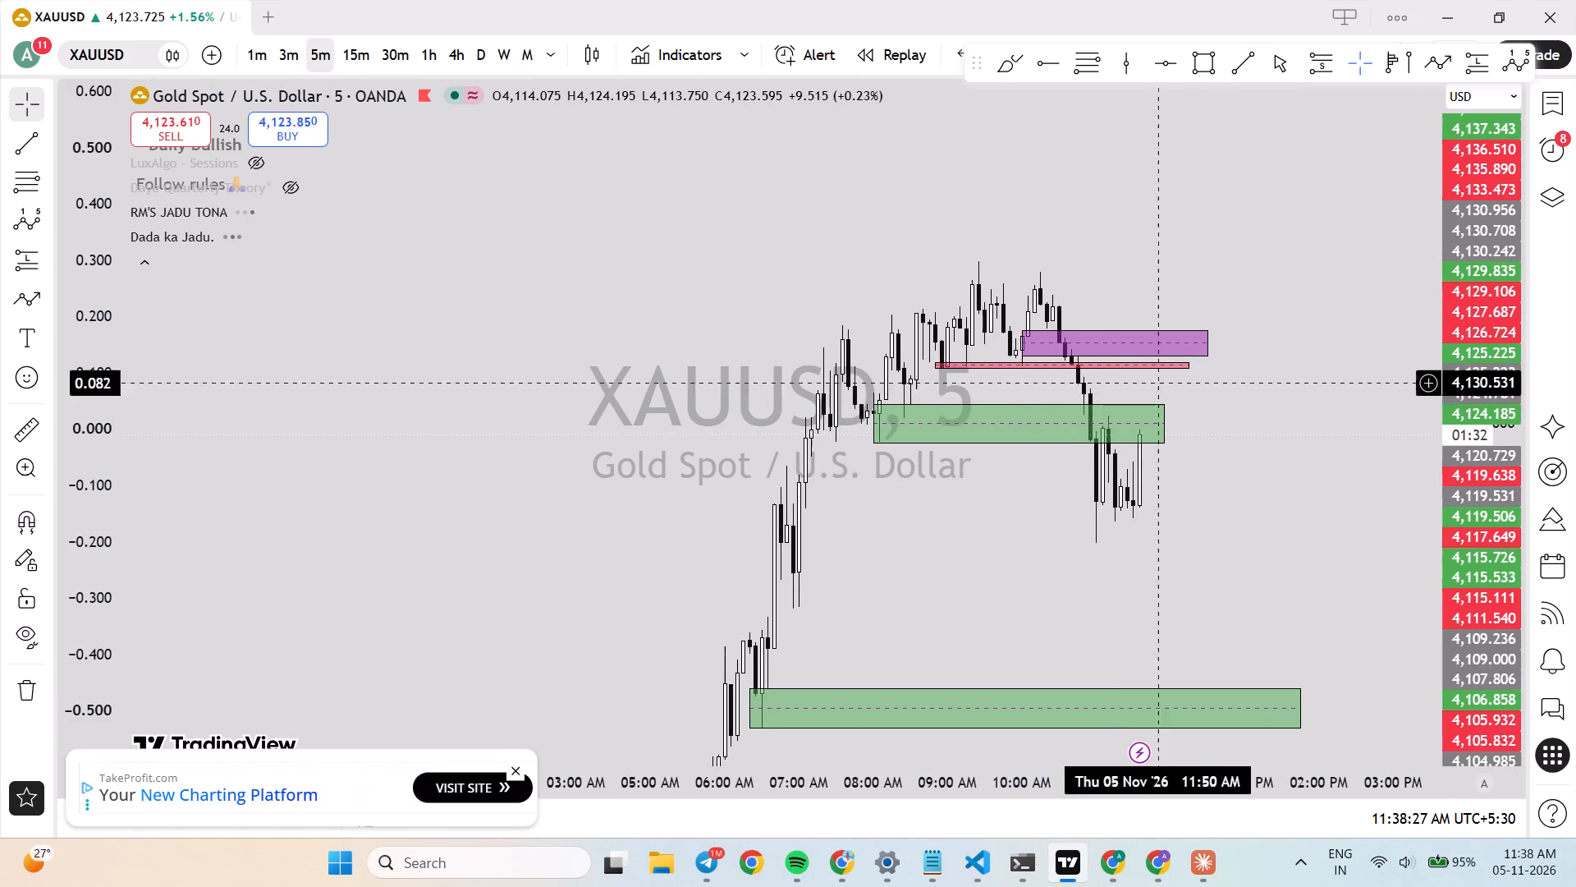
{"action": "left_click", "coordinate": [1167, 424]}
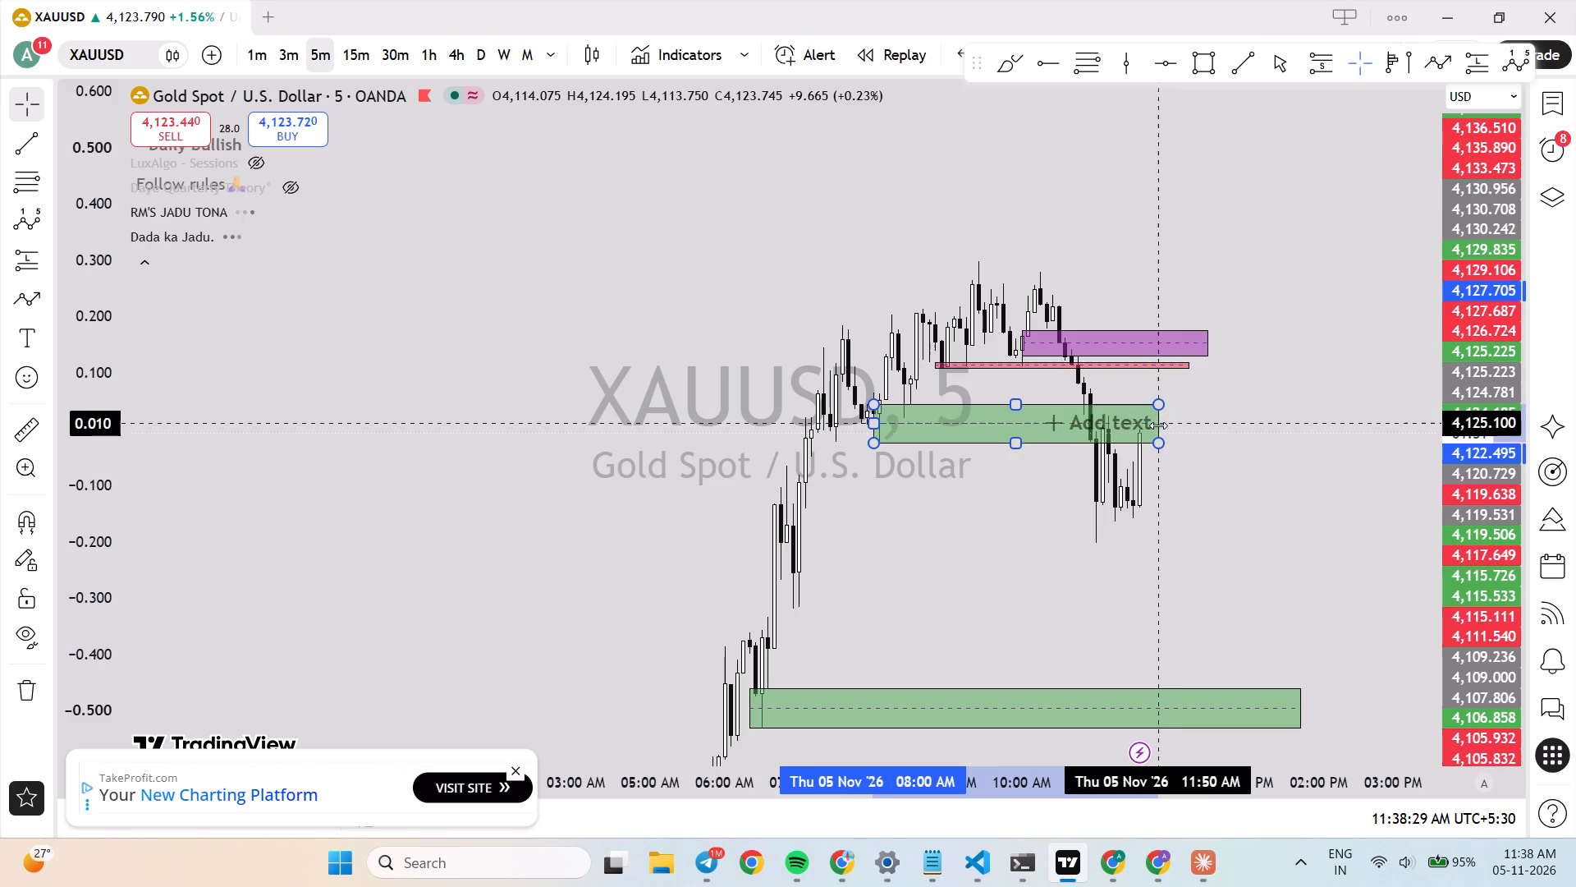
{"action": "left_click", "coordinate": [1221, 416]}
Examine the price action around the green, red and purple zones on the 1-minute chart.
{"action": "left_click_drag", "start_coordinate": [1475, 352], "coordinate": [1465, 392]}
{"action": "left_click", "coordinate": [264, 55]}
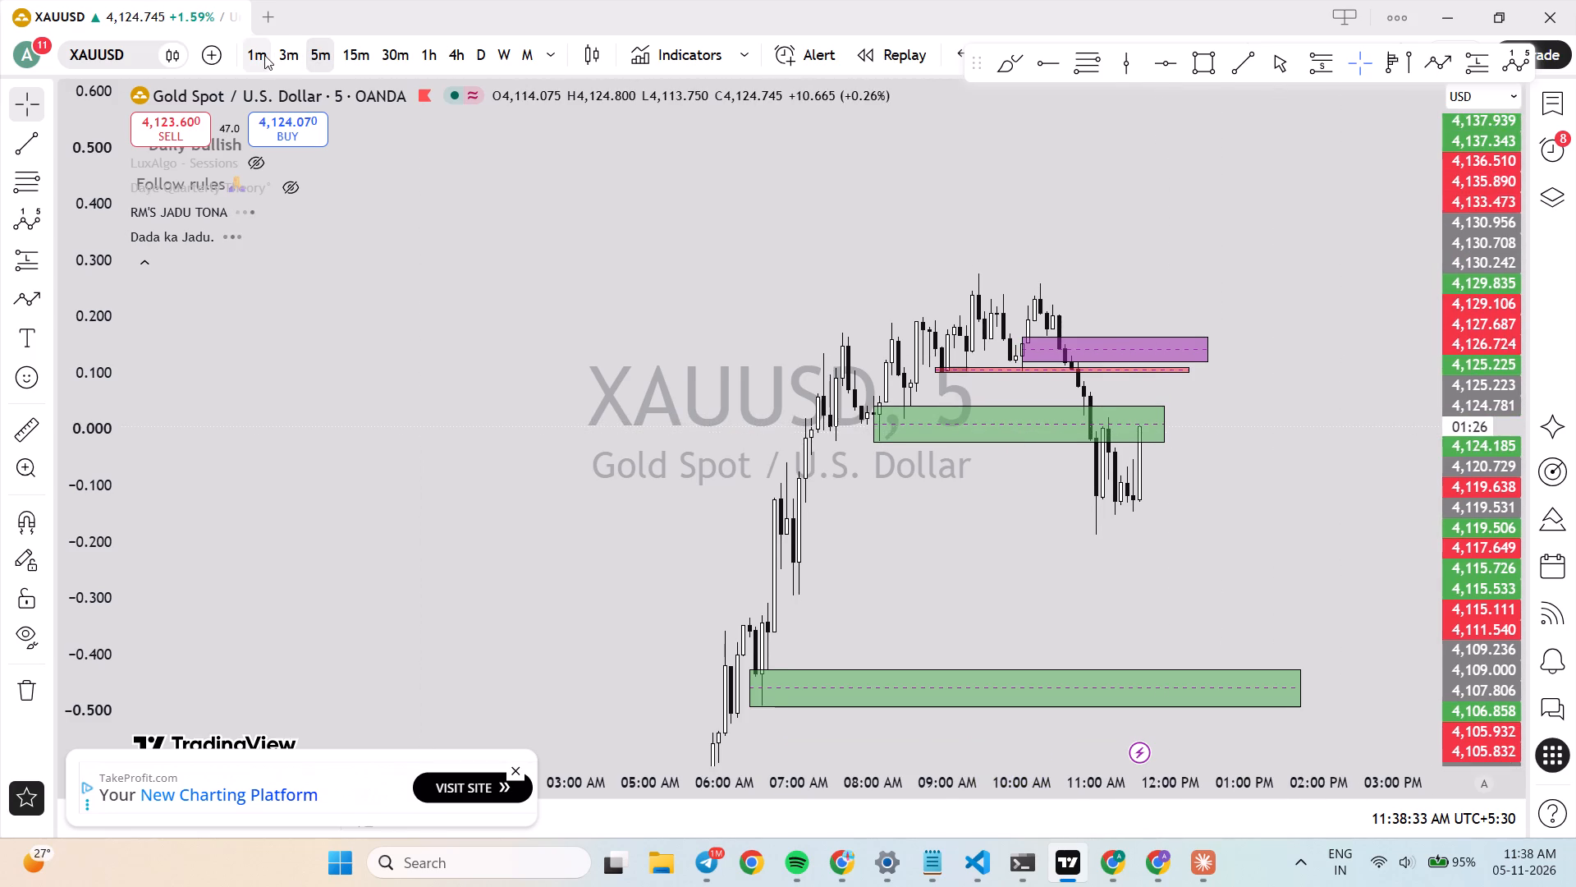
{"action": "left_click_drag", "start_coordinate": [1474, 554], "coordinate": [1464, 316]}
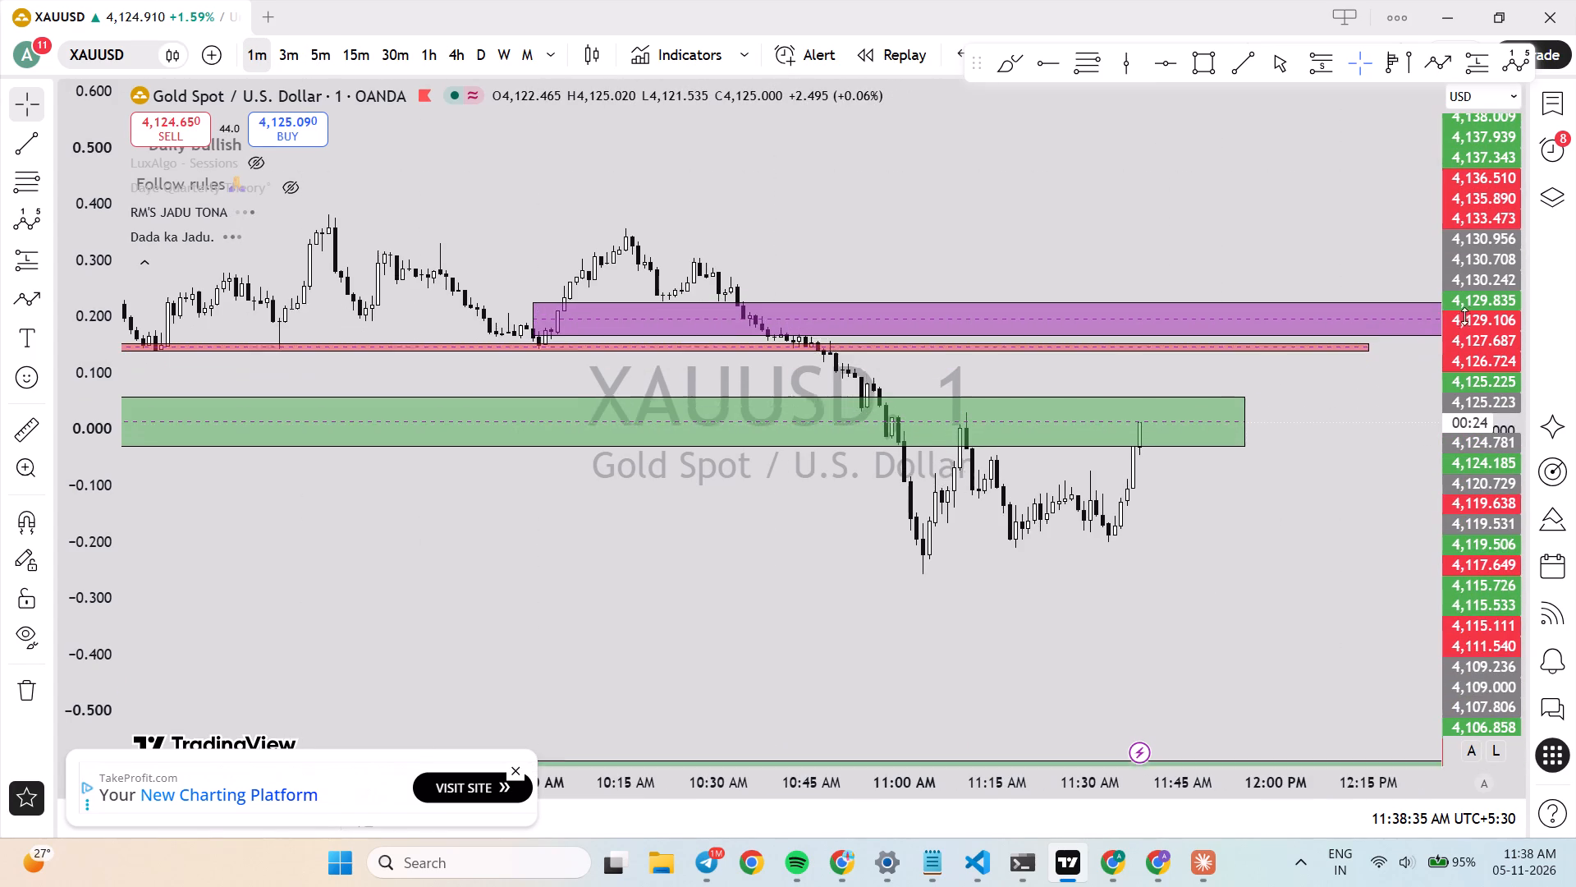
{"action": "left_click_drag", "start_coordinate": [1464, 316], "coordinate": [1464, 315]}
{"action": "left_click_drag", "start_coordinate": [1262, 466], "coordinate": [1256, 499]}
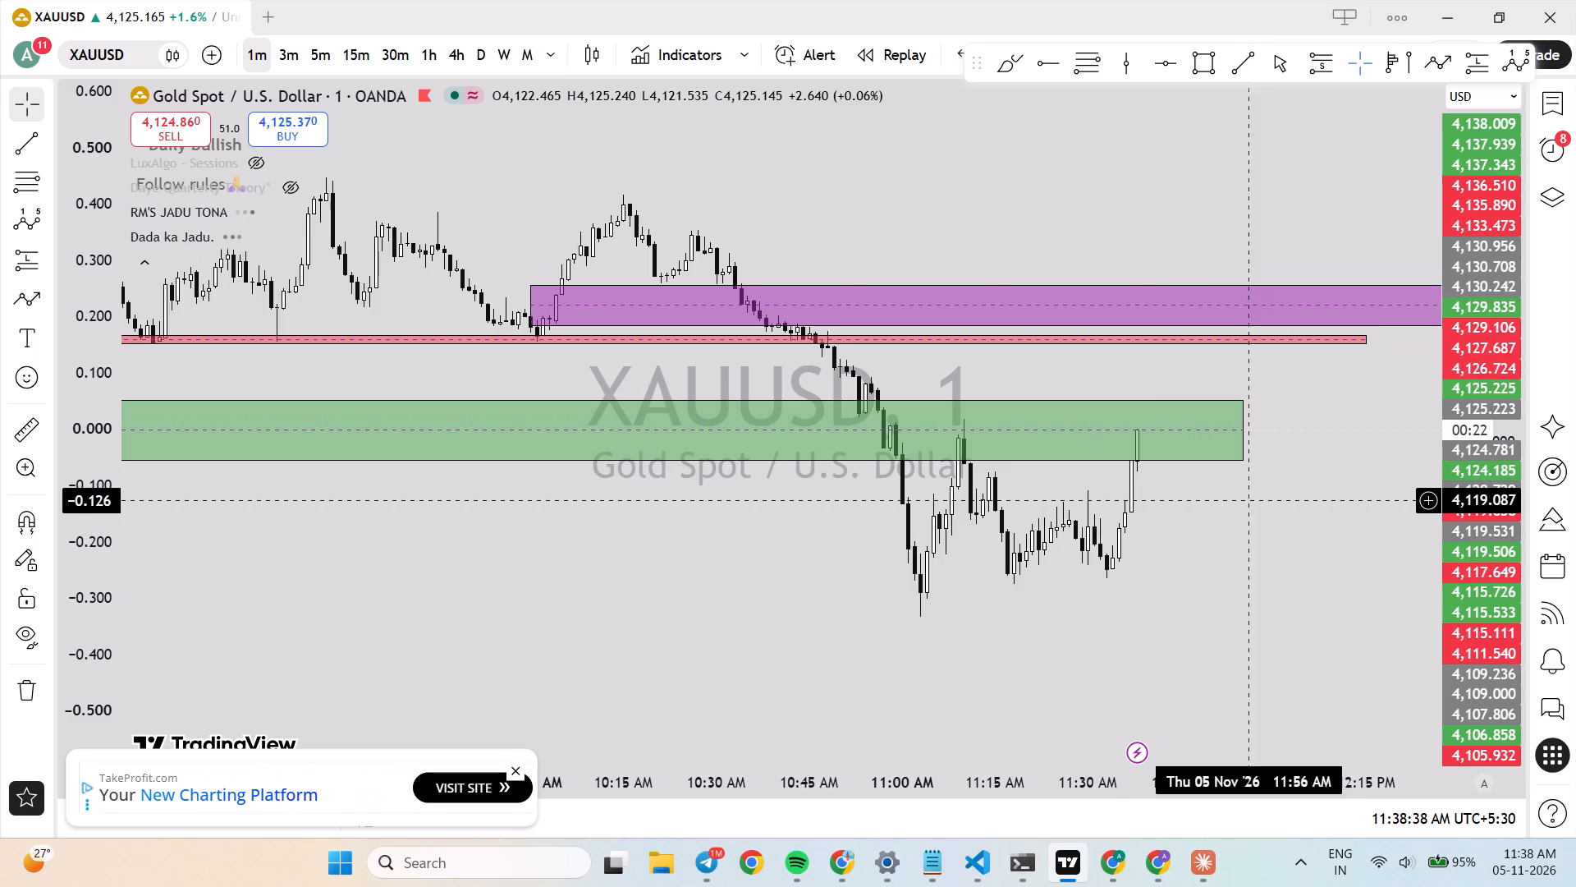
{"action": "scroll", "coordinate": [1058, 536], "scroll_direction": "down", "scroll_amount": 1}
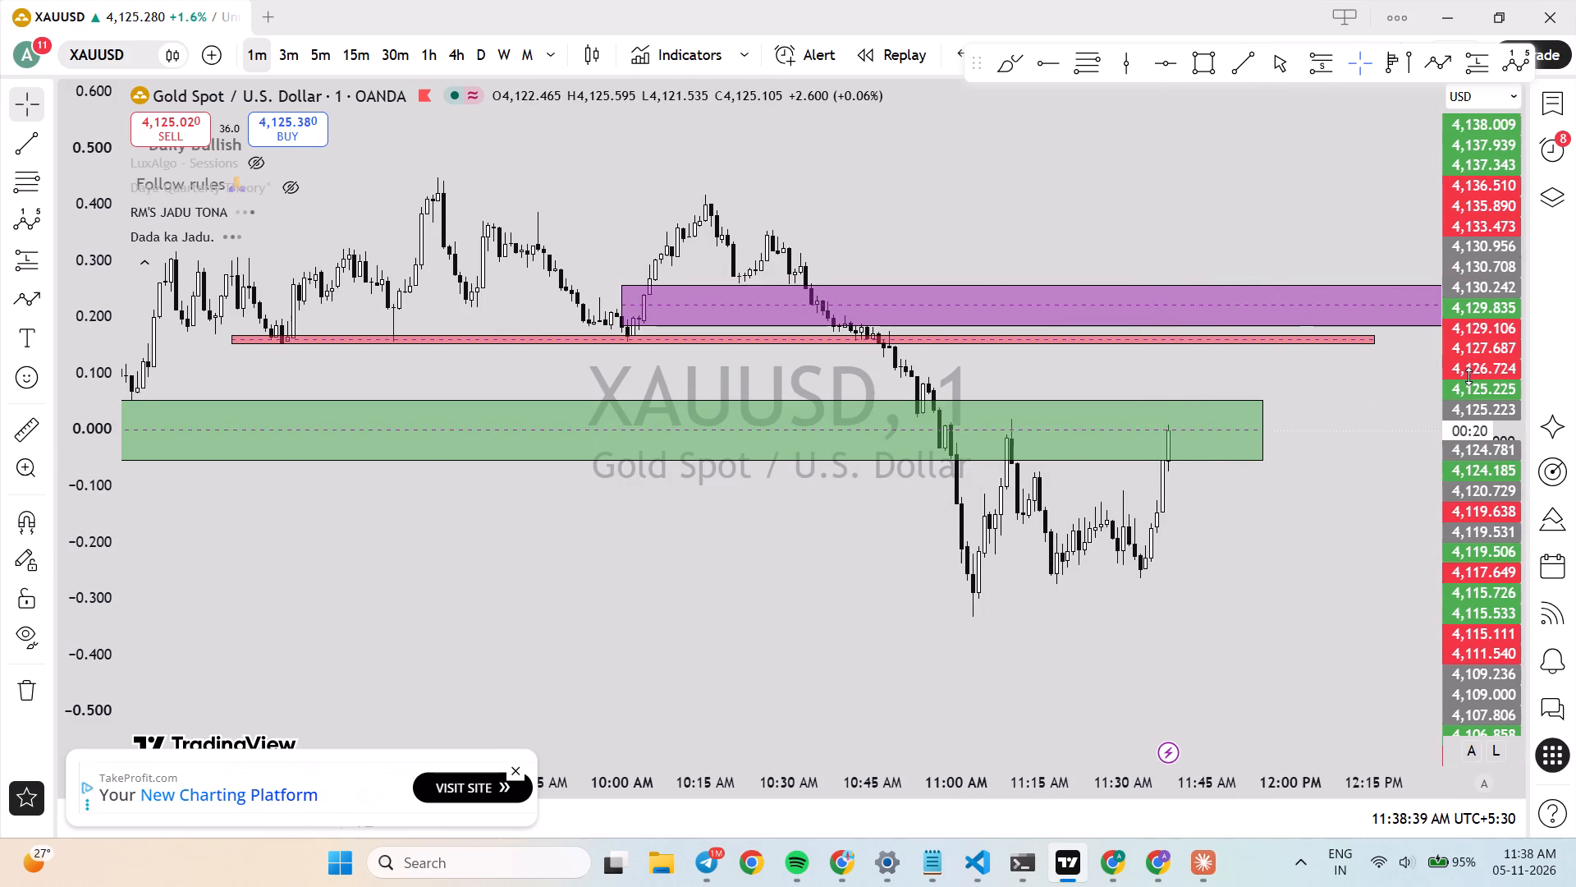
{"action": "left_click_drag", "start_coordinate": [1469, 376], "coordinate": [1452, 473]}
{"action": "scroll", "coordinate": [1224, 458], "scroll_direction": "down", "scroll_amount": 2}
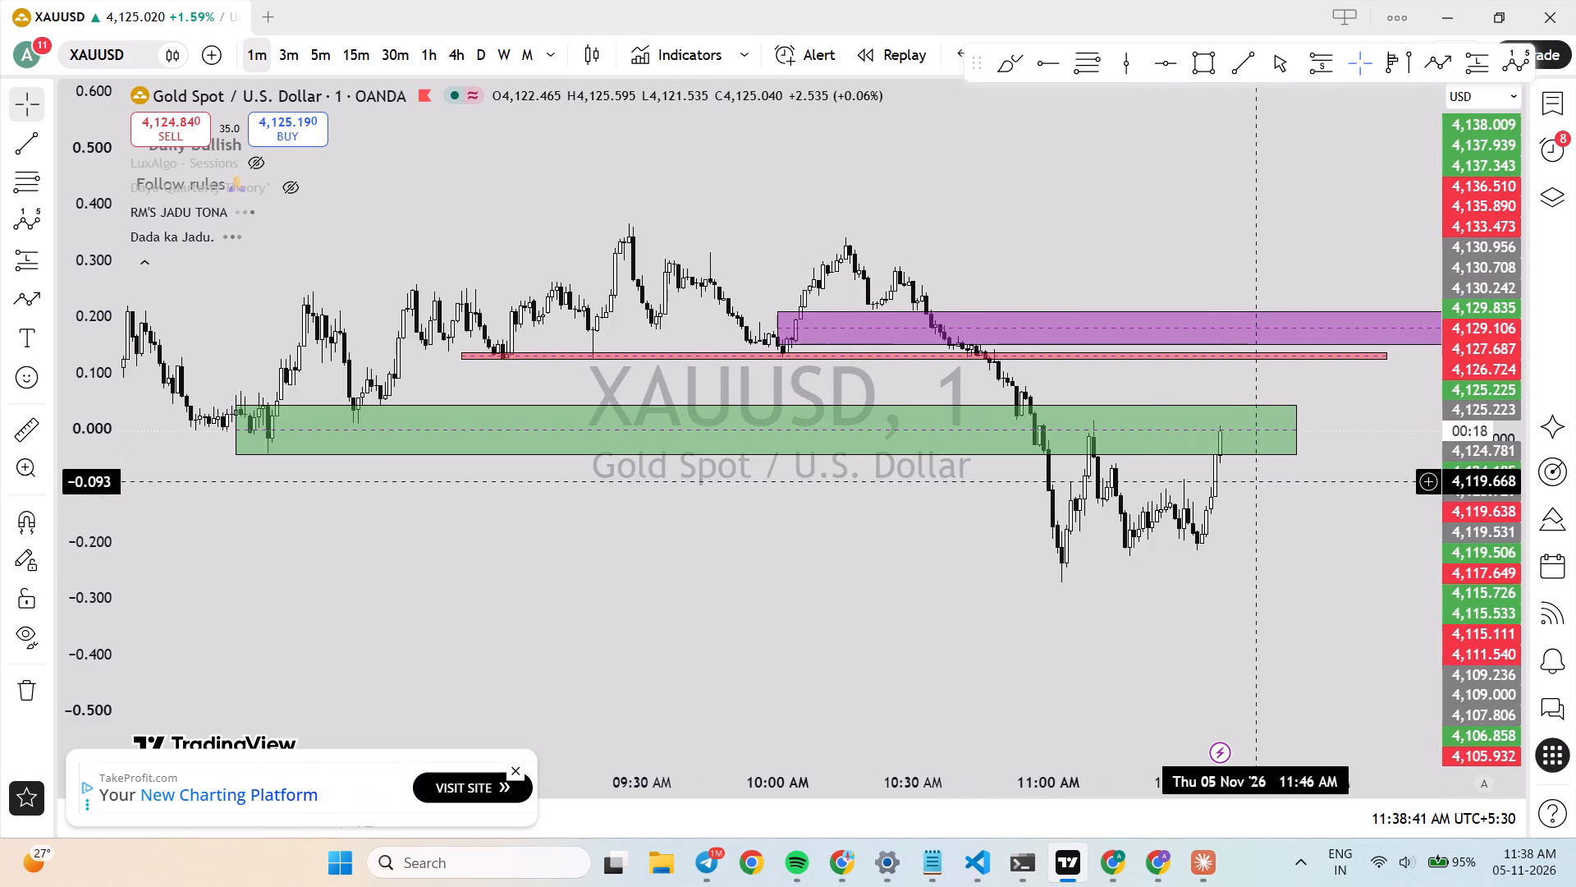
{"action": "scroll", "coordinate": [1258, 480], "scroll_direction": "down", "scroll_amount": 3}
{"action": "scroll", "coordinate": [924, 483], "scroll_direction": "up", "scroll_amount": 2}
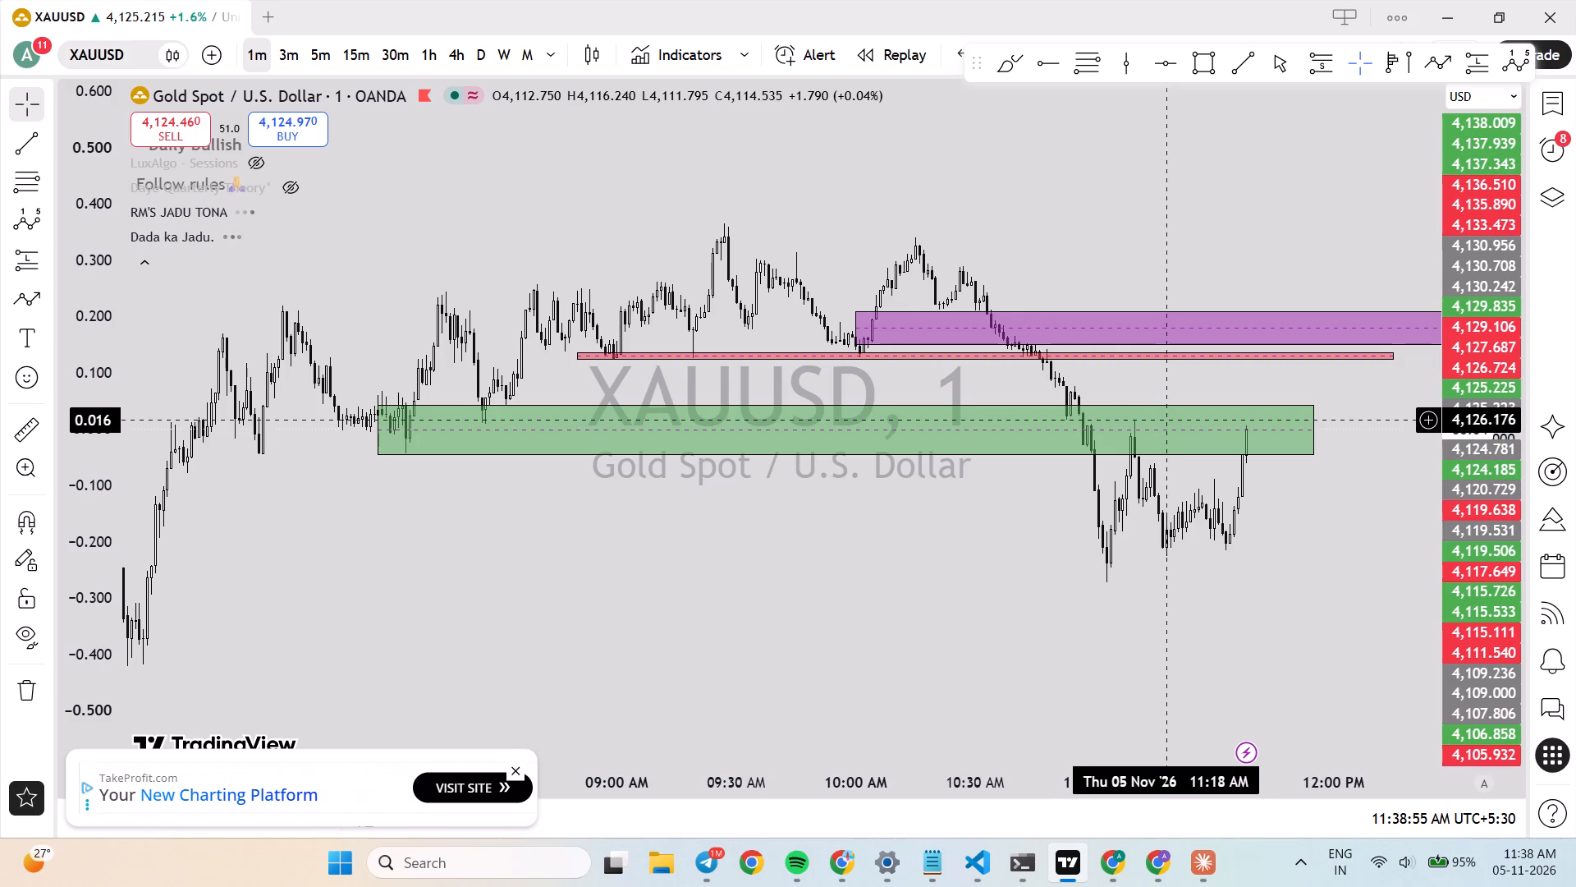
{"action": "scroll", "coordinate": [1168, 419], "scroll_direction": "down", "scroll_amount": 1}
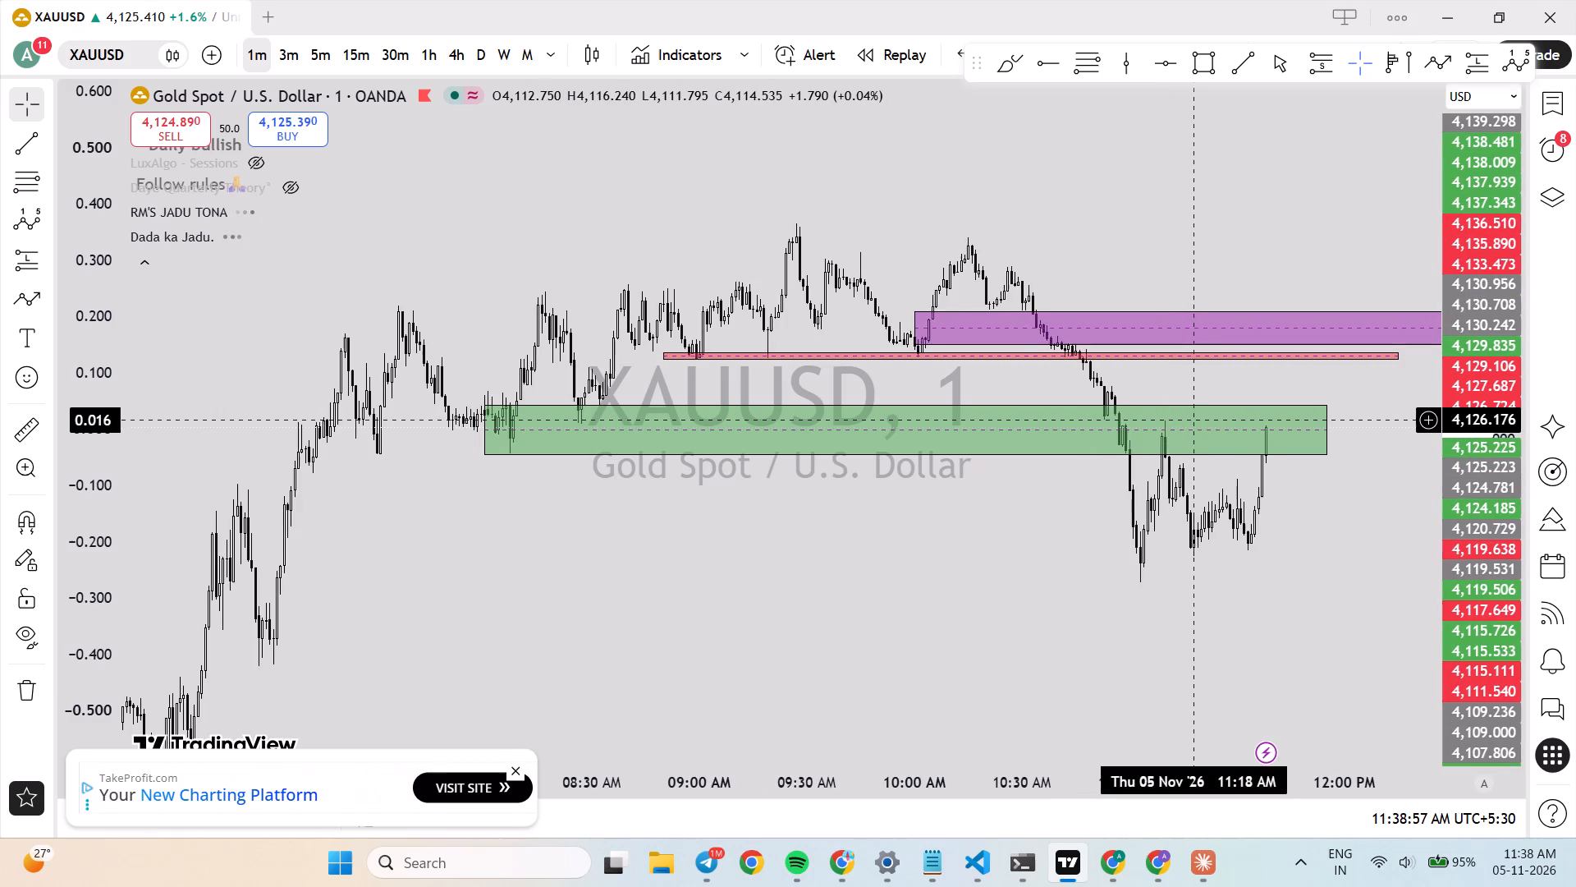
{"action": "scroll", "coordinate": [1193, 420], "scroll_direction": "up", "scroll_amount": 2}
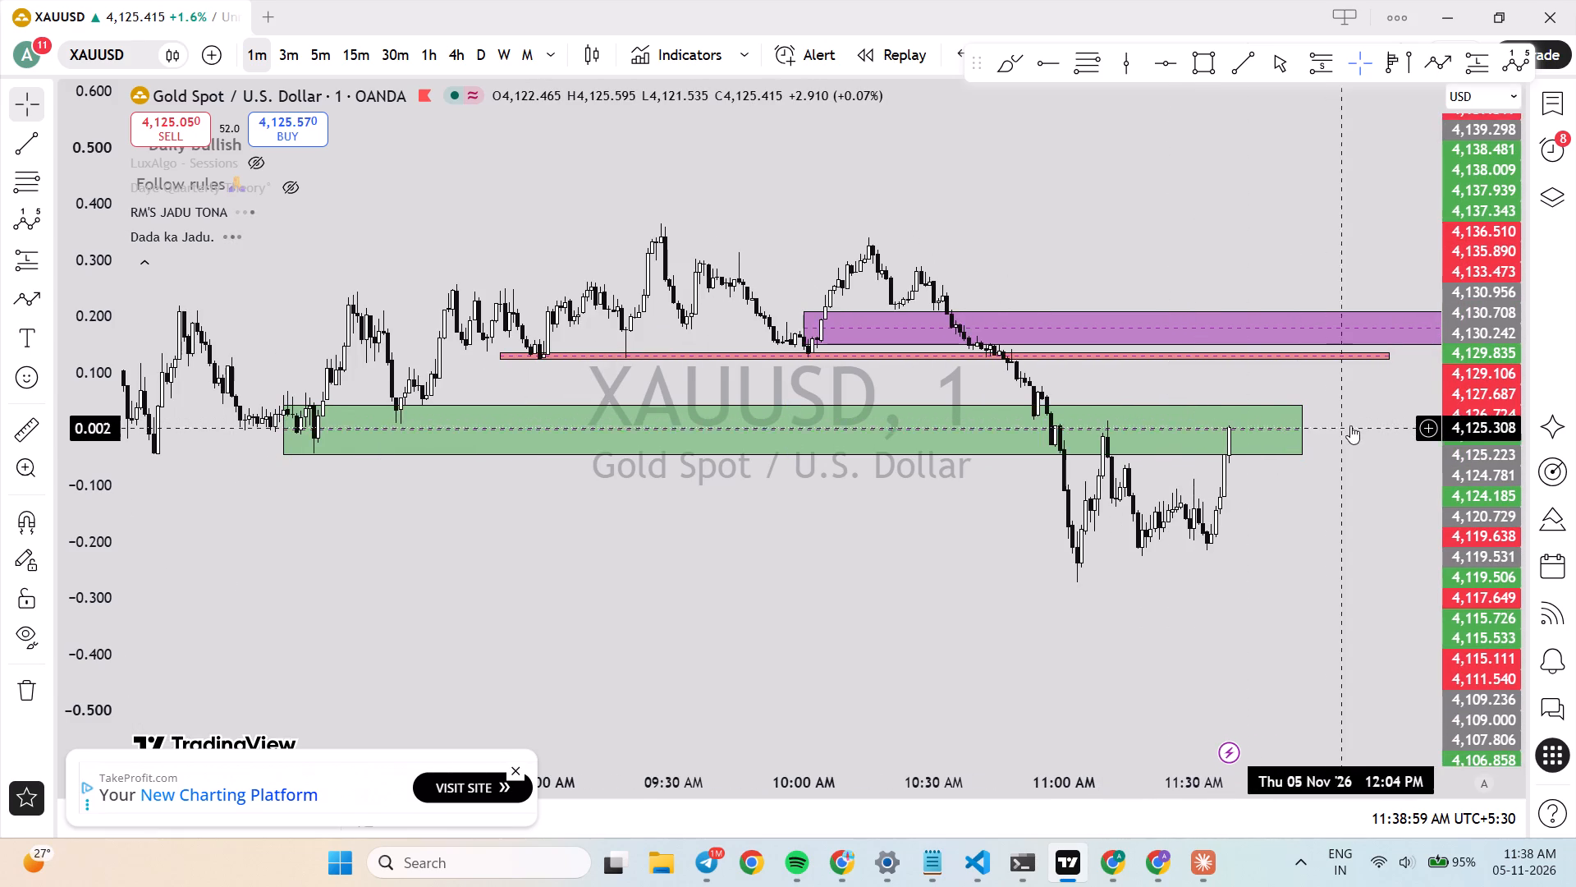
{"action": "left_click_drag", "start_coordinate": [1462, 493], "coordinate": [1484, 388]}
{"action": "scroll", "coordinate": [1363, 439], "scroll_direction": "up", "scroll_amount": 2}
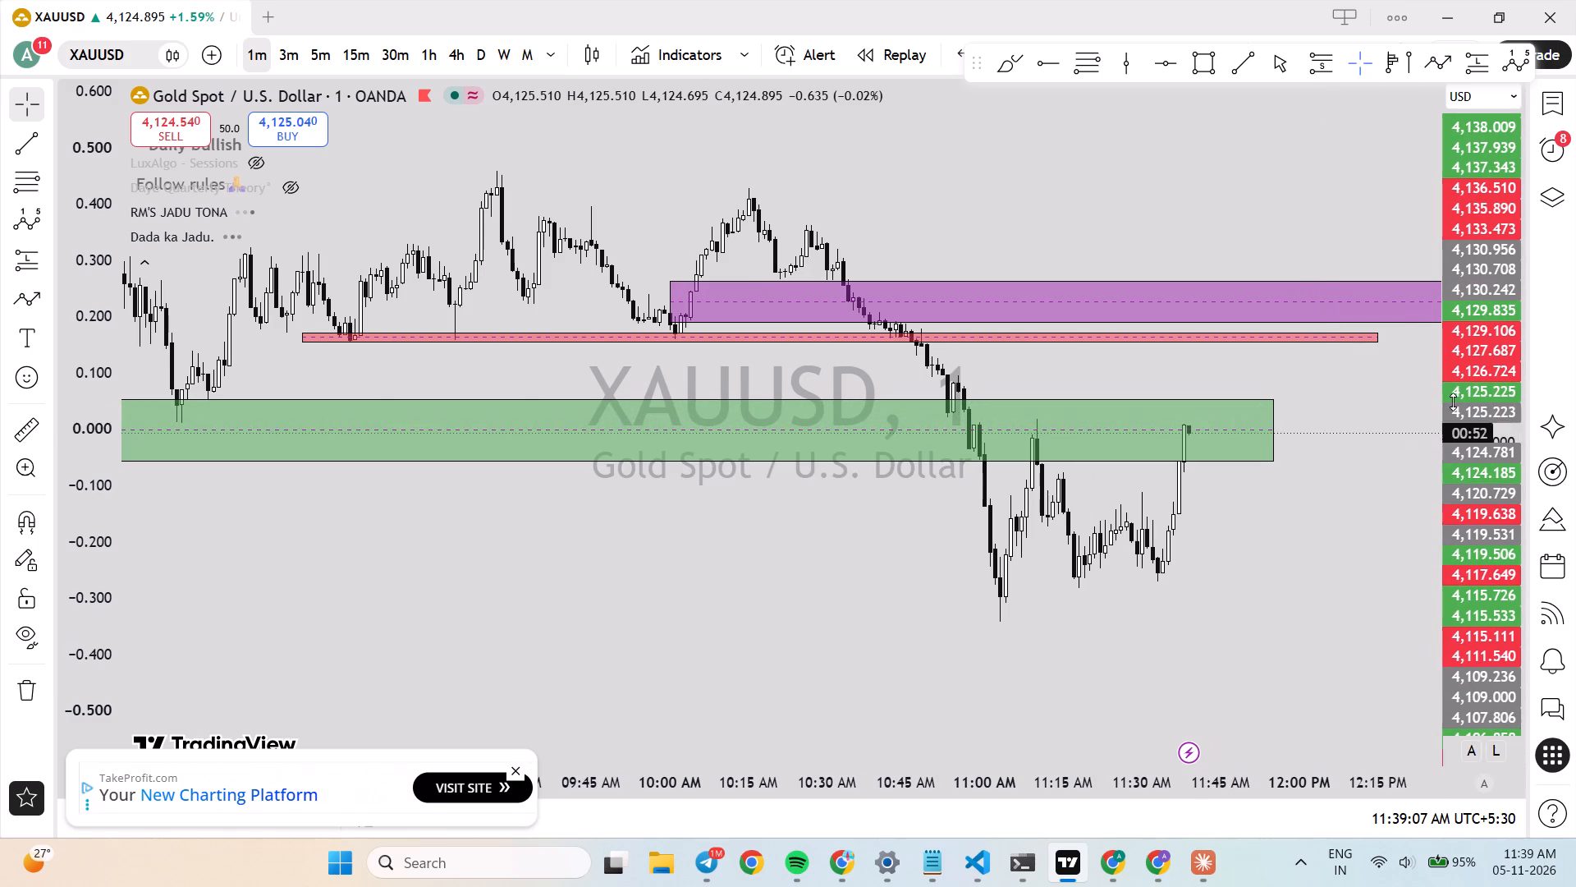
{"action": "left_click_drag", "start_coordinate": [1453, 400], "coordinate": [1455, 477]}
{"action": "left_click_drag", "start_coordinate": [1476, 485], "coordinate": [1494, 226]}
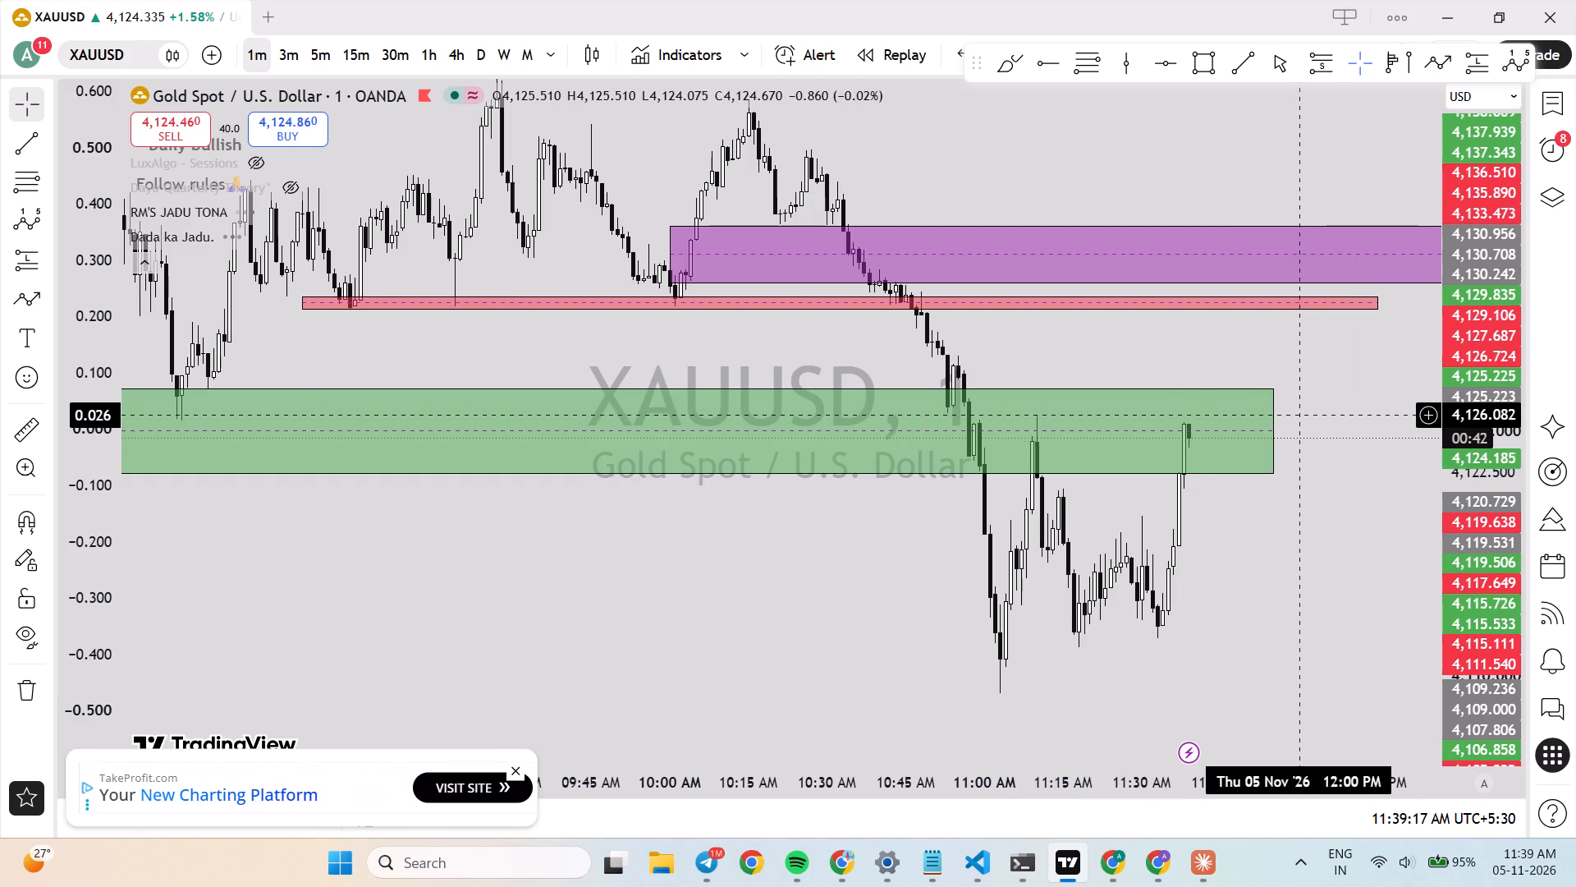
{"action": "scroll", "coordinate": [1297, 414], "scroll_direction": "down", "scroll_amount": 2}
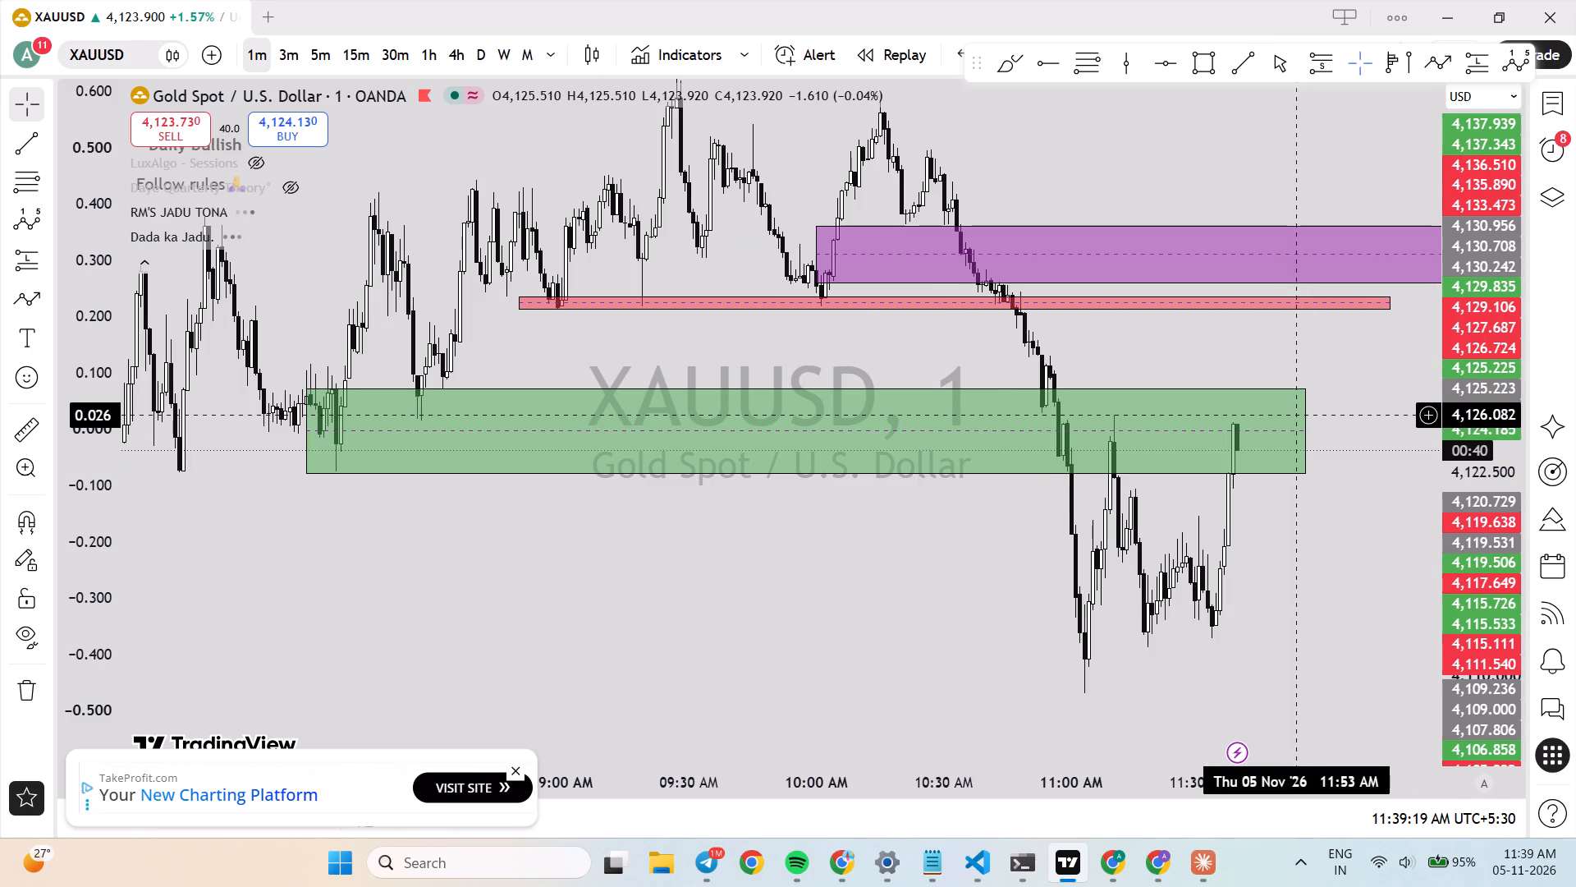
Extend the purple zone near 4,136 to about 2:00 PM on 5 November on the 15-minute chart.
{"action": "left_click", "coordinate": [343, 54]}
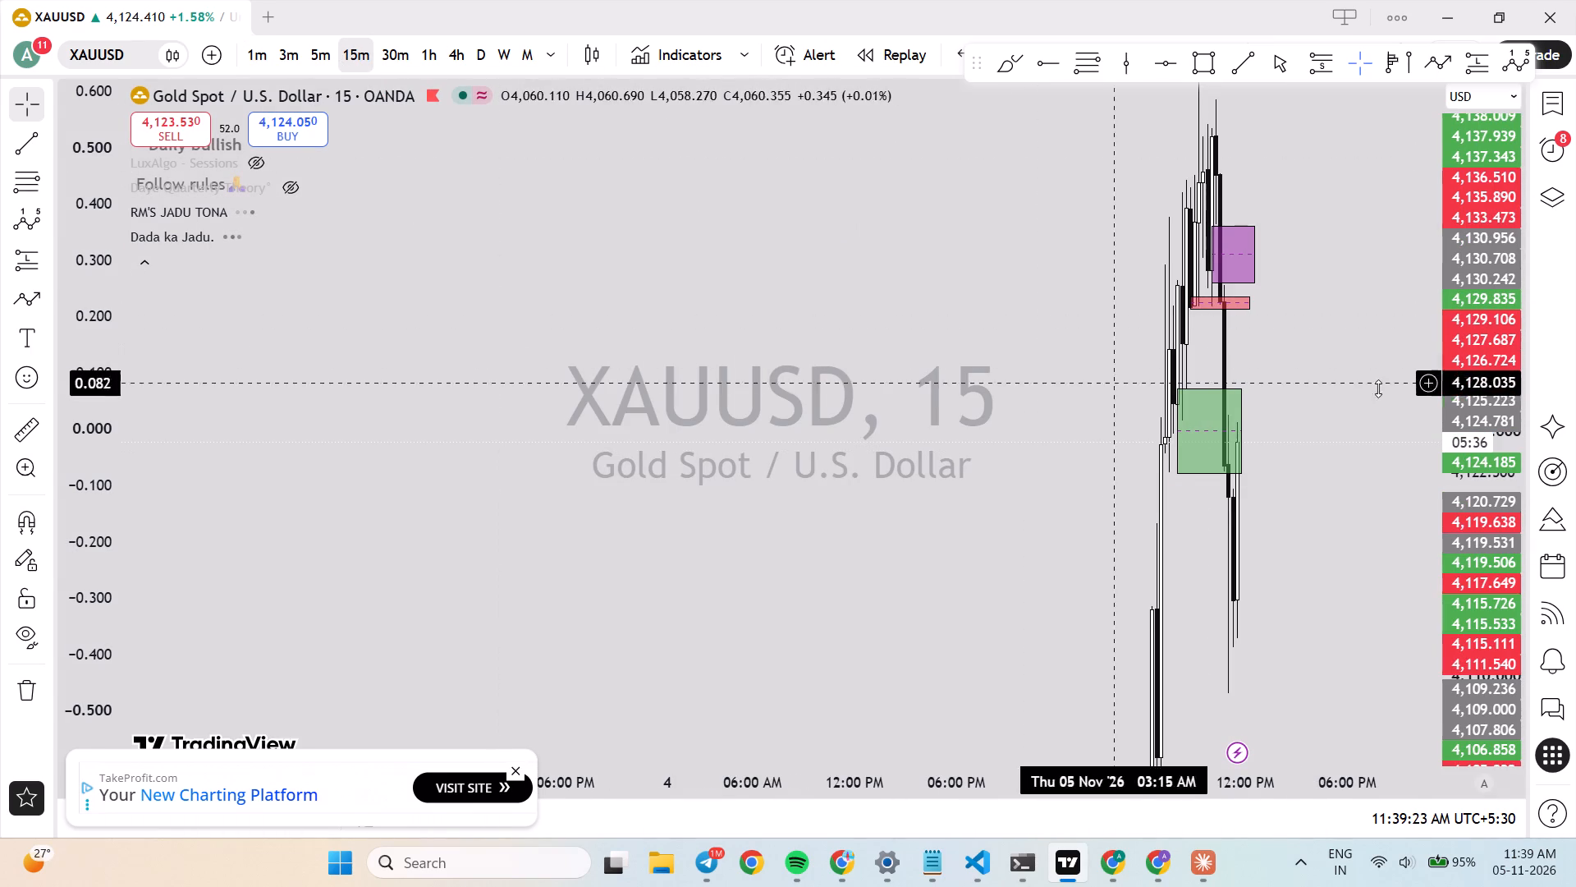
{"action": "left_click_drag", "start_coordinate": [1486, 361], "coordinate": [1453, 542]}
{"action": "scroll", "coordinate": [1277, 495], "scroll_direction": "up", "scroll_amount": 3}
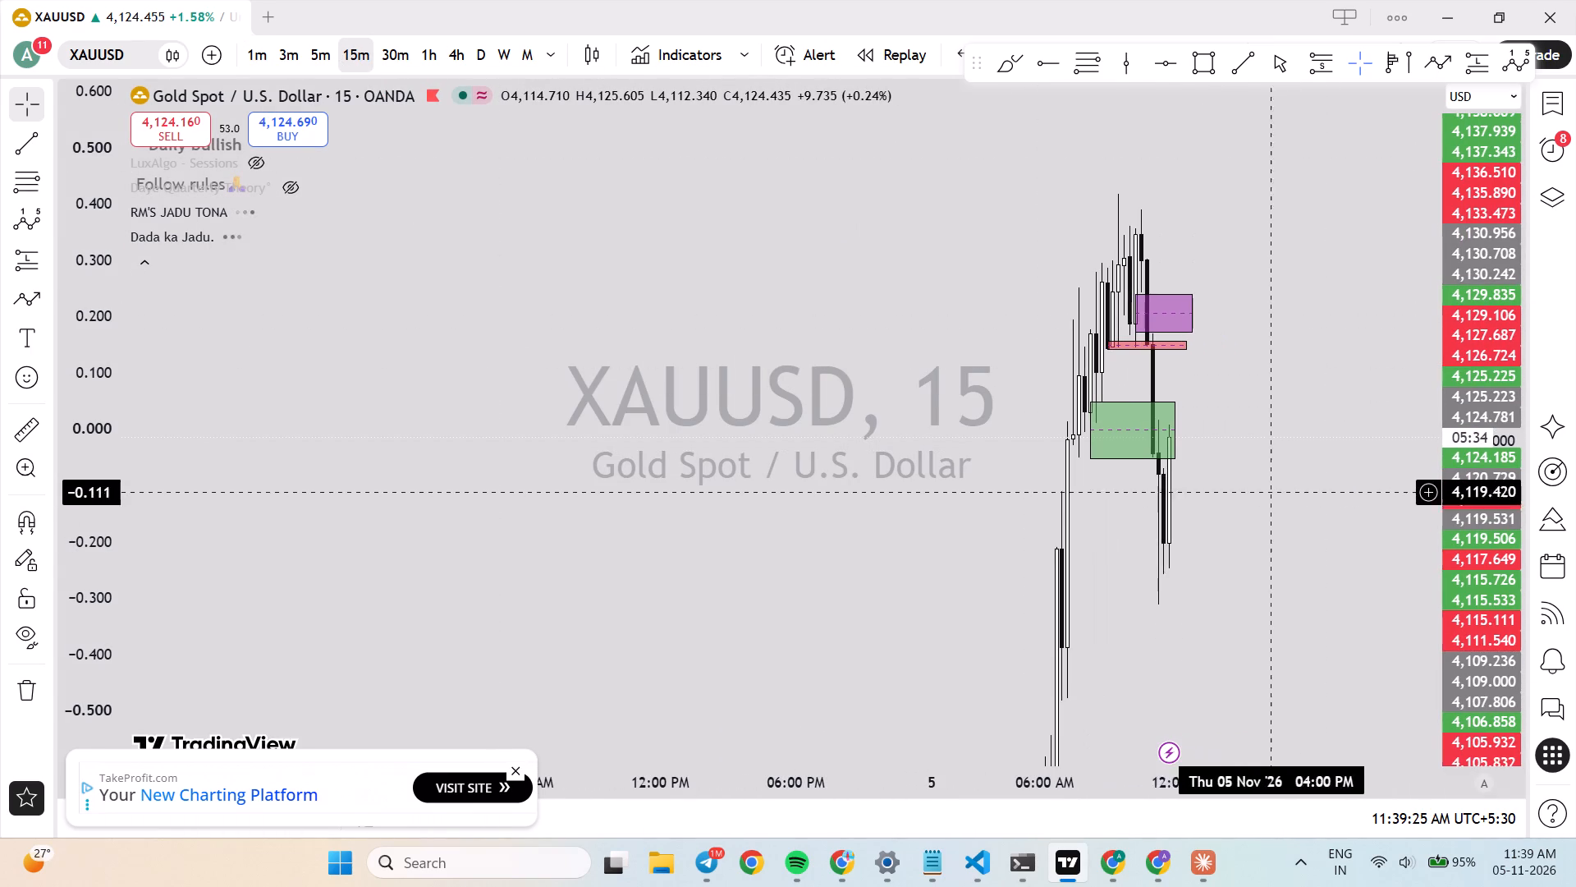
{"action": "left_click_drag", "start_coordinate": [1188, 314], "coordinate": [1228, 319]}
{"action": "left_click", "coordinate": [1239, 360]}
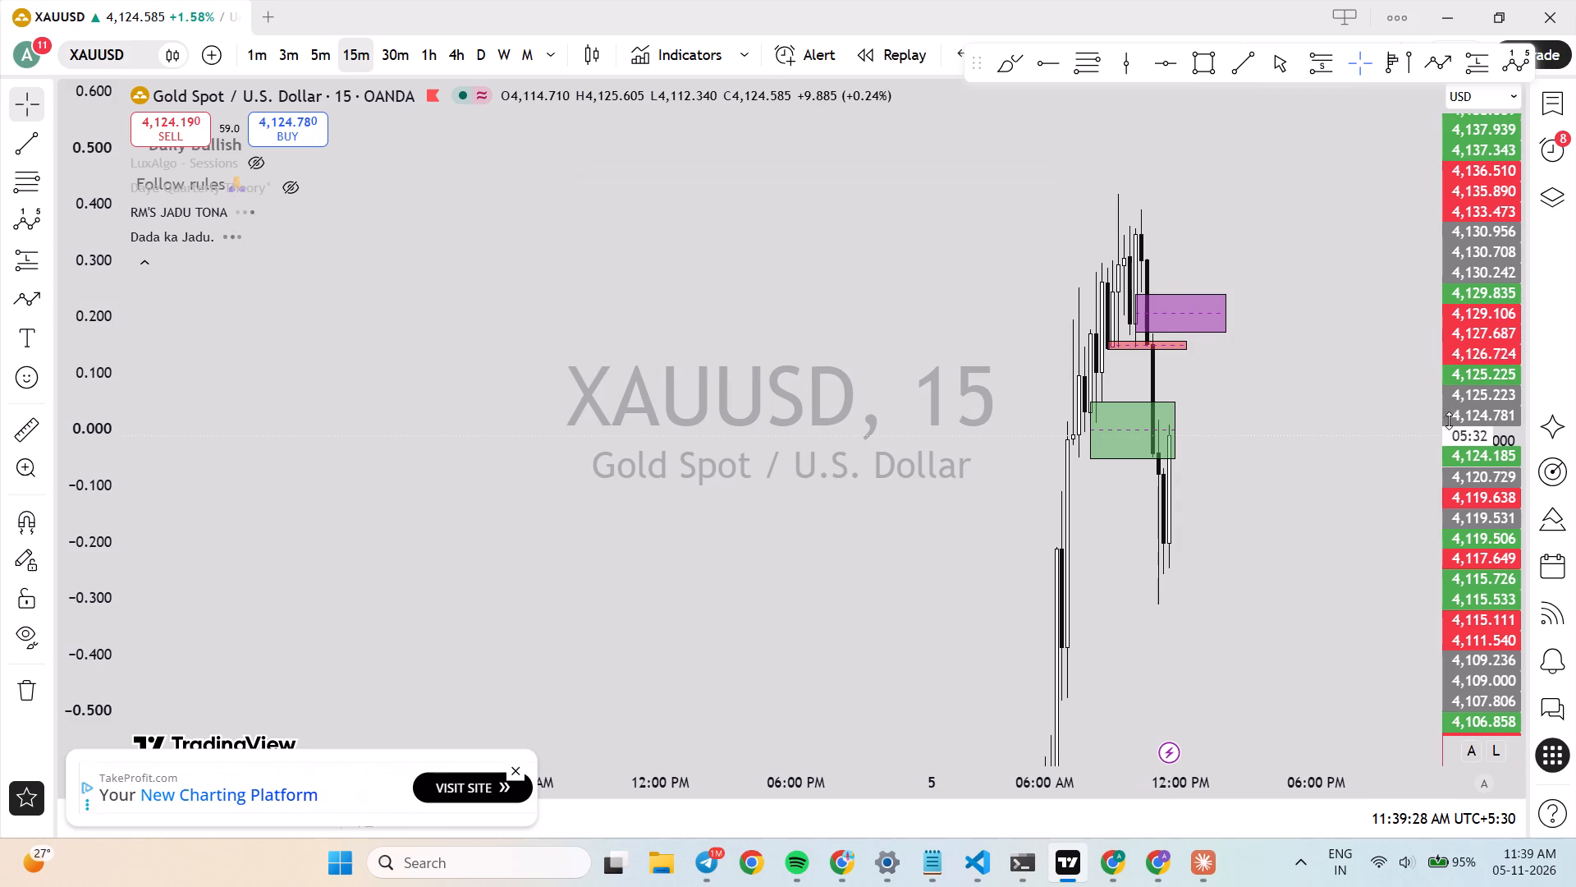
Examine price against the purple, red and green zones on the 5-minute chart.
{"action": "left_click_drag", "start_coordinate": [1450, 398], "coordinate": [1460, 578]}
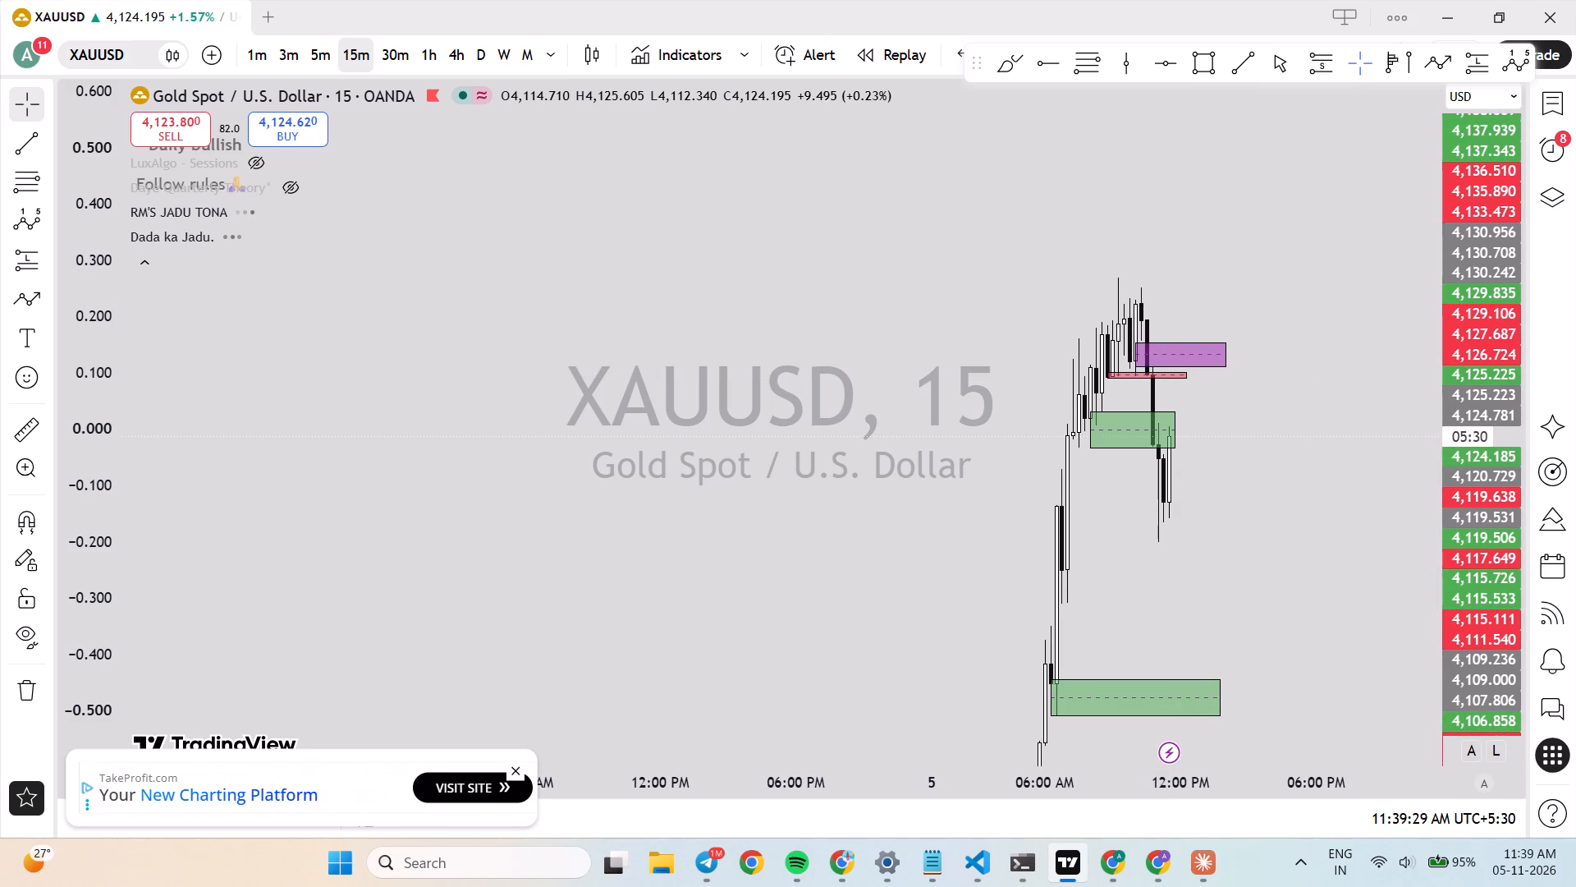
{"action": "left_click", "coordinate": [311, 40]}
{"action": "scroll", "coordinate": [714, 353], "scroll_direction": "down", "scroll_amount": 1}
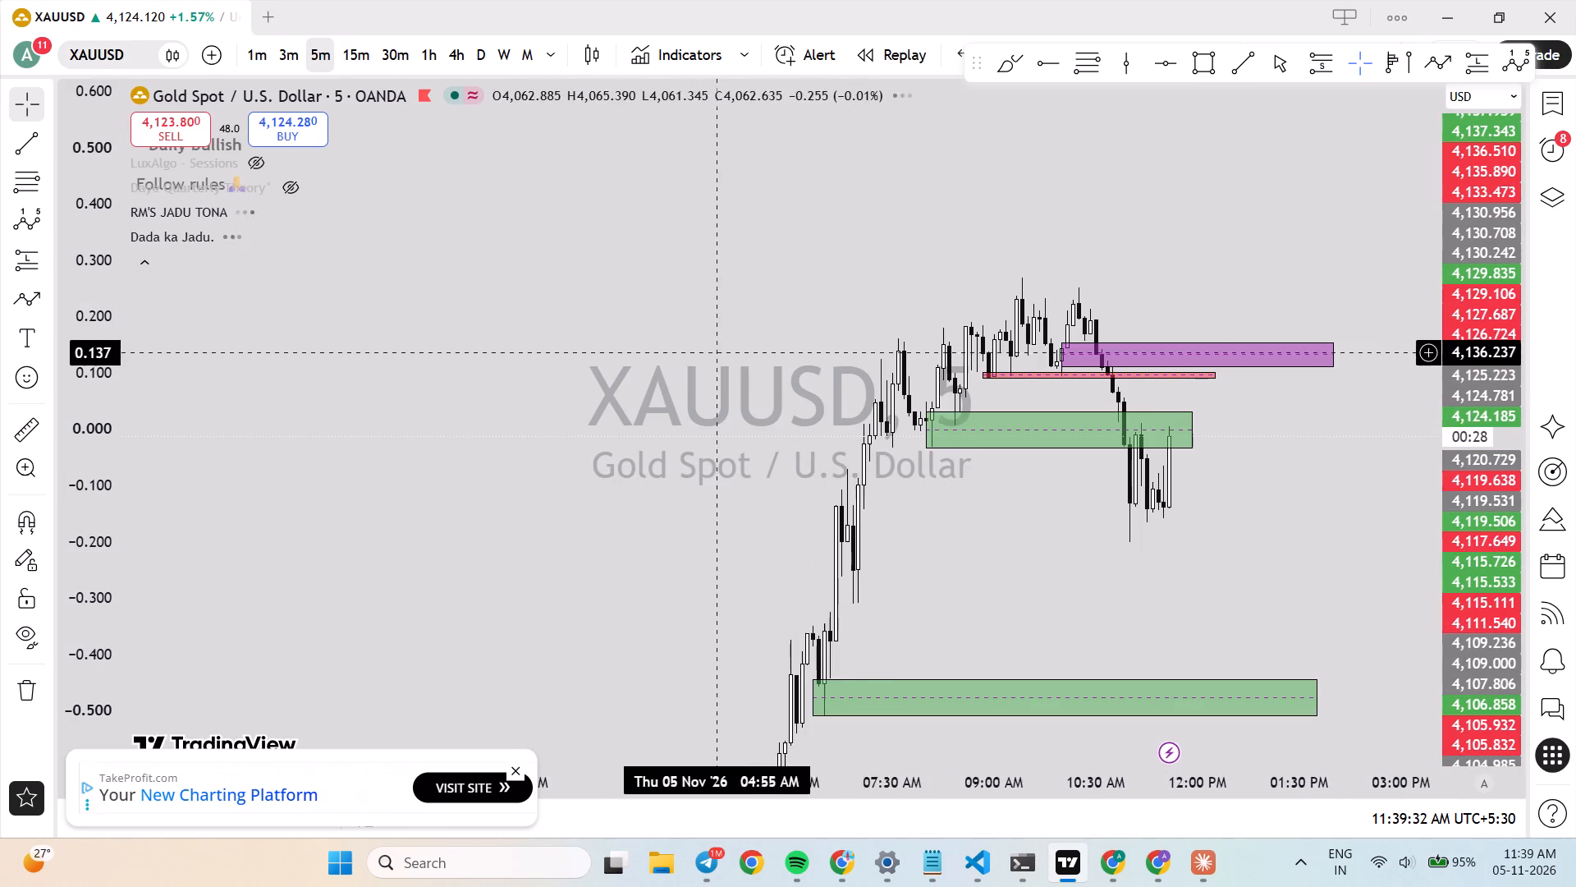
{"action": "left_click_drag", "start_coordinate": [1469, 497], "coordinate": [1476, 448]}
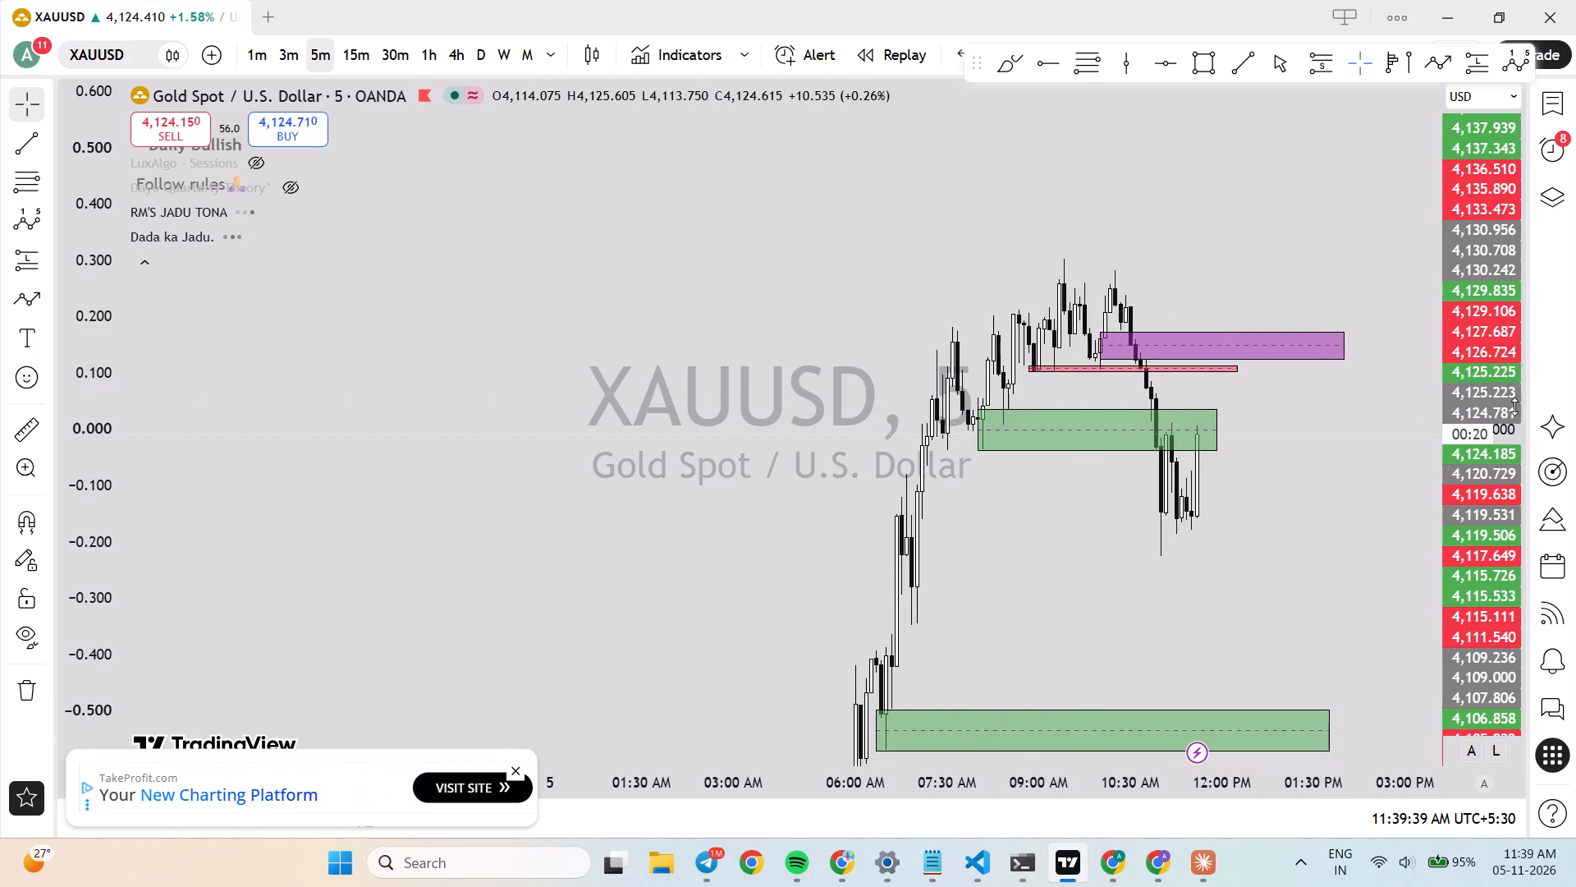
{"action": "left_click_drag", "start_coordinate": [1498, 353], "coordinate": [1505, 459]}
{"action": "left_click_drag", "start_coordinate": [1253, 505], "coordinate": [1258, 477]}
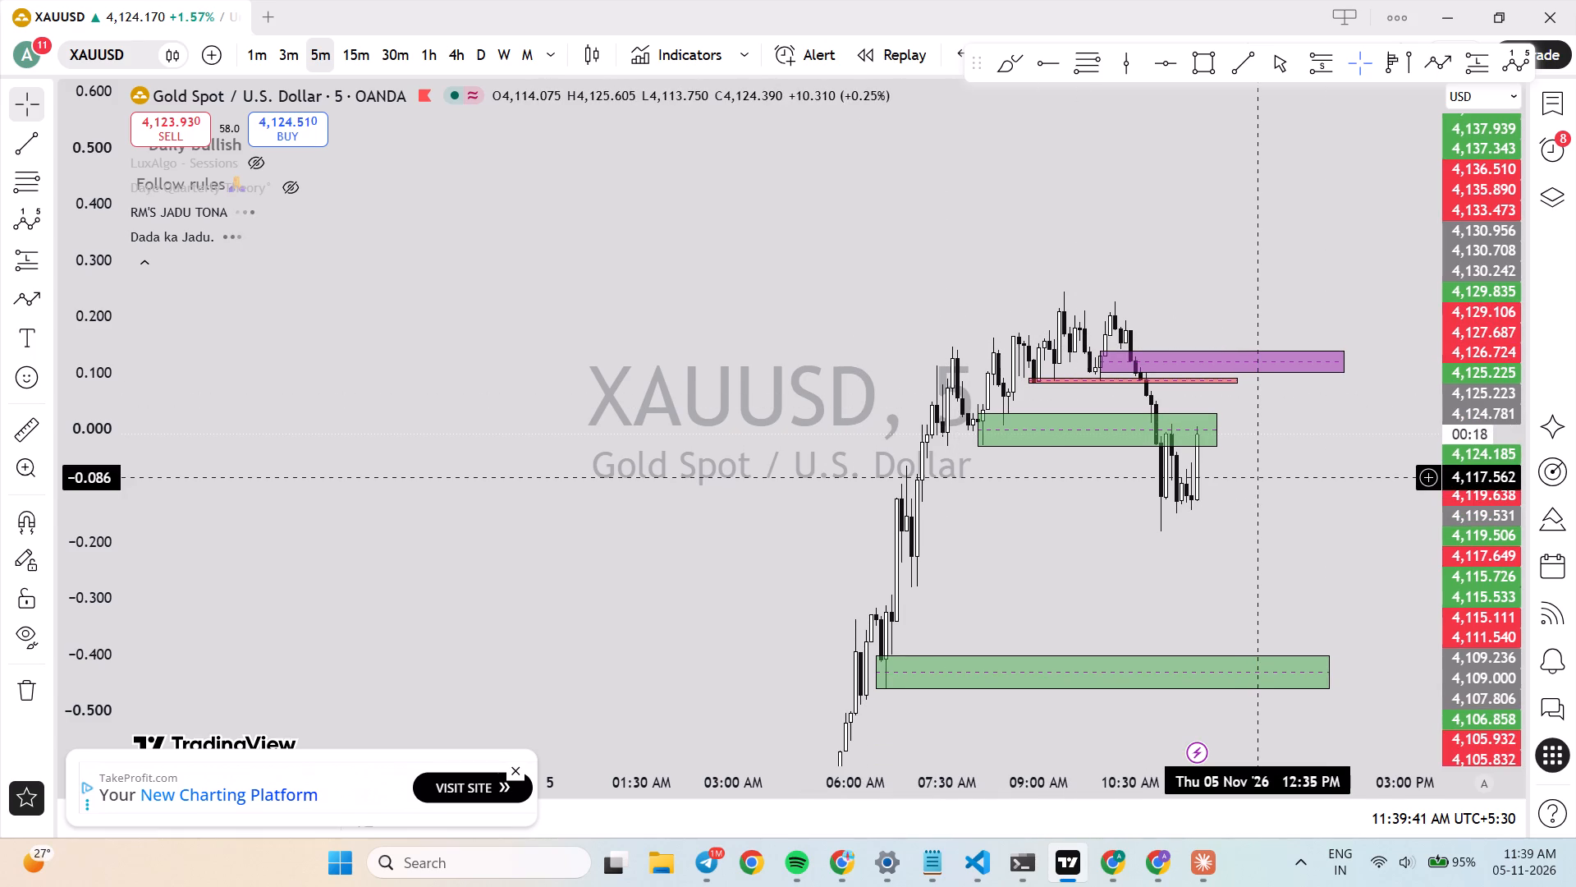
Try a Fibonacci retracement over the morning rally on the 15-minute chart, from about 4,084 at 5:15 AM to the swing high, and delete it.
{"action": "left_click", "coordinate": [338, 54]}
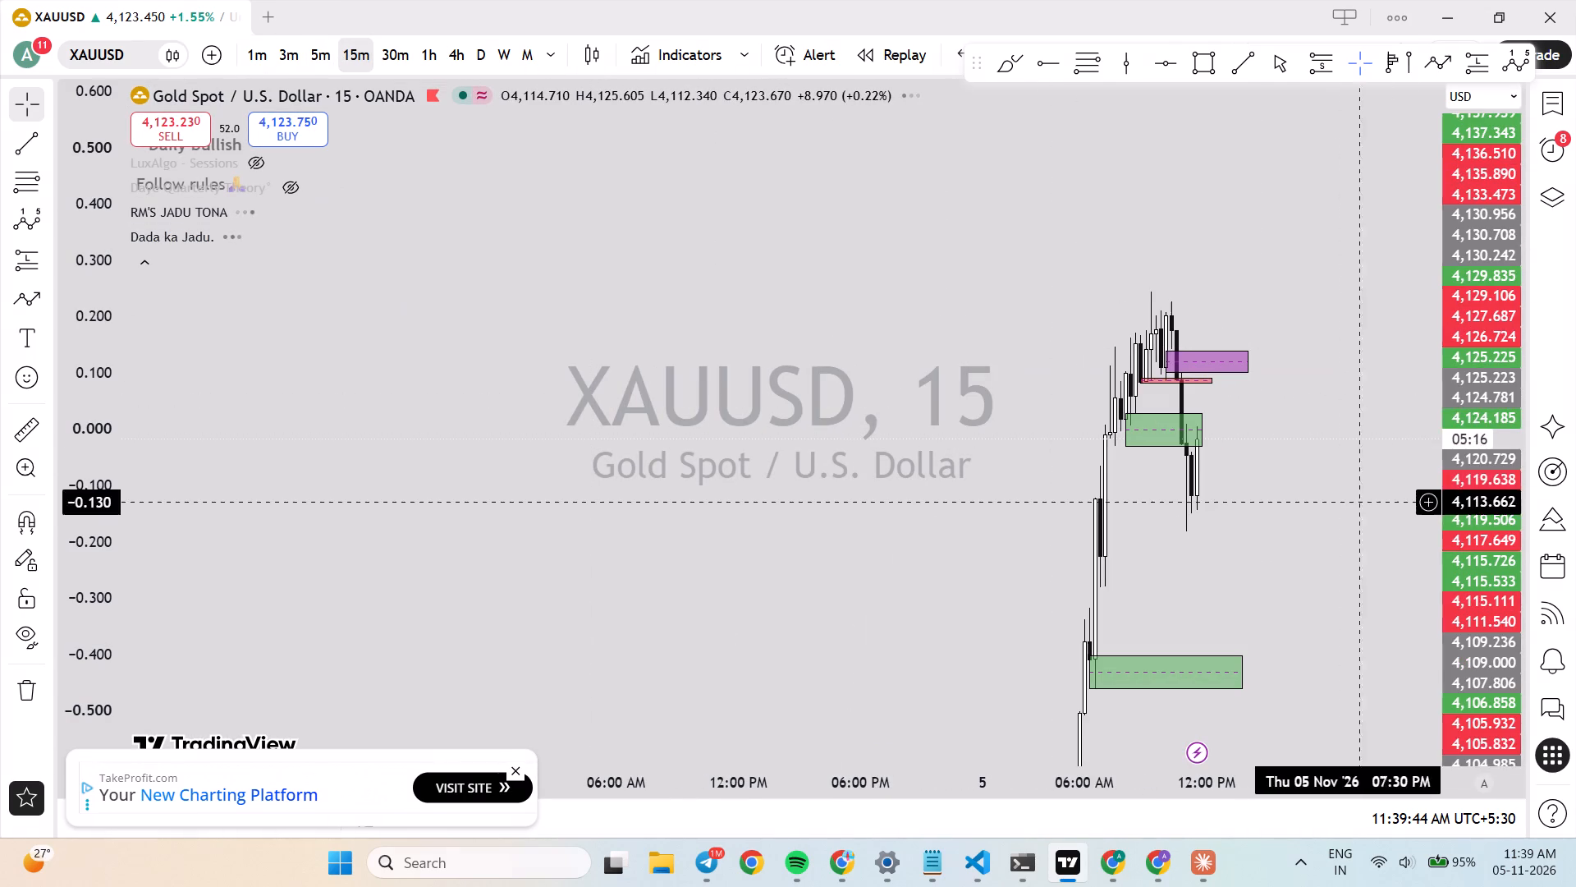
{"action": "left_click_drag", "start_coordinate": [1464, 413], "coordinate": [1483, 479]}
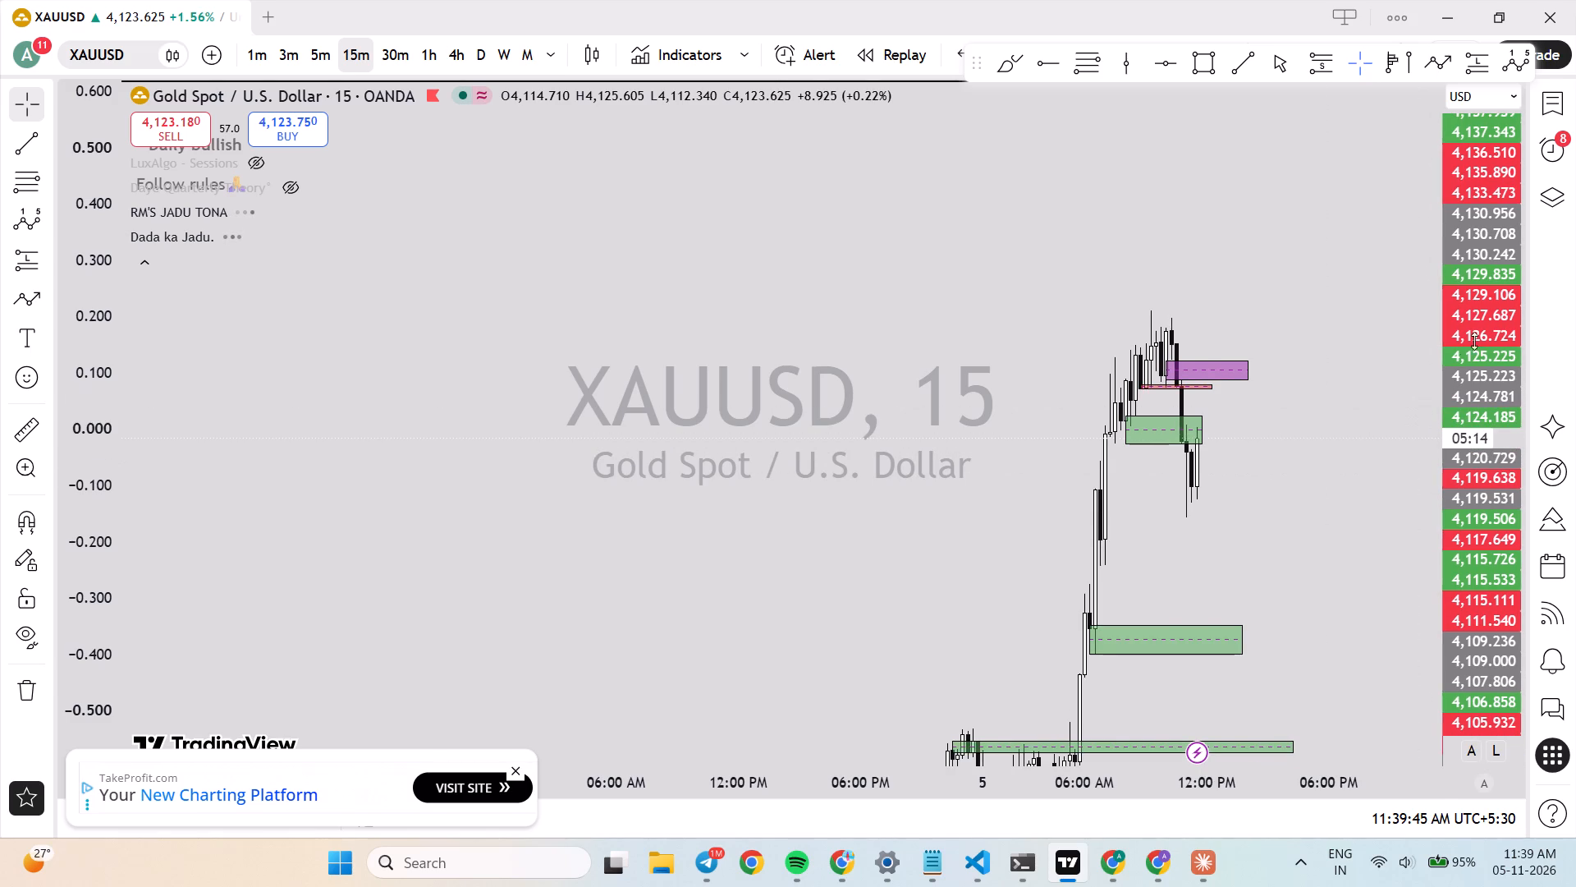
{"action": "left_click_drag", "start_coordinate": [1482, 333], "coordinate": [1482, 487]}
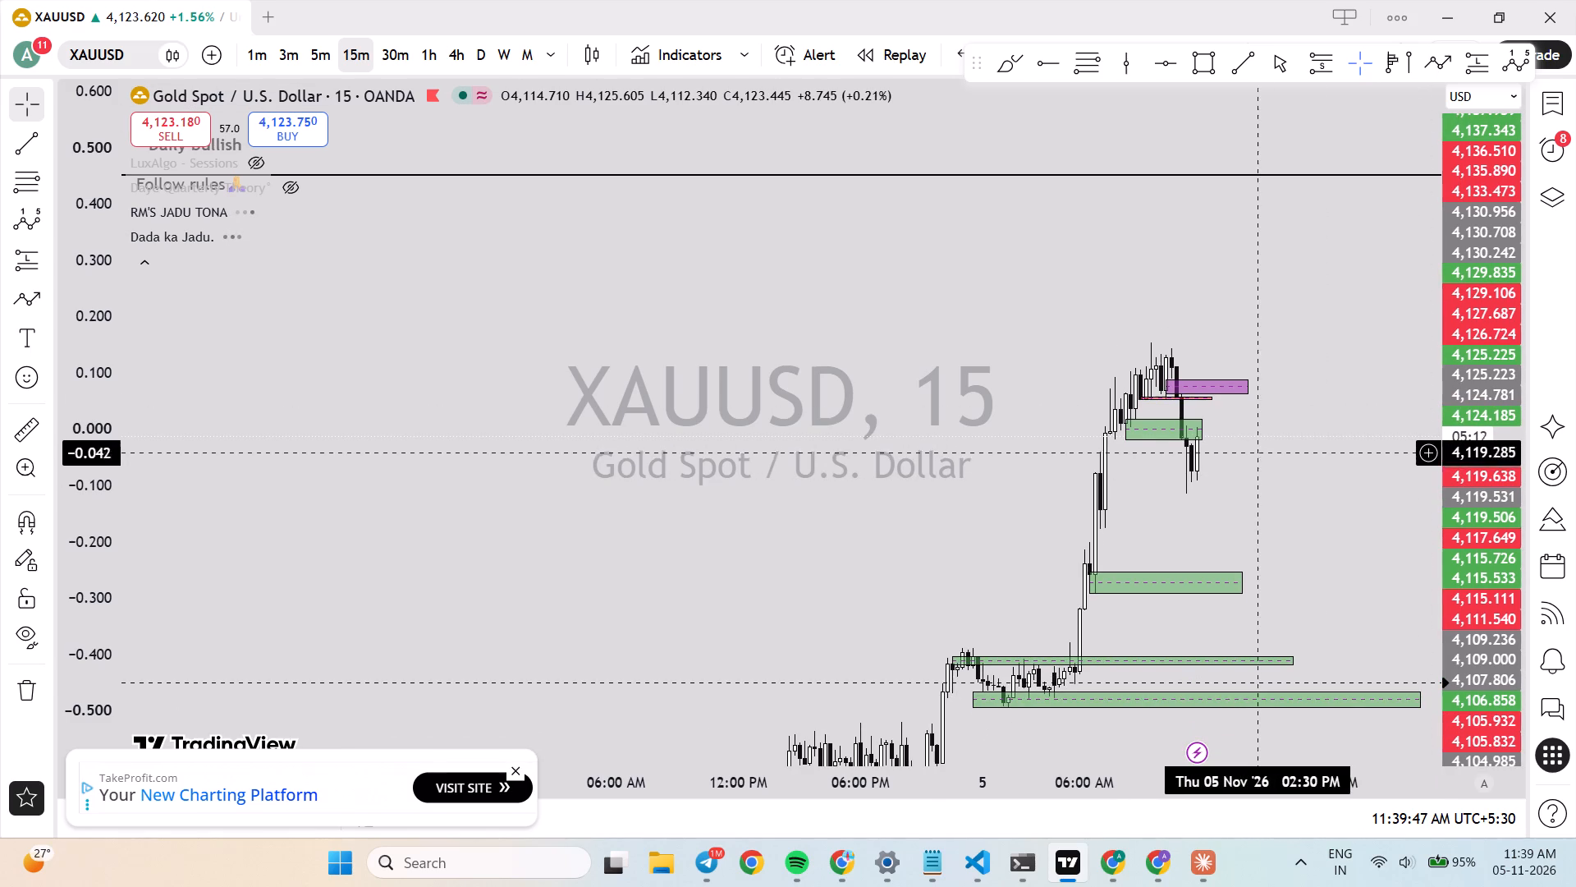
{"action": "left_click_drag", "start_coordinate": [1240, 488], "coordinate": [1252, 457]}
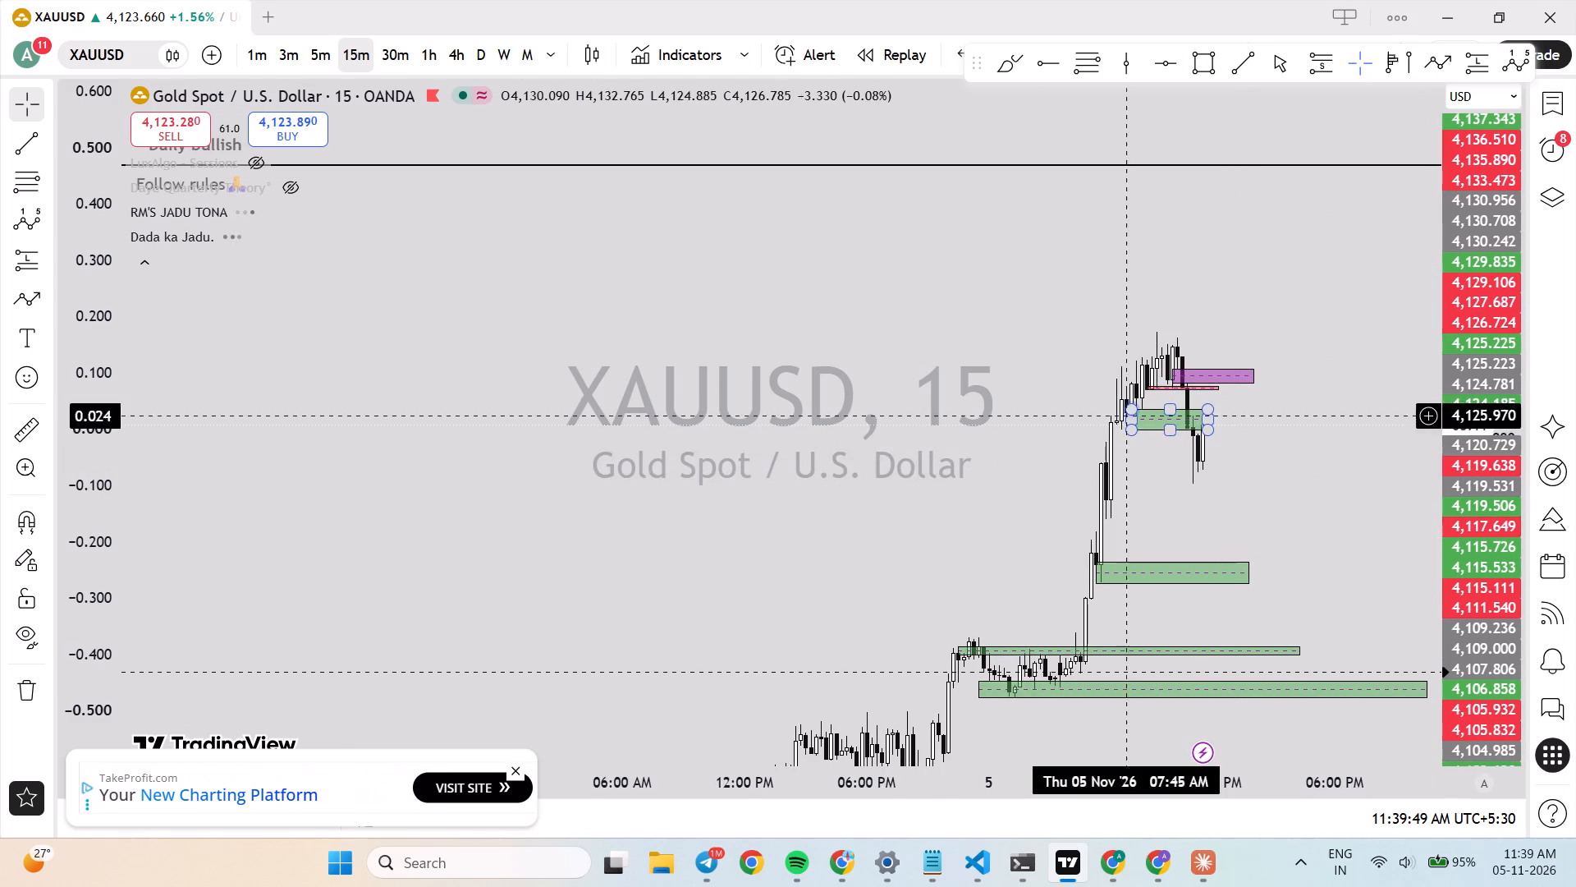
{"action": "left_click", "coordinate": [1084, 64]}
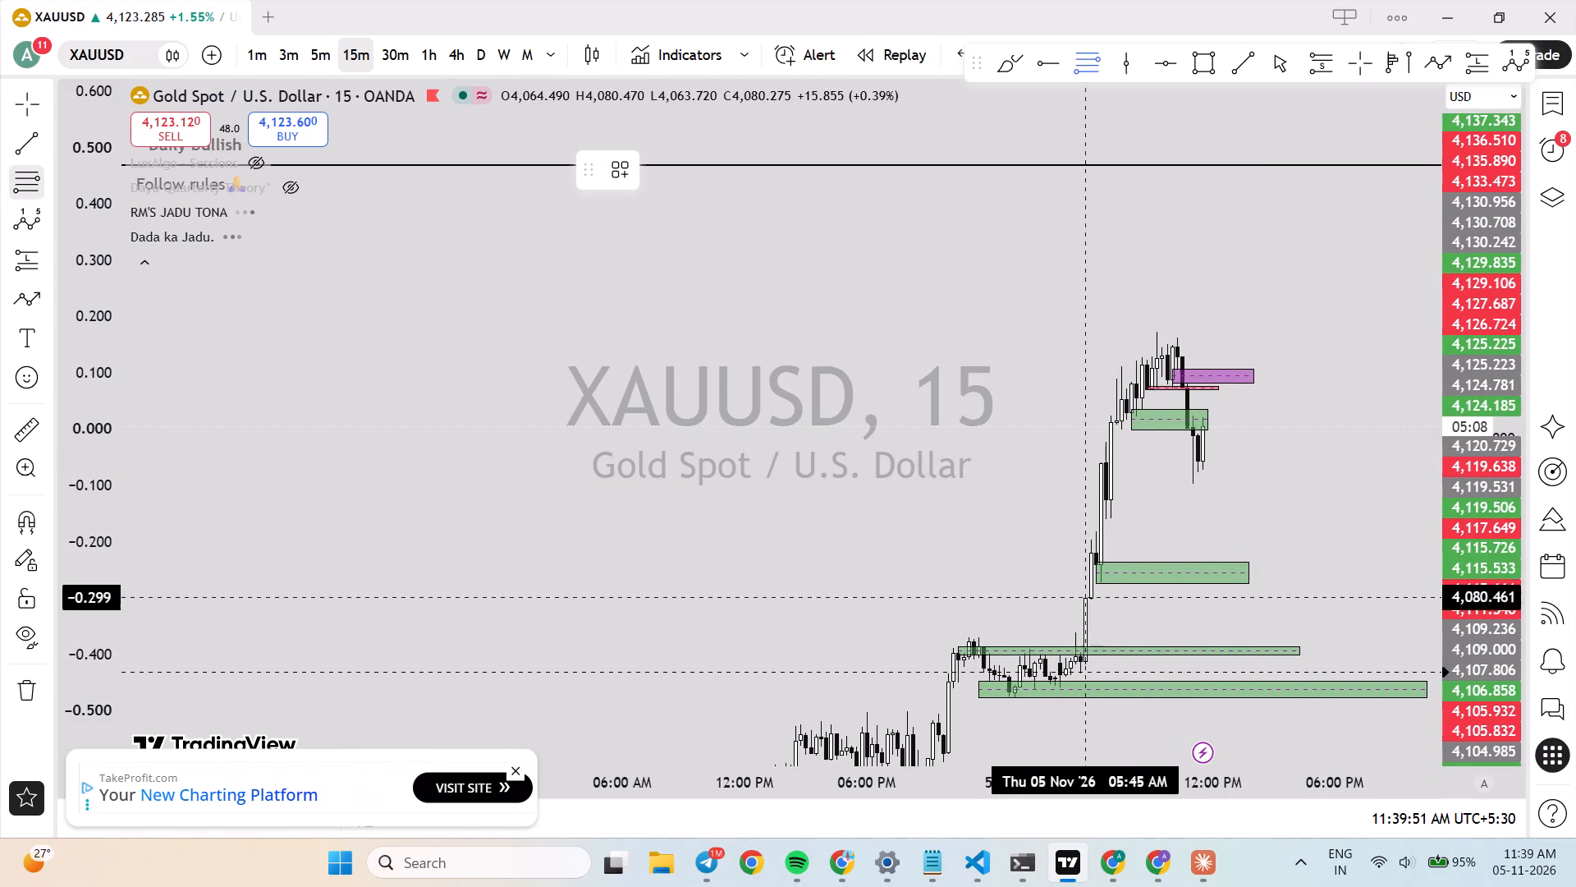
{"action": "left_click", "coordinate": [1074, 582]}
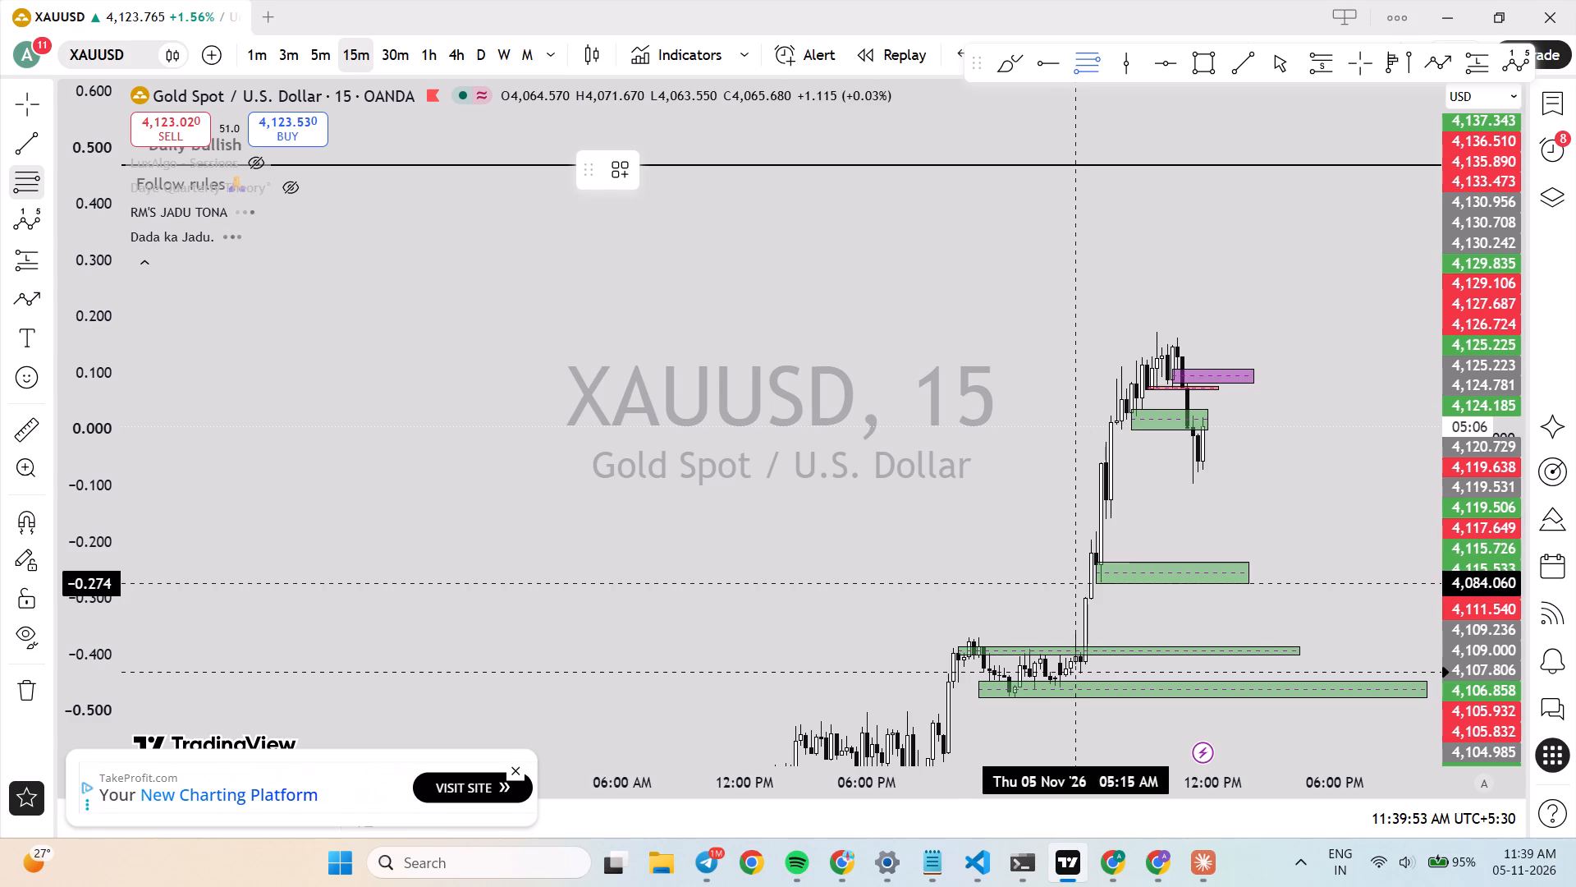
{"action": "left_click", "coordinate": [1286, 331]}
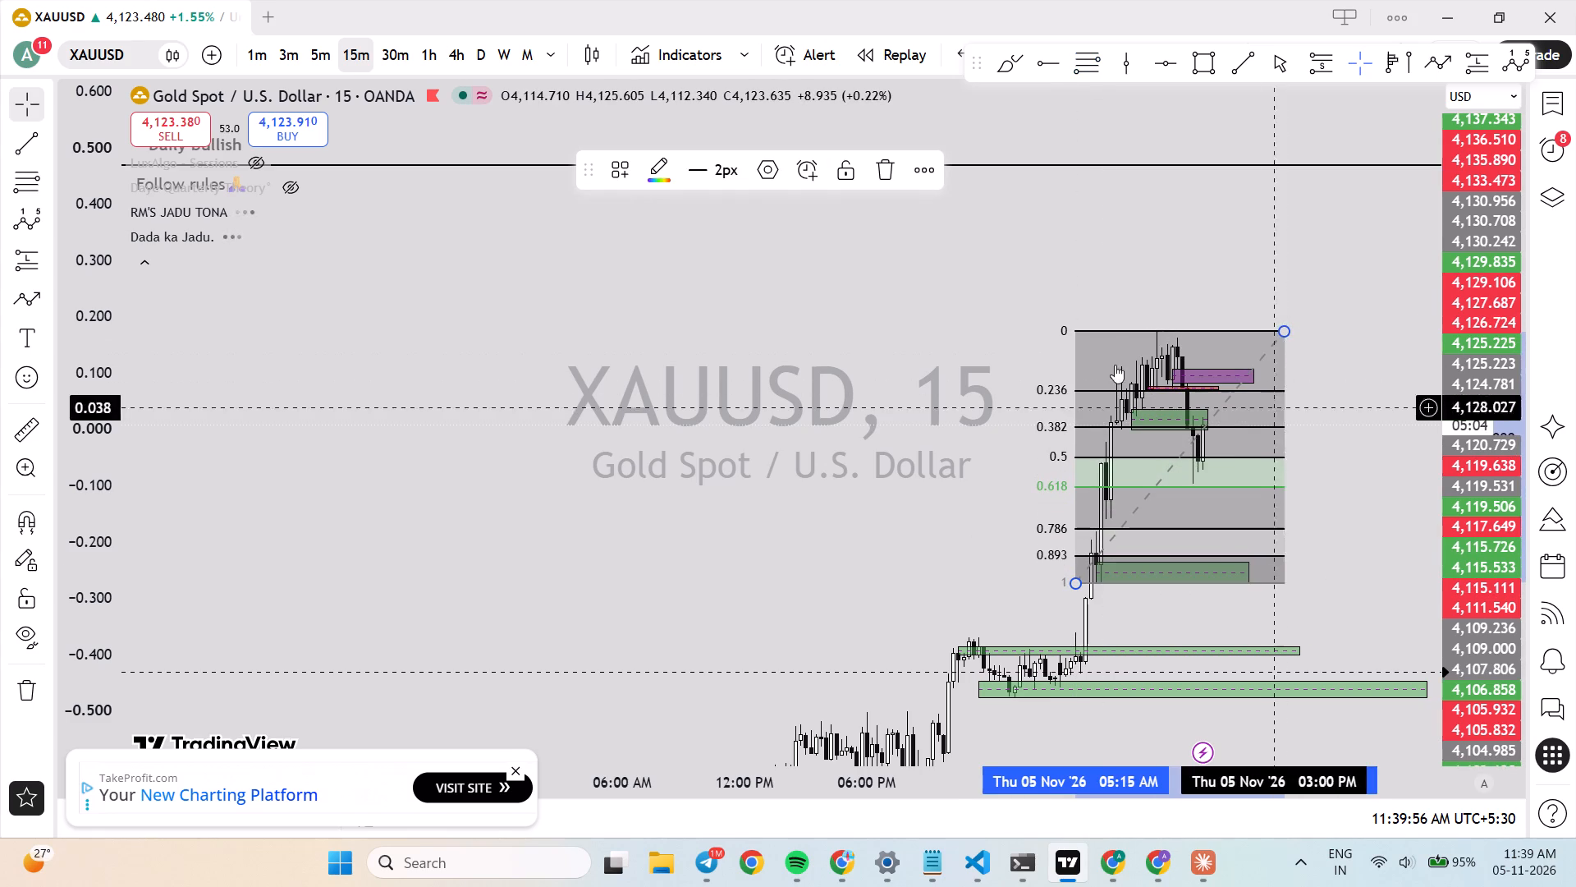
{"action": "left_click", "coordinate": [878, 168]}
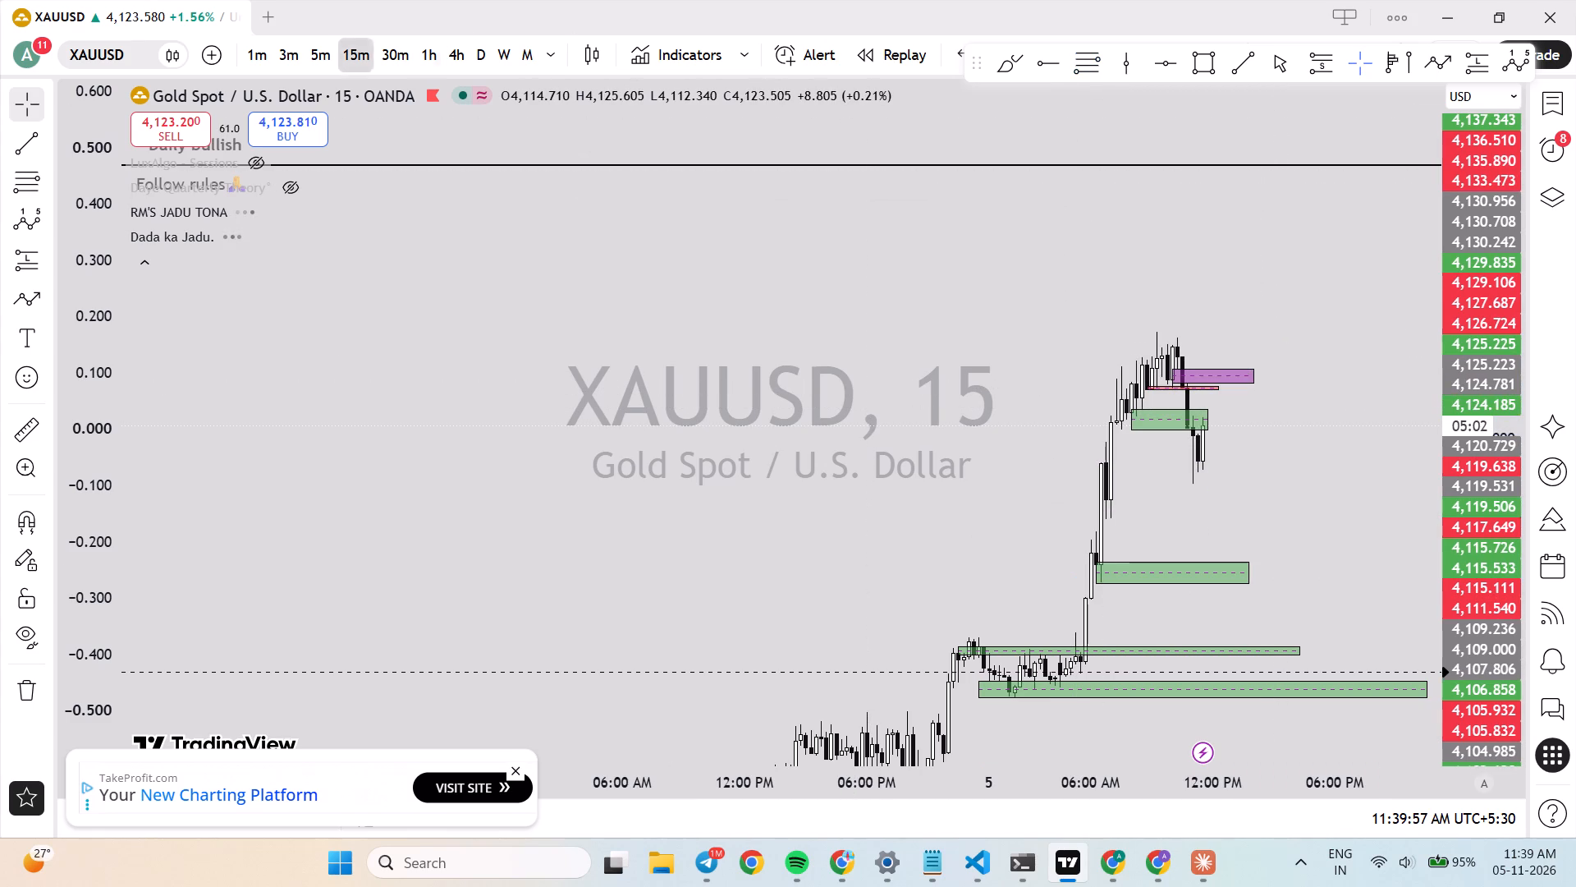
Measure the price and time range from about 4,114 at 10:59 AM to about 4,125 at 11:42 AM on the 1-minute chart.
{"action": "left_click", "coordinate": [254, 49]}
{"action": "scroll", "coordinate": [415, 270], "scroll_direction": "down", "scroll_amount": 1}
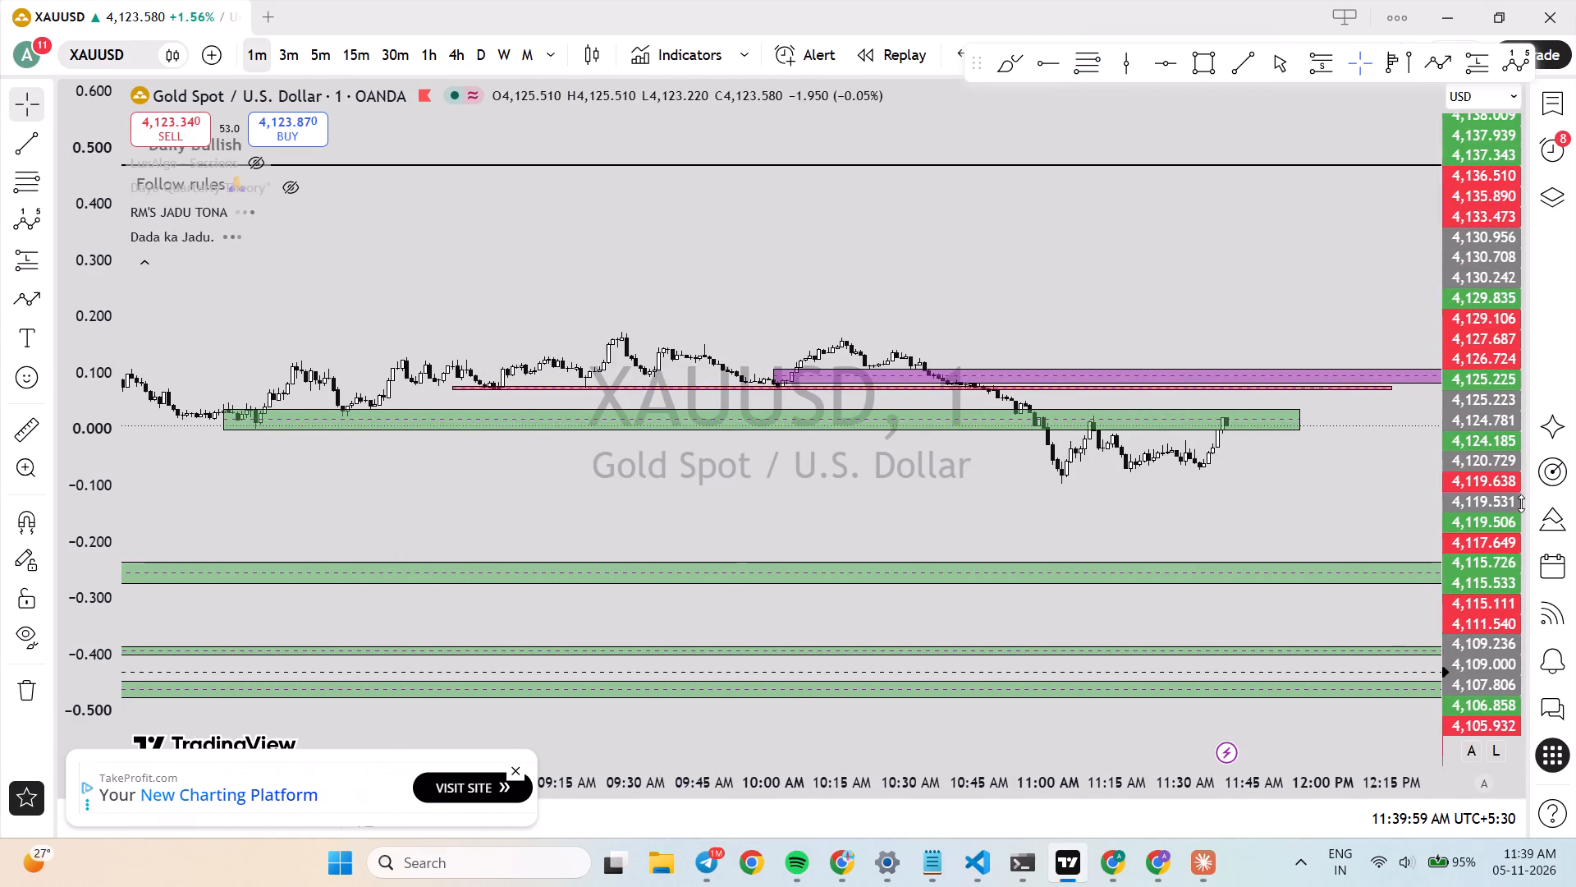
{"action": "left_click_drag", "start_coordinate": [1496, 629], "coordinate": [1399, 92]}
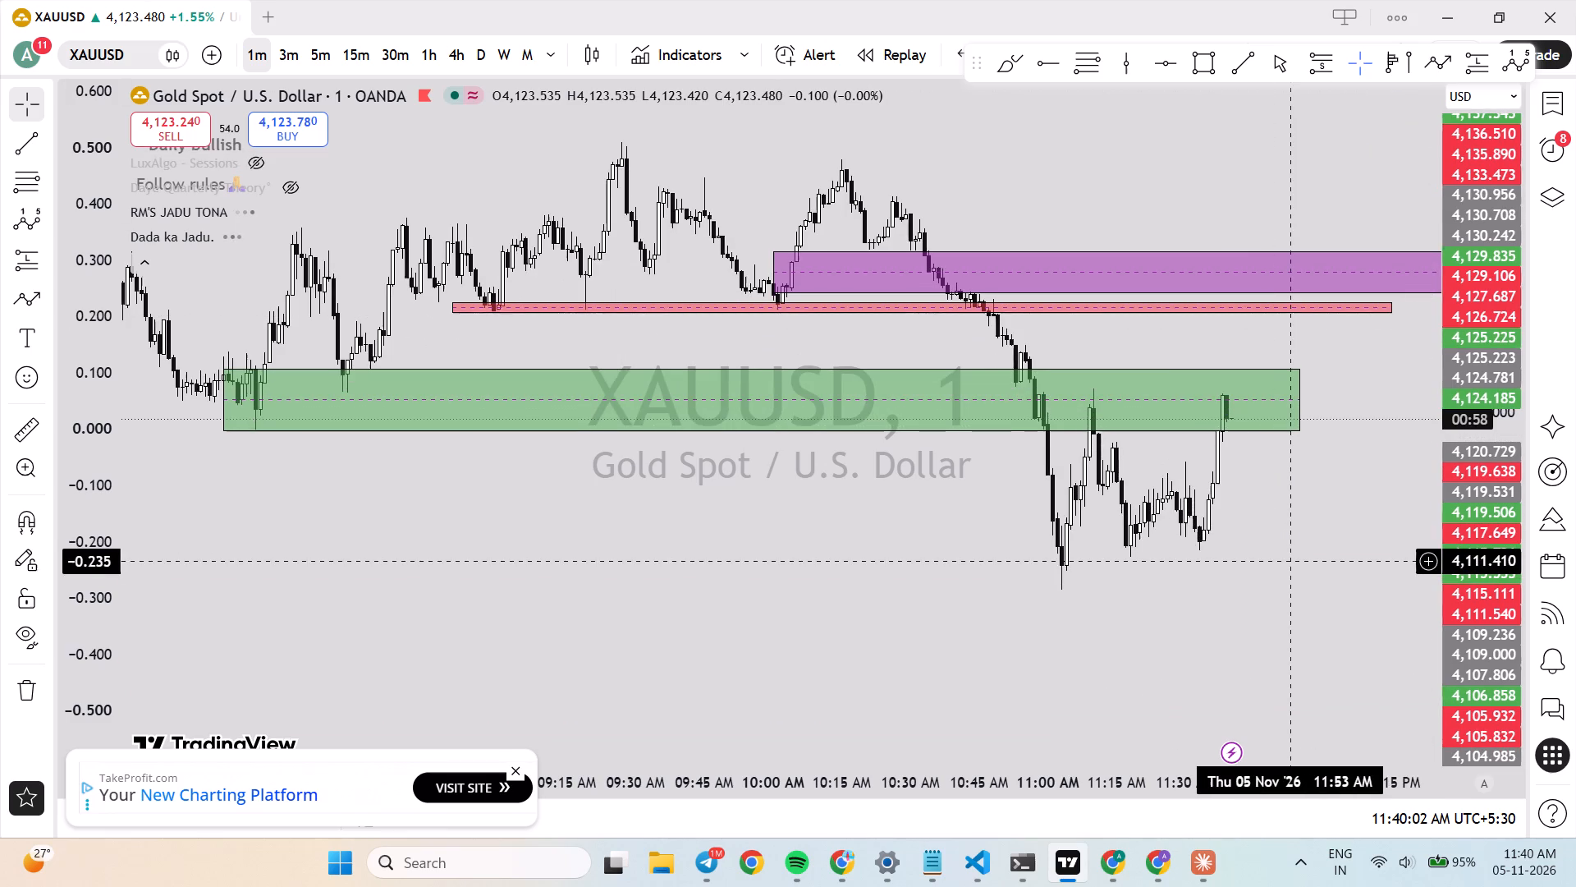
{"action": "scroll", "coordinate": [1290, 561], "scroll_direction": "up", "scroll_amount": 2}
{"action": "left_click", "coordinate": [0, 418]}
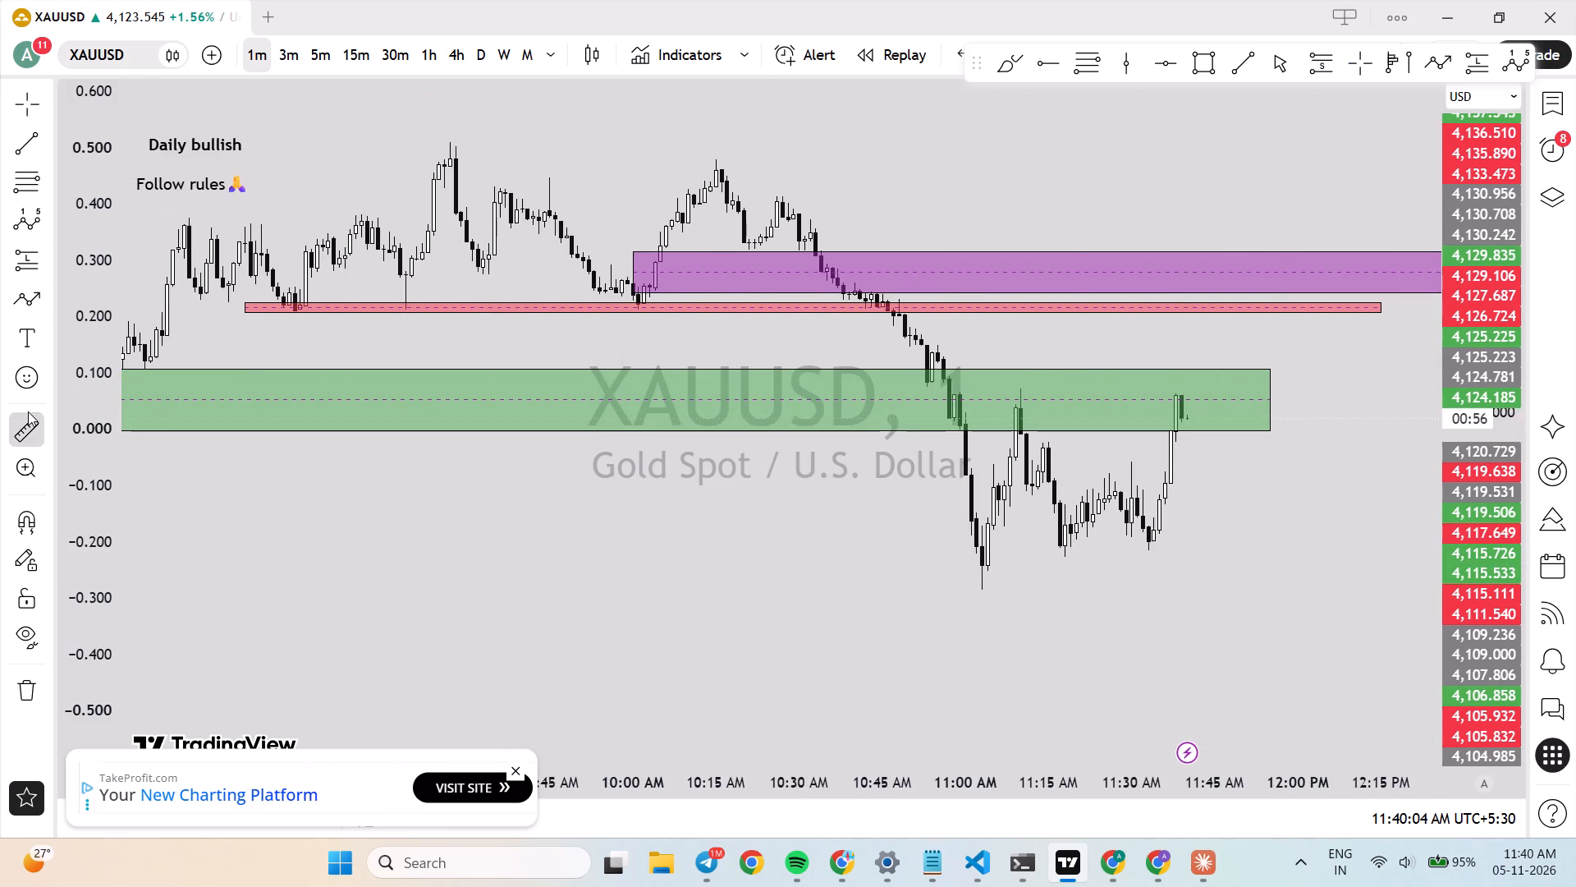
{"action": "left_click", "coordinate": [958, 525]}
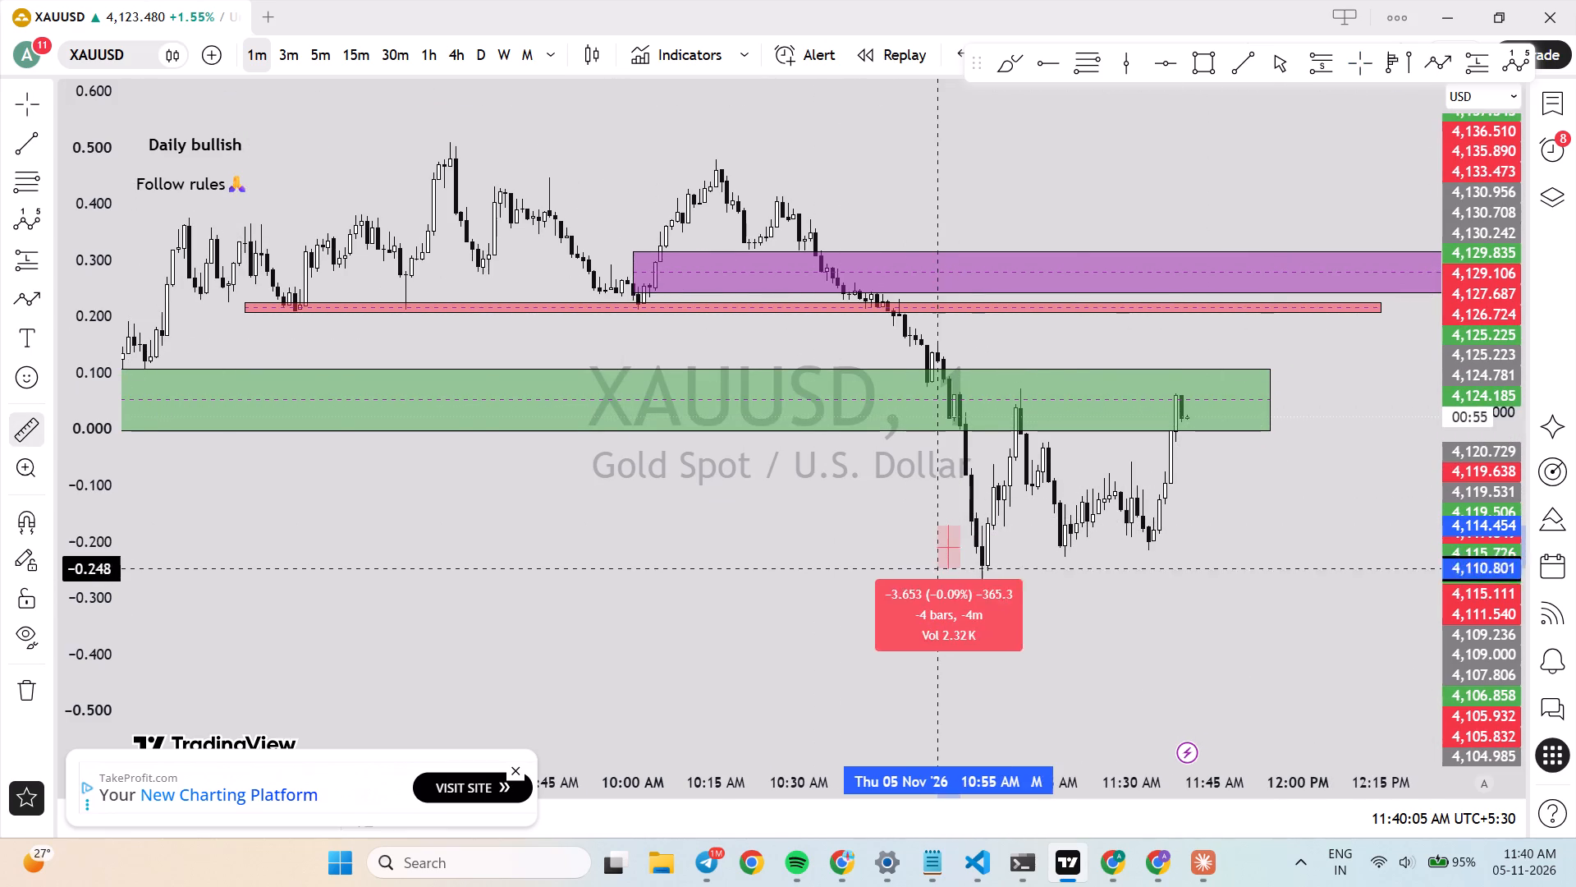
{"action": "left_click", "coordinate": [1198, 395]}
{"action": "left_click", "coordinate": [1290, 535]}
Examine price against the green, red and purple zones on the 1-minute and 15-minute charts.
{"action": "left_click_drag", "start_coordinate": [1464, 358], "coordinate": [1457, 466]}
{"action": "scroll", "coordinate": [1353, 427], "scroll_direction": "down", "scroll_amount": 4}
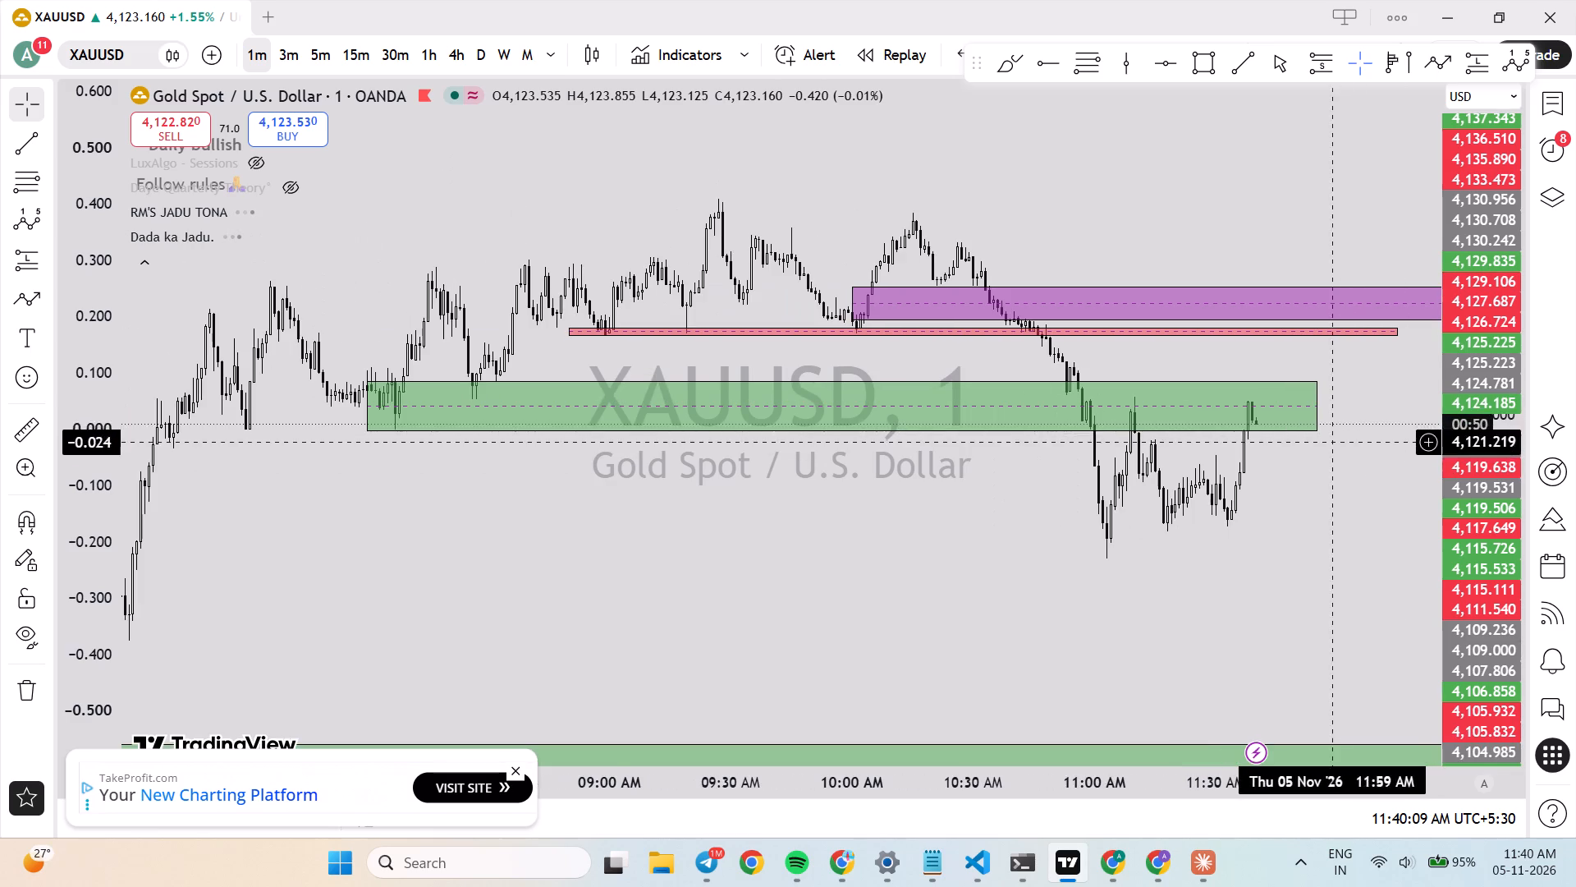
{"action": "left_click_drag", "start_coordinate": [1452, 398], "coordinate": [1457, 489]}
{"action": "left_click", "coordinate": [316, 46]}
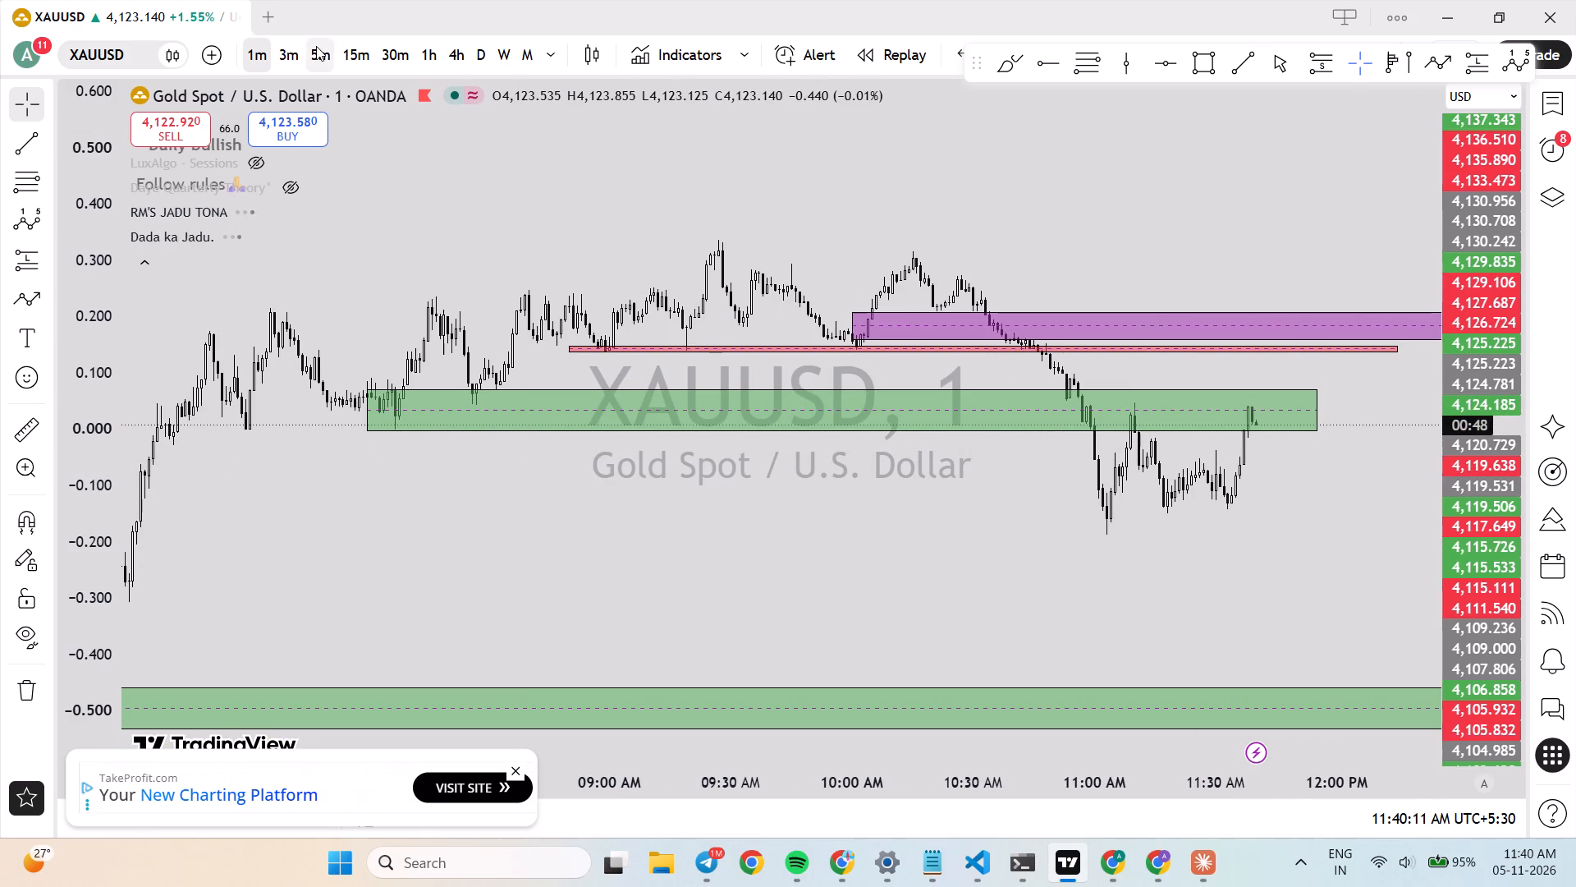
{"action": "left_click", "coordinate": [355, 55]}
{"action": "left_click_drag", "start_coordinate": [1491, 348], "coordinate": [1487, 434]}
Review the watchlist's BTCUSD, GBPUSD, GBPJPY, EURUSD, alternative XAUUSD feeds and CADUSD charts at 15 minutes, and return to OANDA XAUUSD.
{"action": "left_click", "coordinate": [1557, 113]}
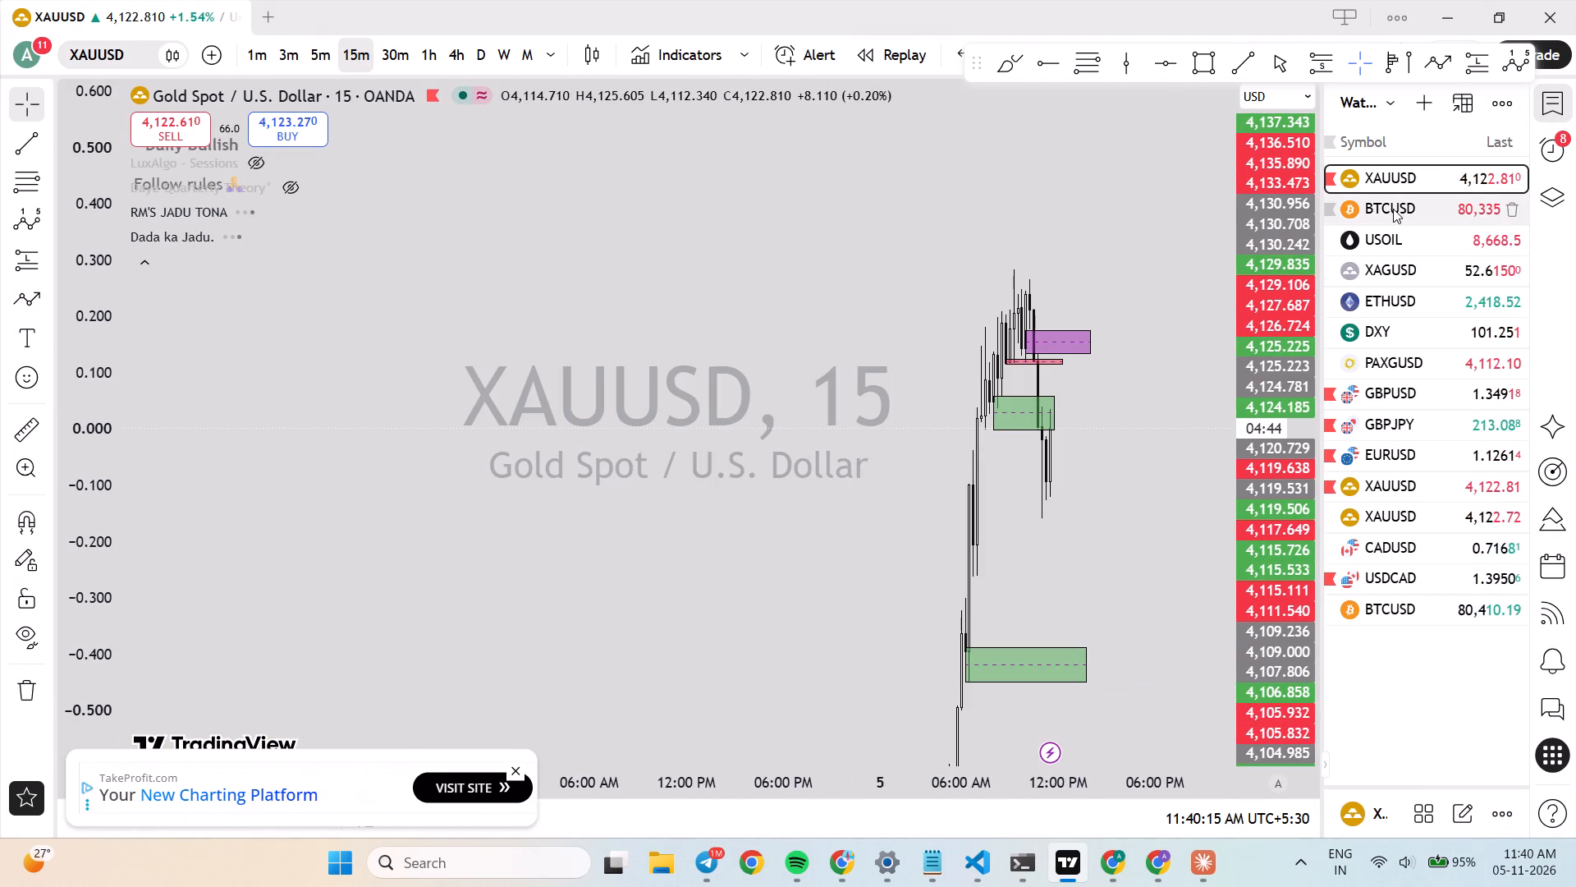
{"action": "left_click", "coordinate": [1392, 209]}
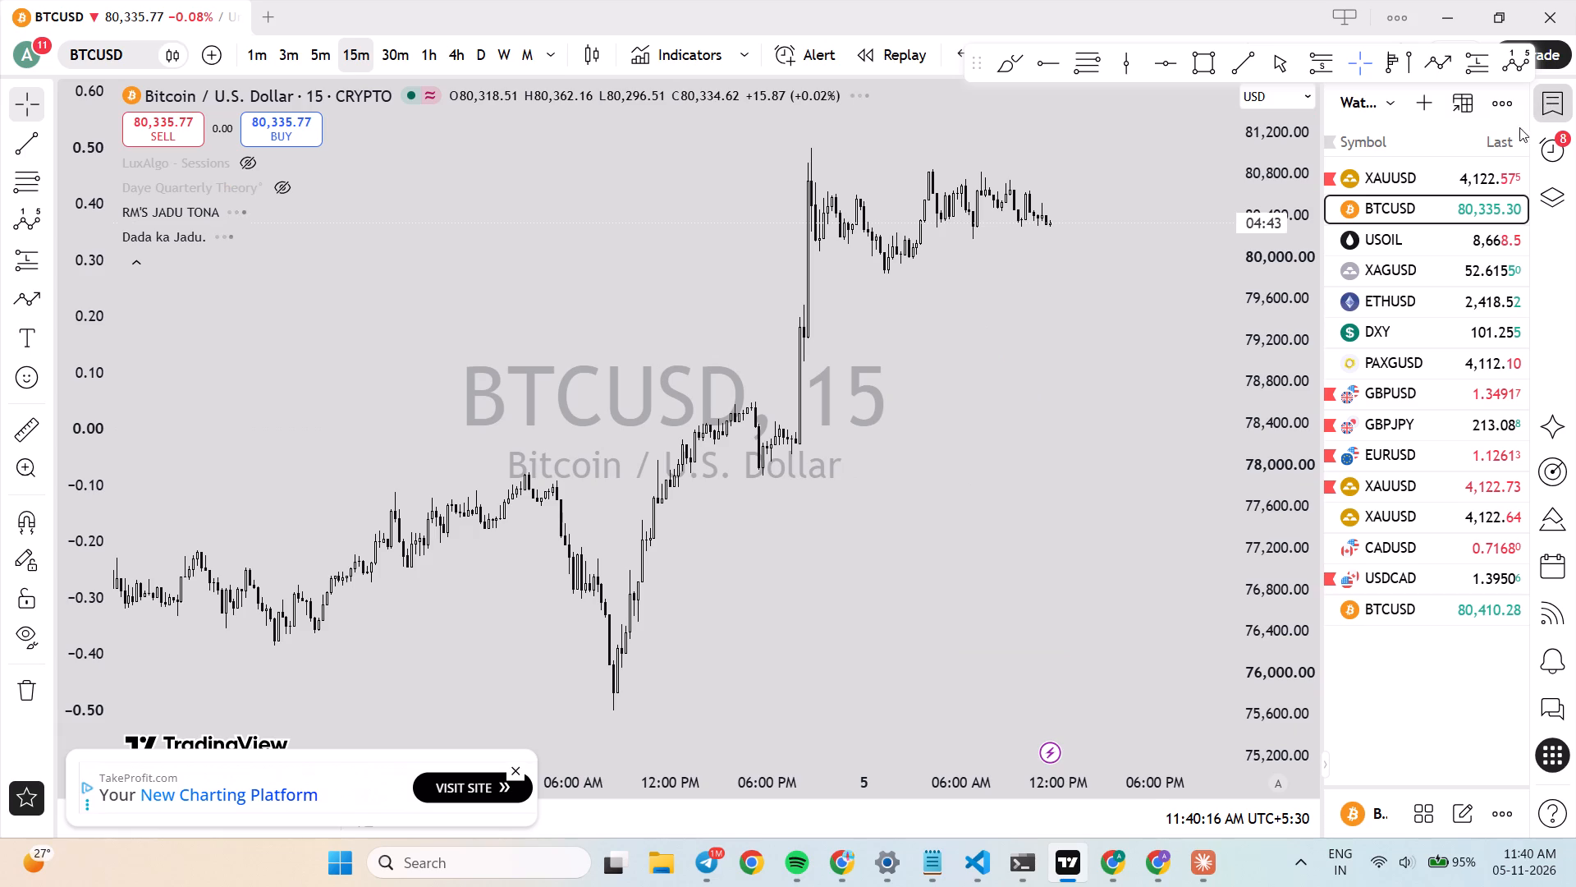
{"action": "left_click", "coordinate": [1383, 403]}
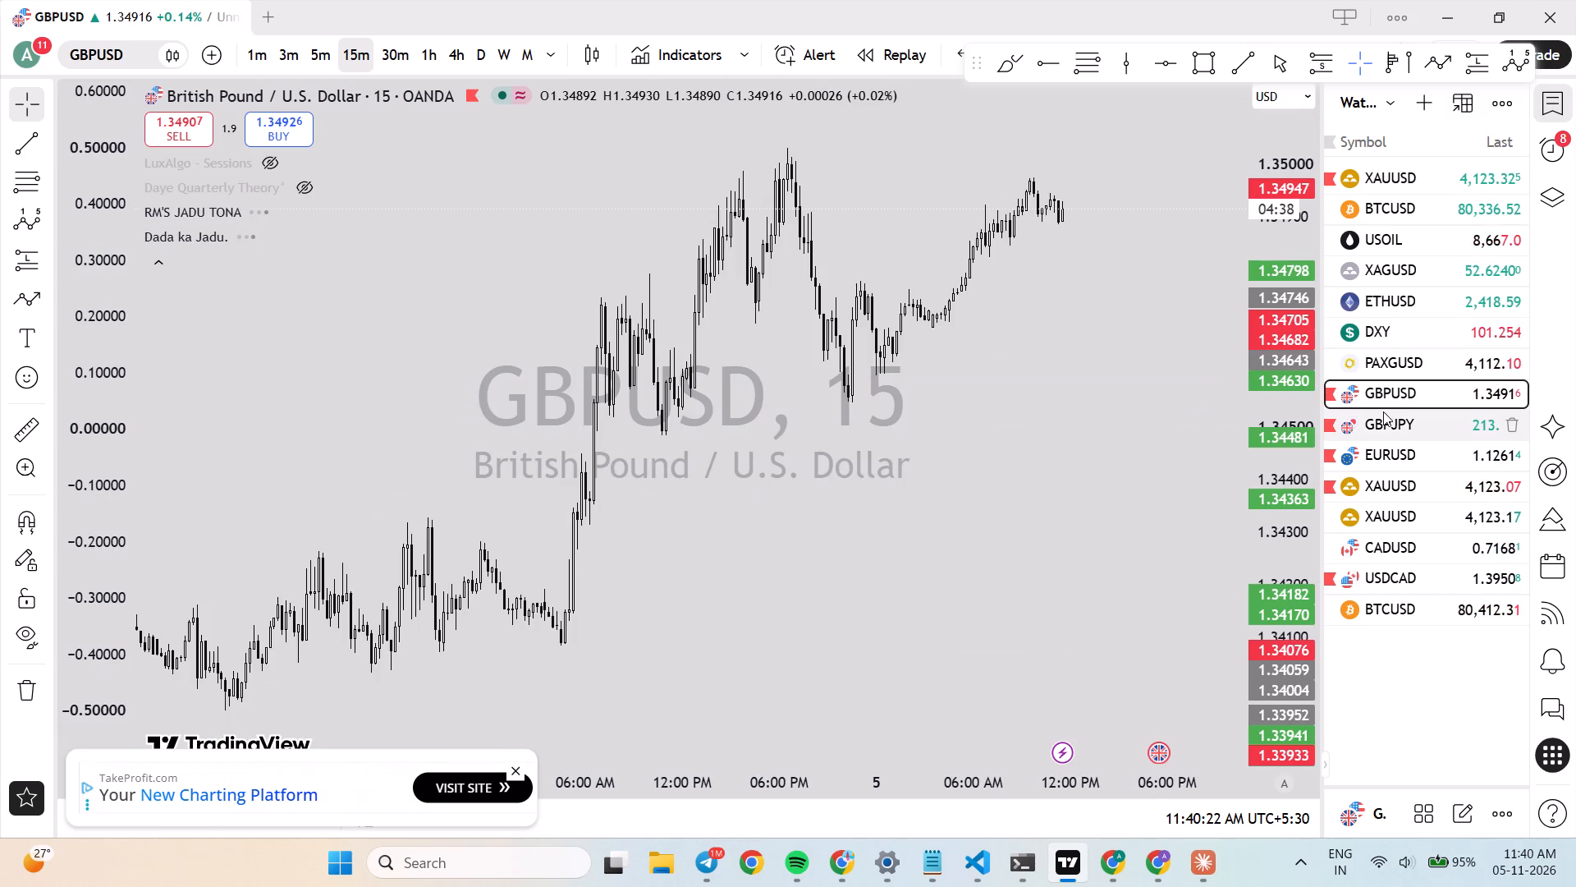
{"action": "left_click", "coordinate": [1383, 411]}
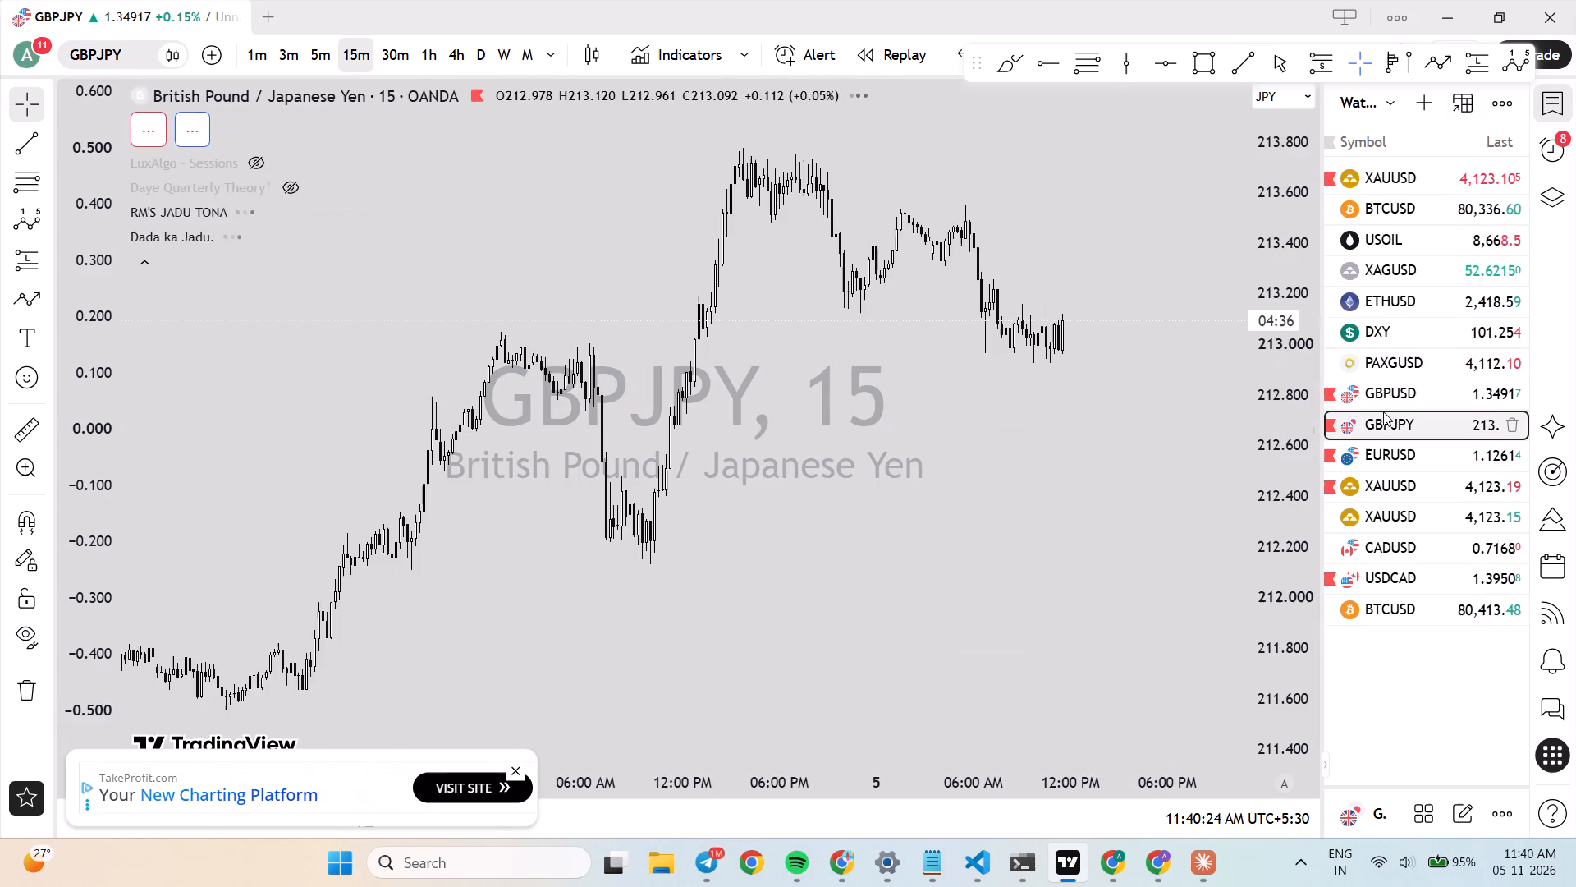
{"action": "left_click", "coordinate": [1376, 453]}
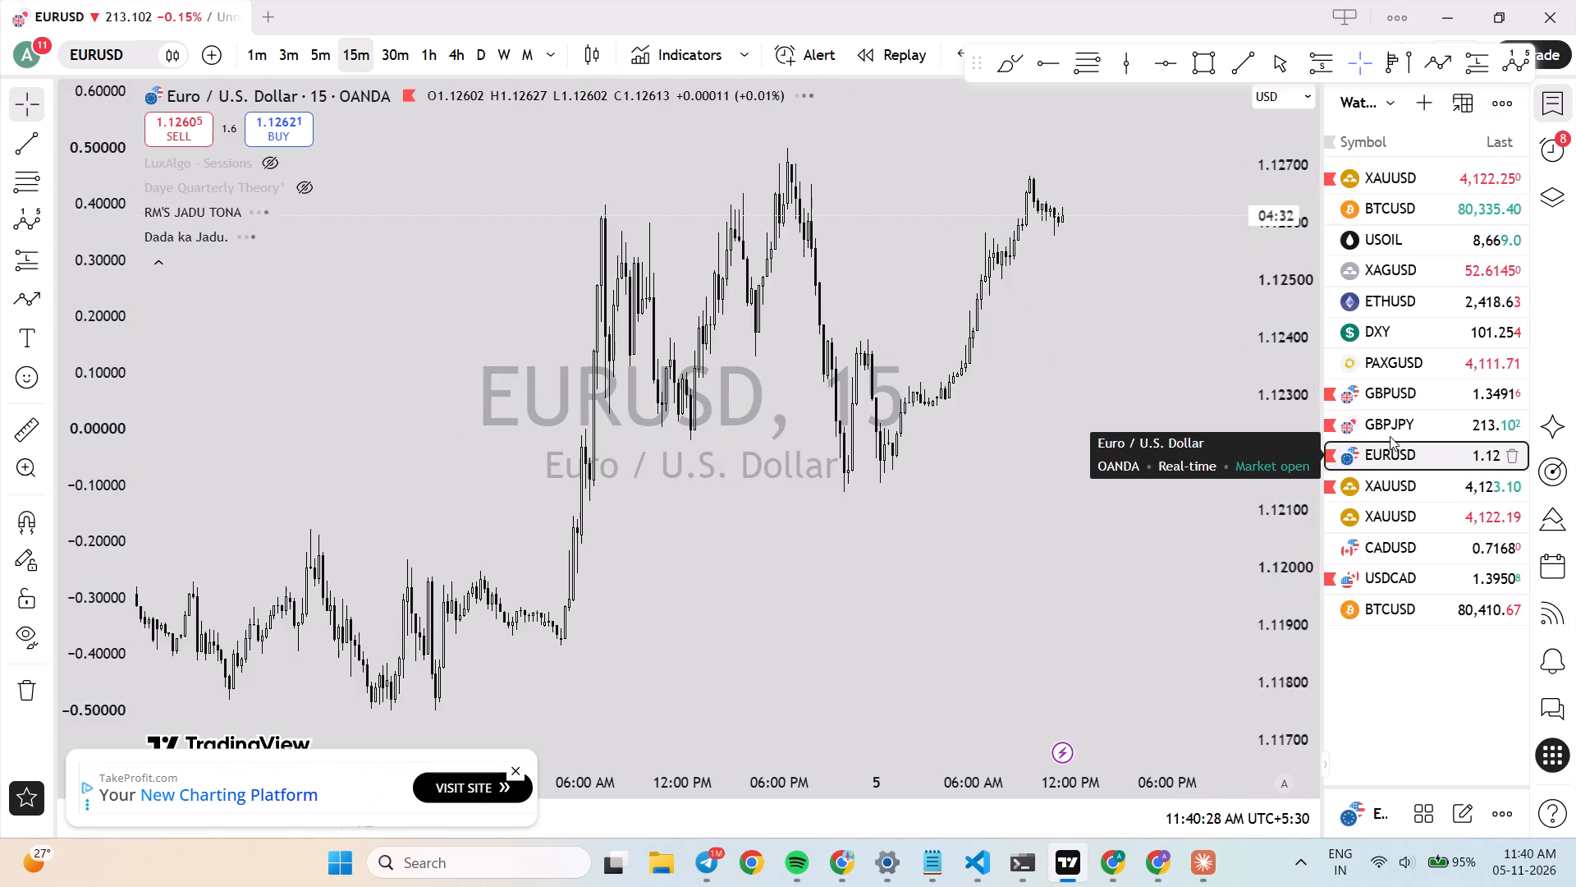
{"action": "left_click", "coordinate": [1397, 486]}
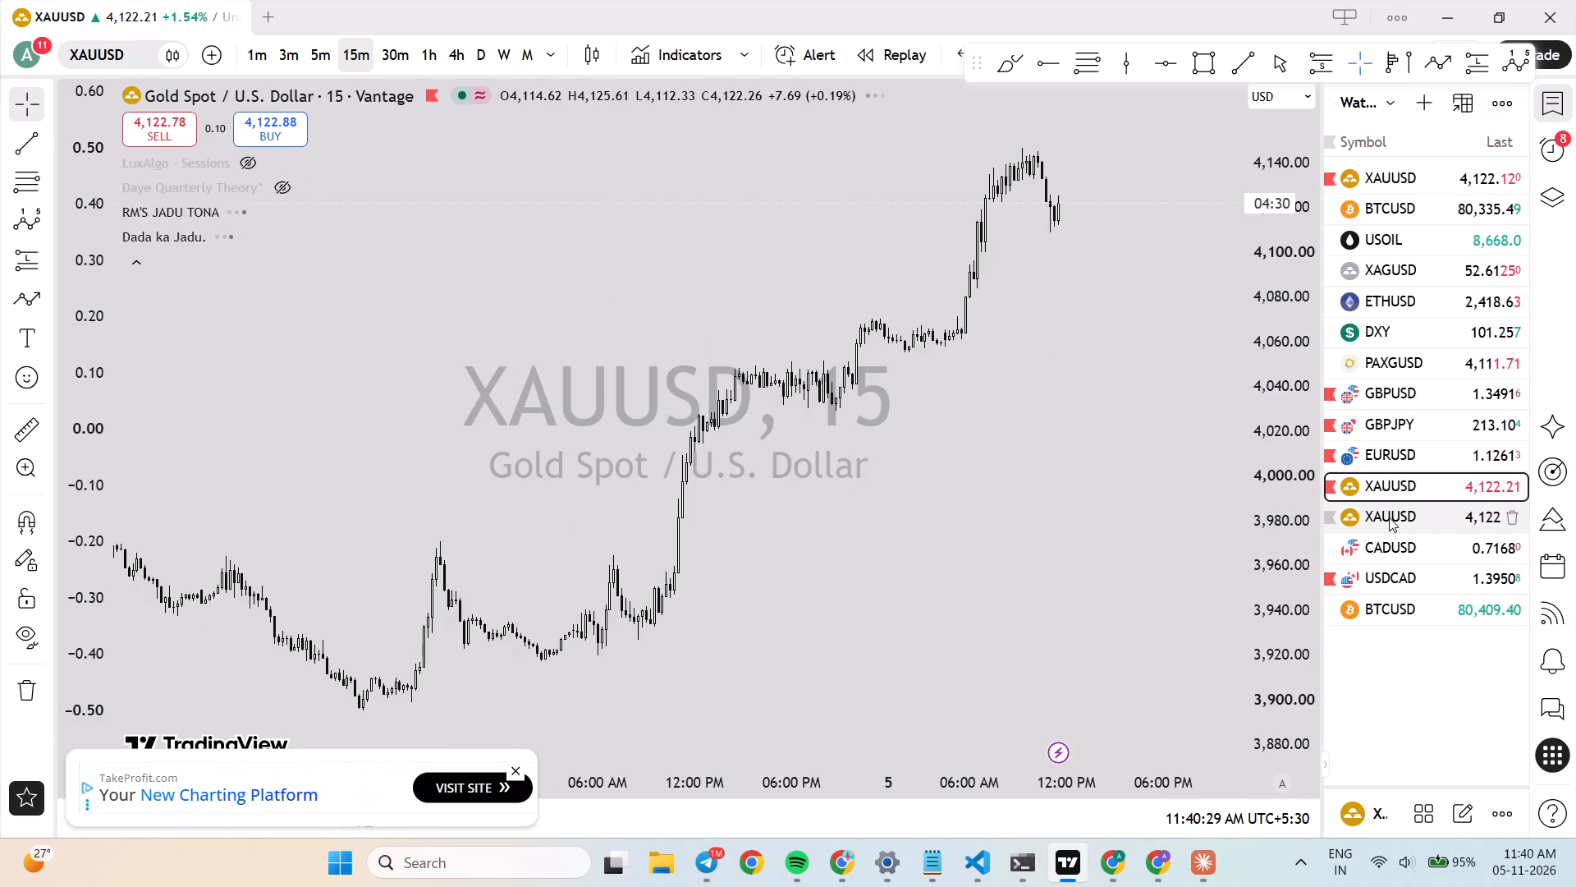
{"action": "left_click", "coordinate": [1389, 517]}
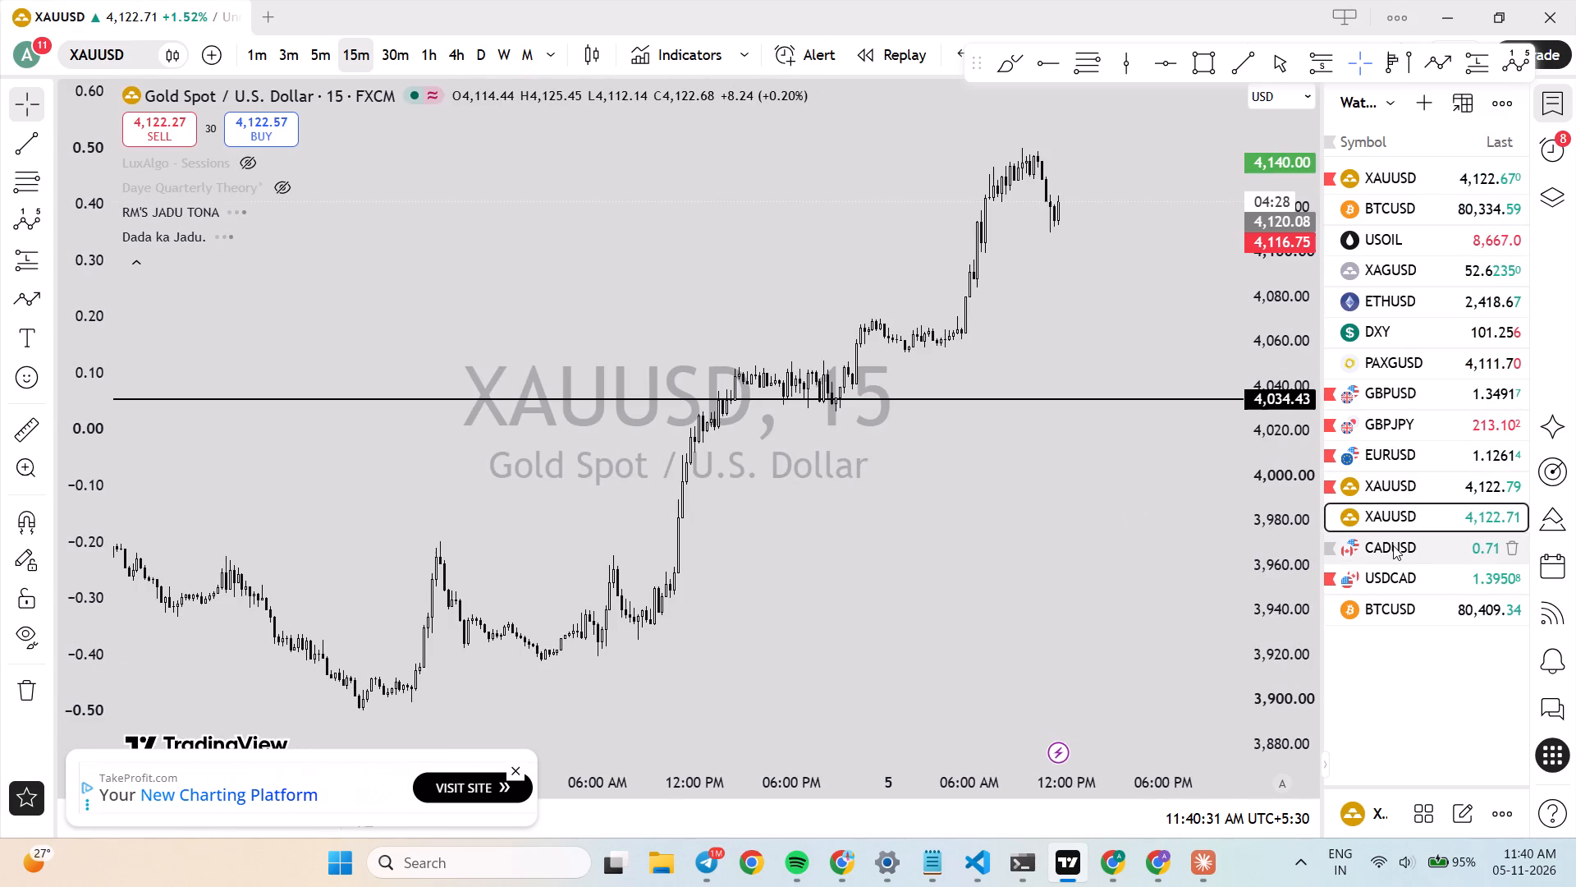
{"action": "left_click", "coordinate": [1393, 545]}
{"action": "left_click", "coordinate": [1382, 584]}
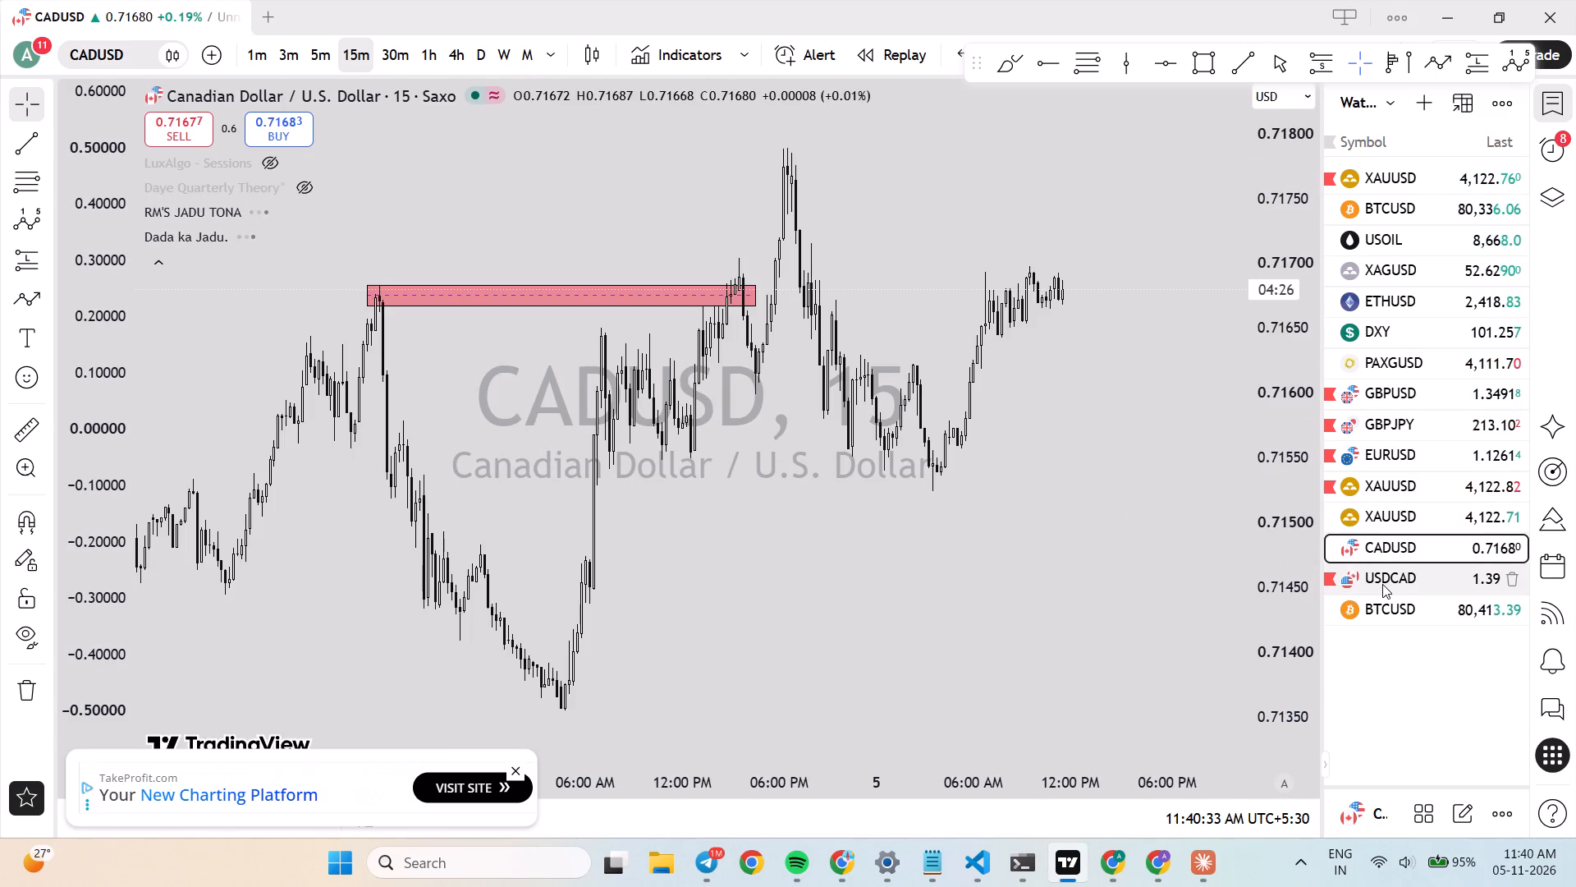
{"action": "left_click", "coordinate": [1379, 613]}
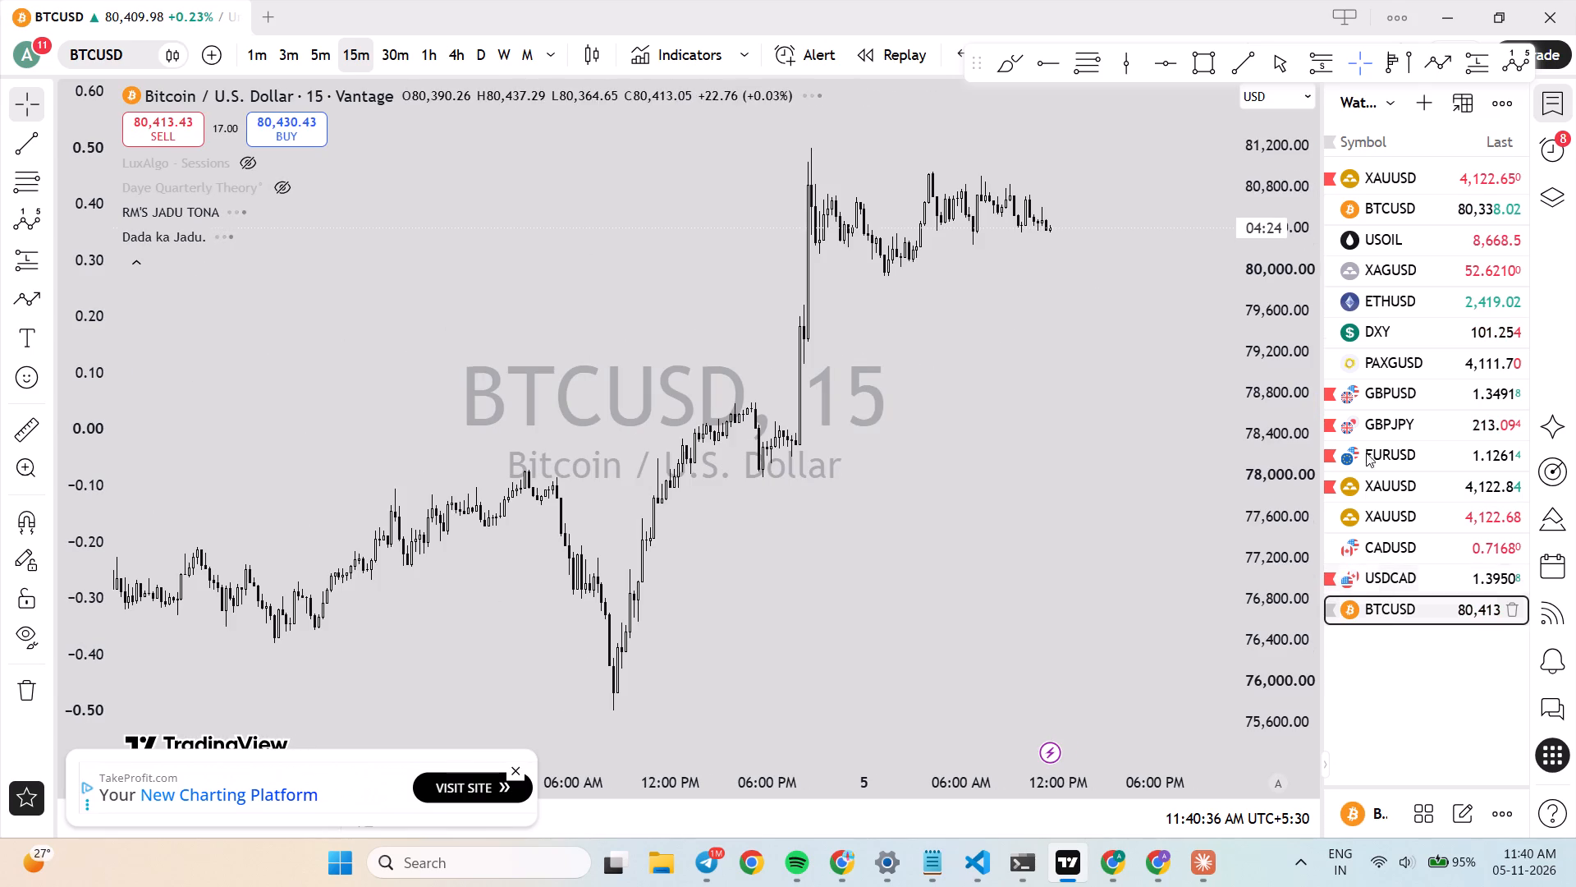
{"action": "left_click", "coordinate": [1382, 199]}
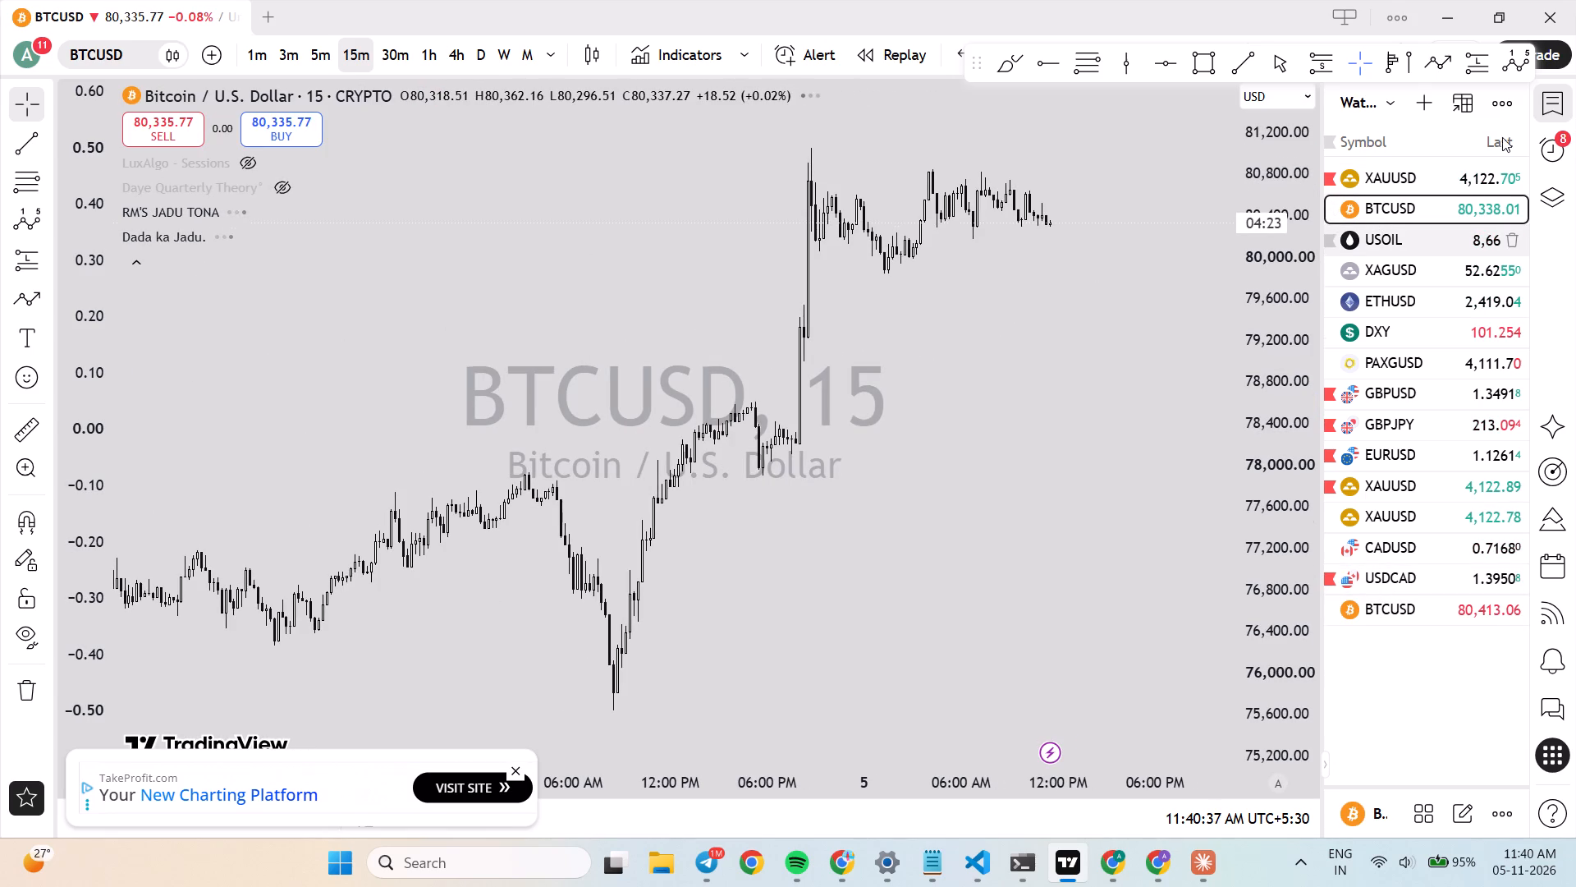
{"action": "left_click", "coordinate": [1430, 179]}
{"action": "left_click", "coordinate": [1561, 90]}
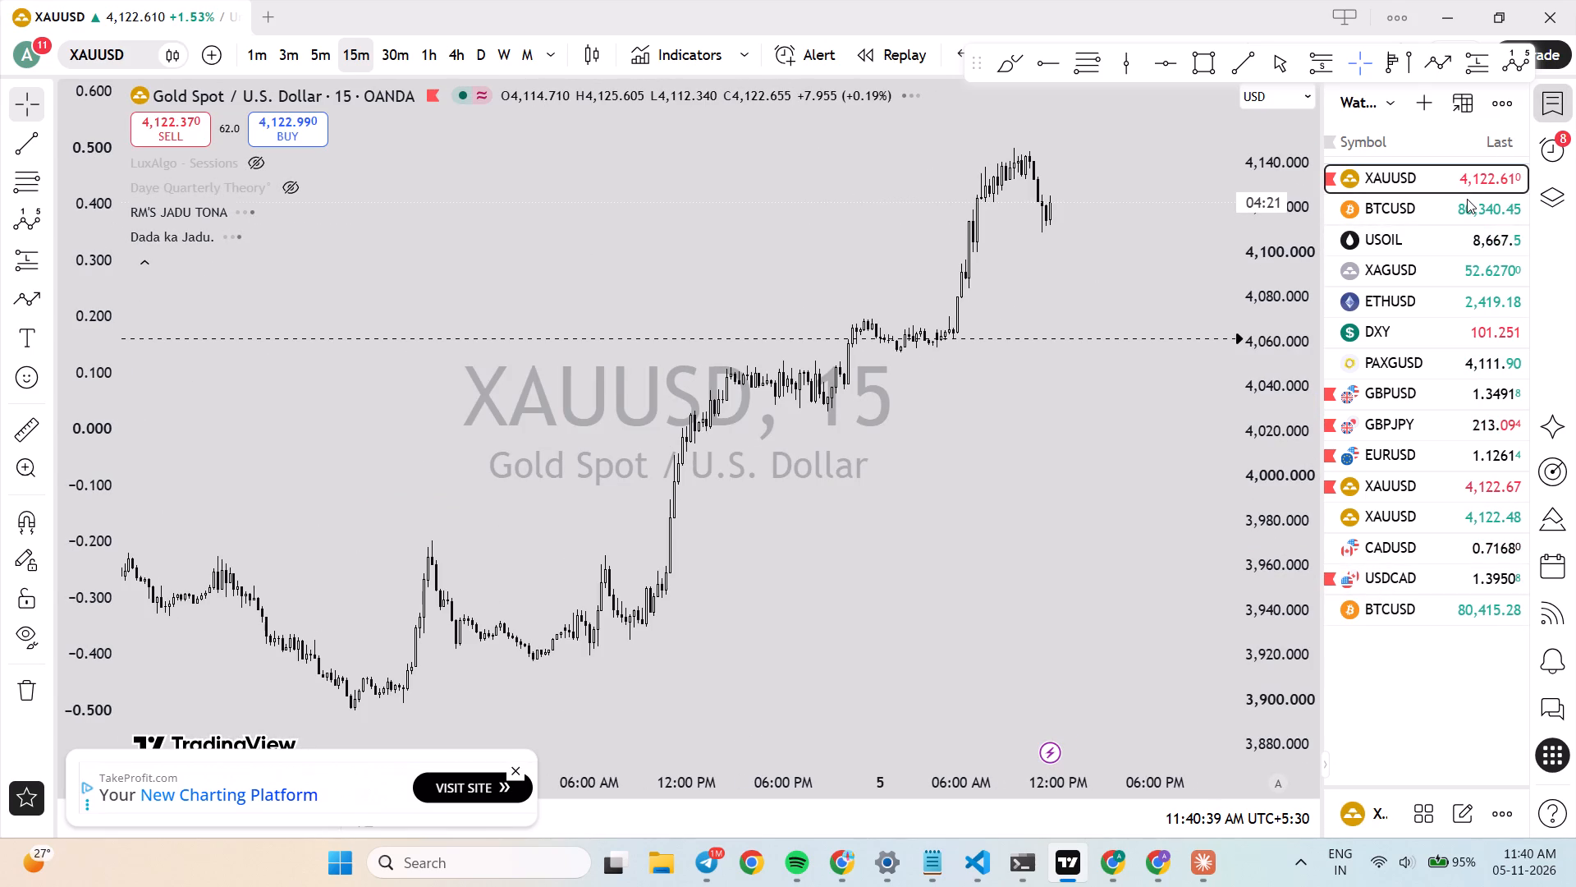
Examine the stacked green demand zones below the current price on the 15-minute XAUUSD chart.
{"action": "left_click_drag", "start_coordinate": [1458, 622], "coordinate": [1549, 241]}
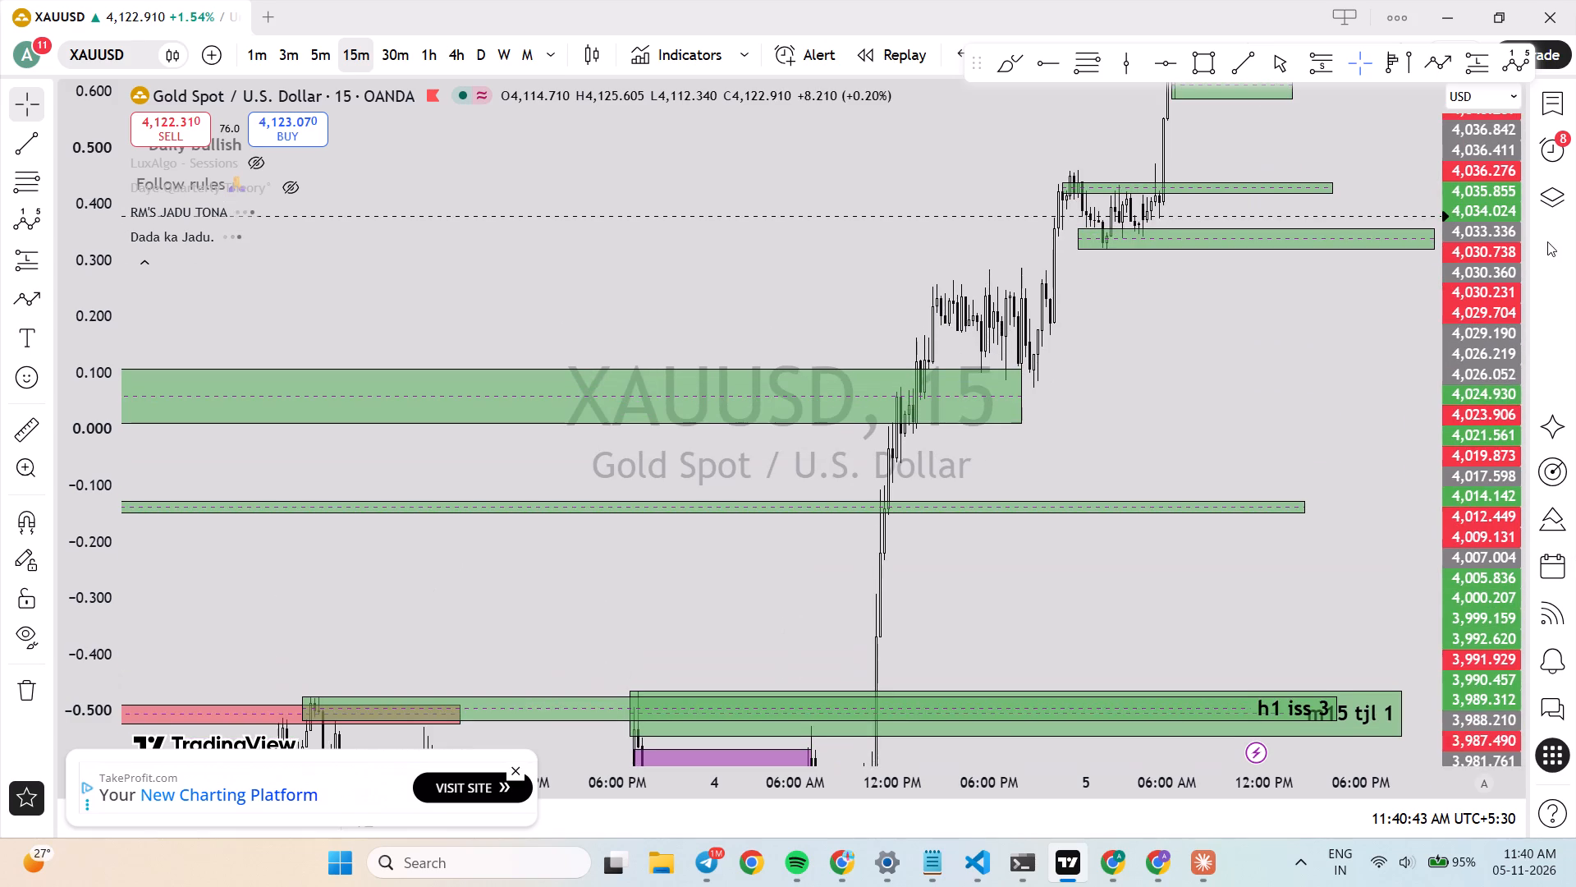
{"action": "left_click_drag", "start_coordinate": [1335, 383], "coordinate": [1300, 563]}
{"action": "left_click_drag", "start_coordinate": [1337, 238], "coordinate": [1335, 252]}
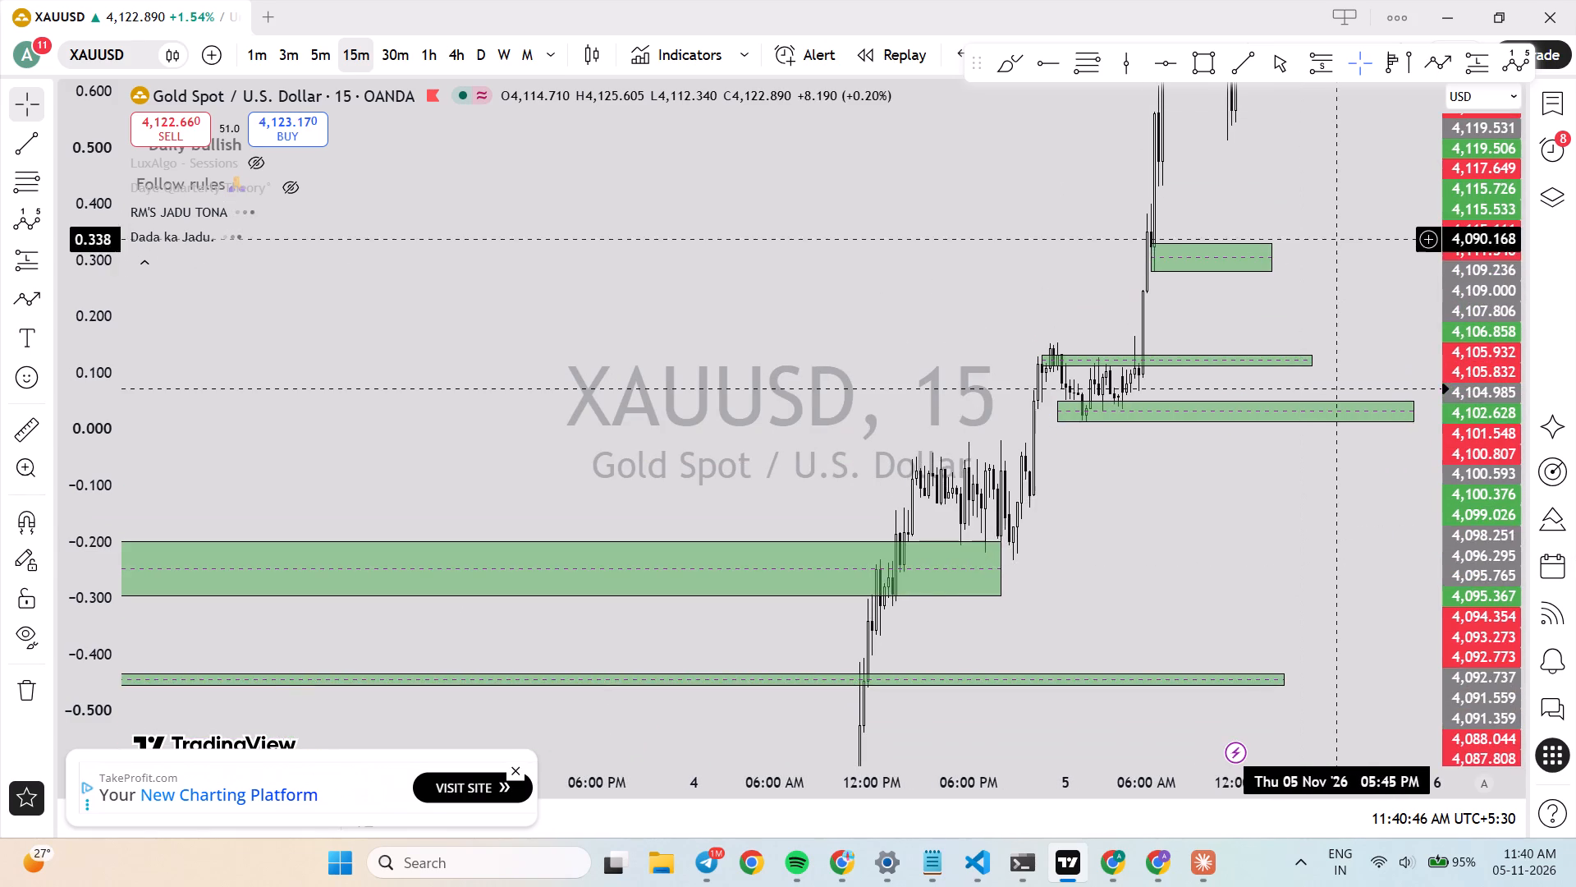
{"action": "left_click_drag", "start_coordinate": [1335, 252], "coordinate": [1317, 352]}
{"action": "left_click_drag", "start_coordinate": [1488, 240], "coordinate": [1491, 282]}
{"action": "left_click_drag", "start_coordinate": [1409, 286], "coordinate": [1371, 371]}
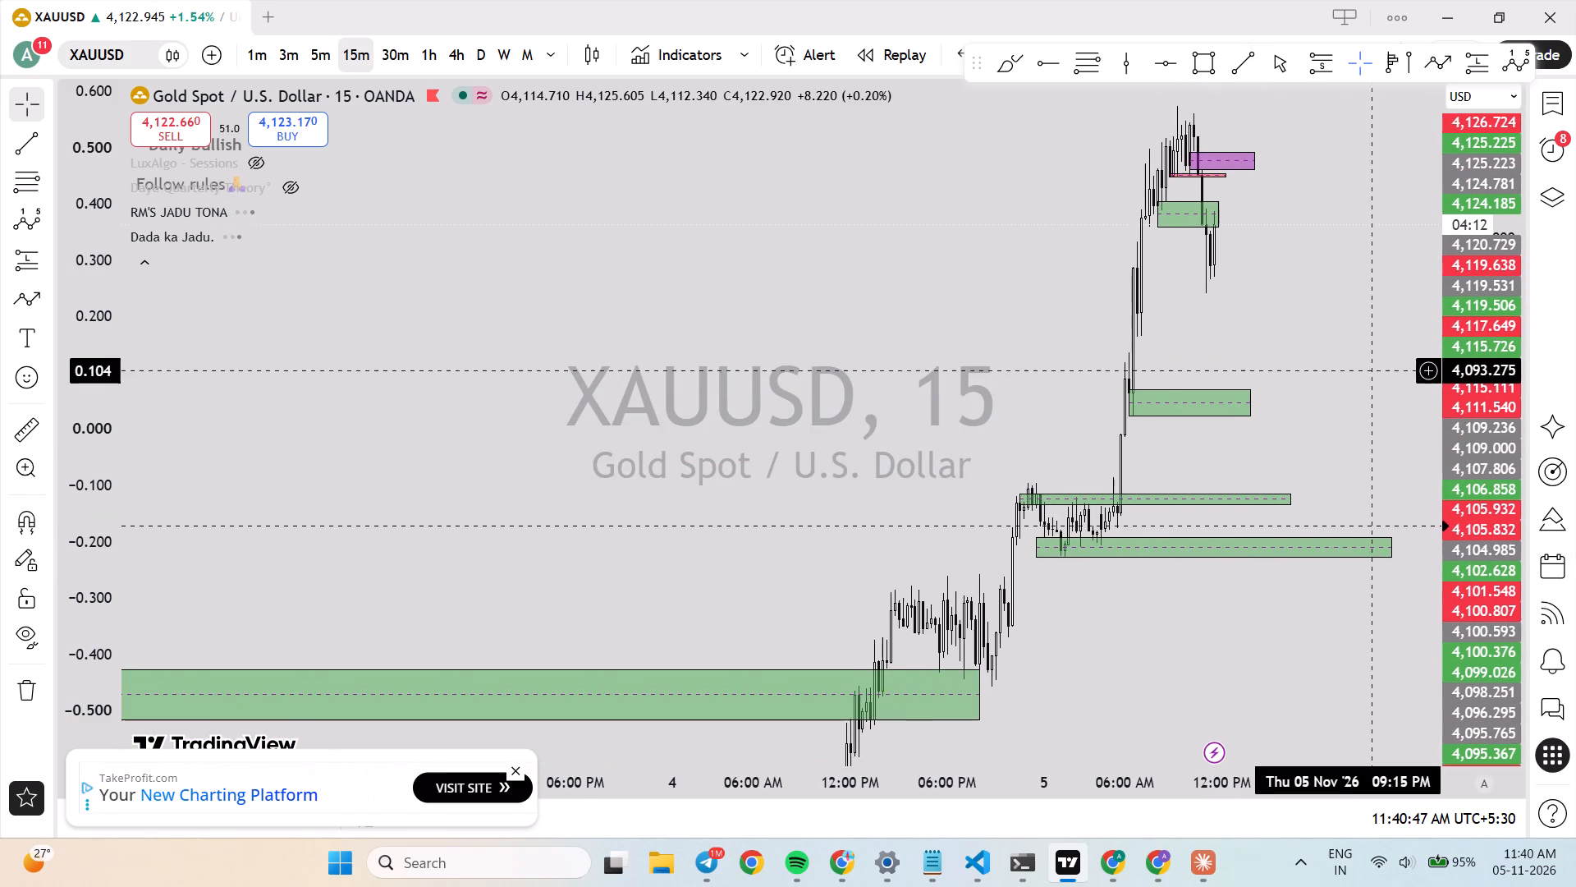
{"action": "scroll", "coordinate": [1371, 371], "scroll_direction": "up", "scroll_amount": 2}
Compare the price action around the upper zones on the 1-minute chart with the wider 15-minute structure.
{"action": "left_click", "coordinate": [324, 67]}
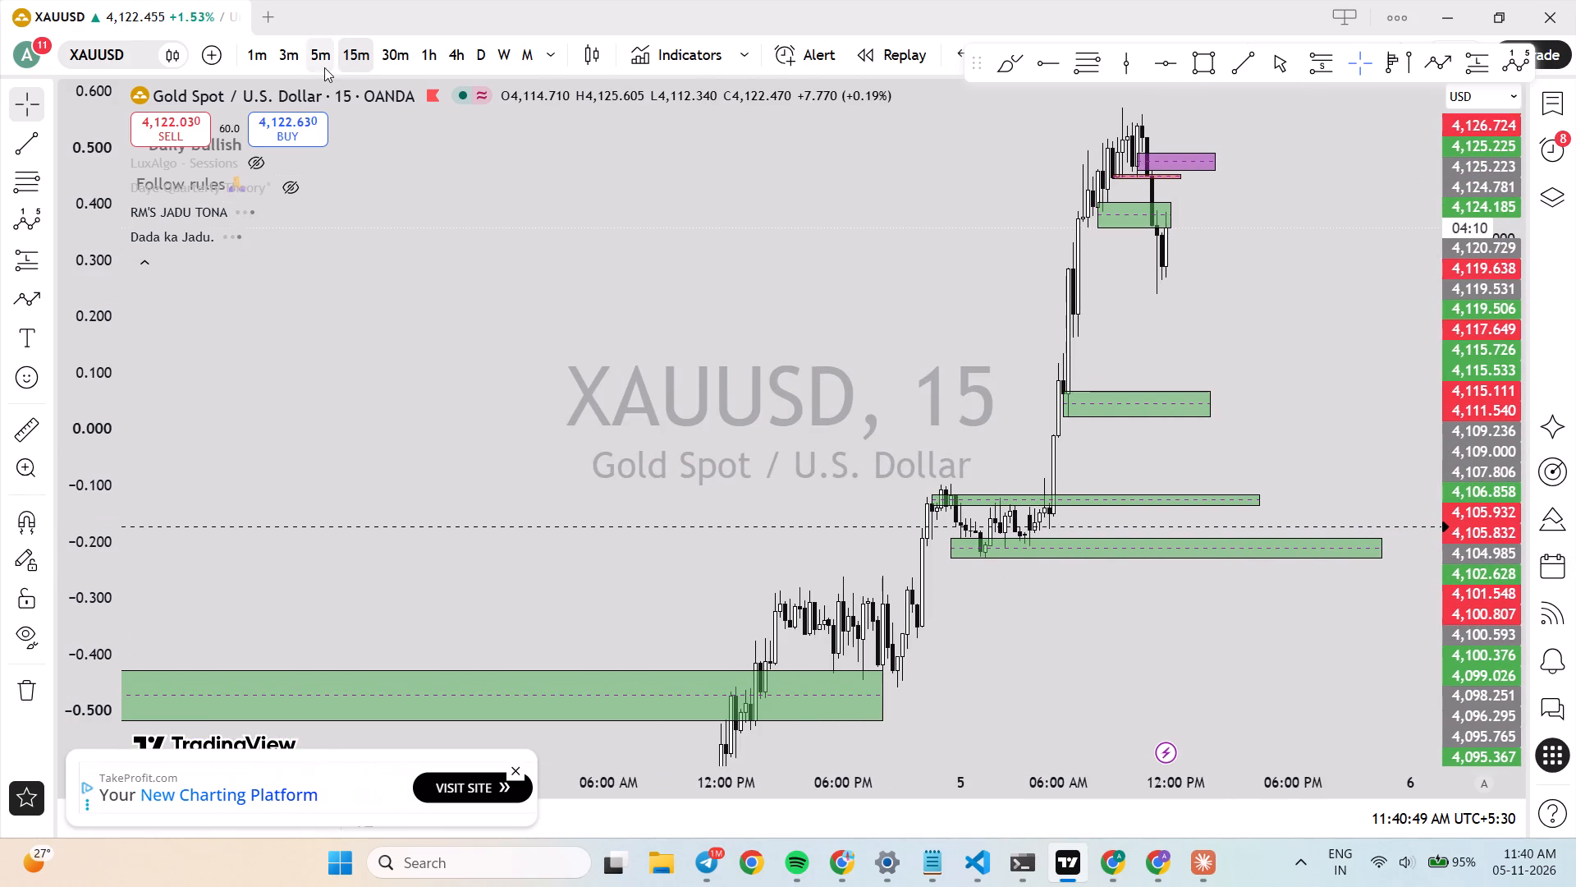
{"action": "left_click", "coordinate": [259, 54]}
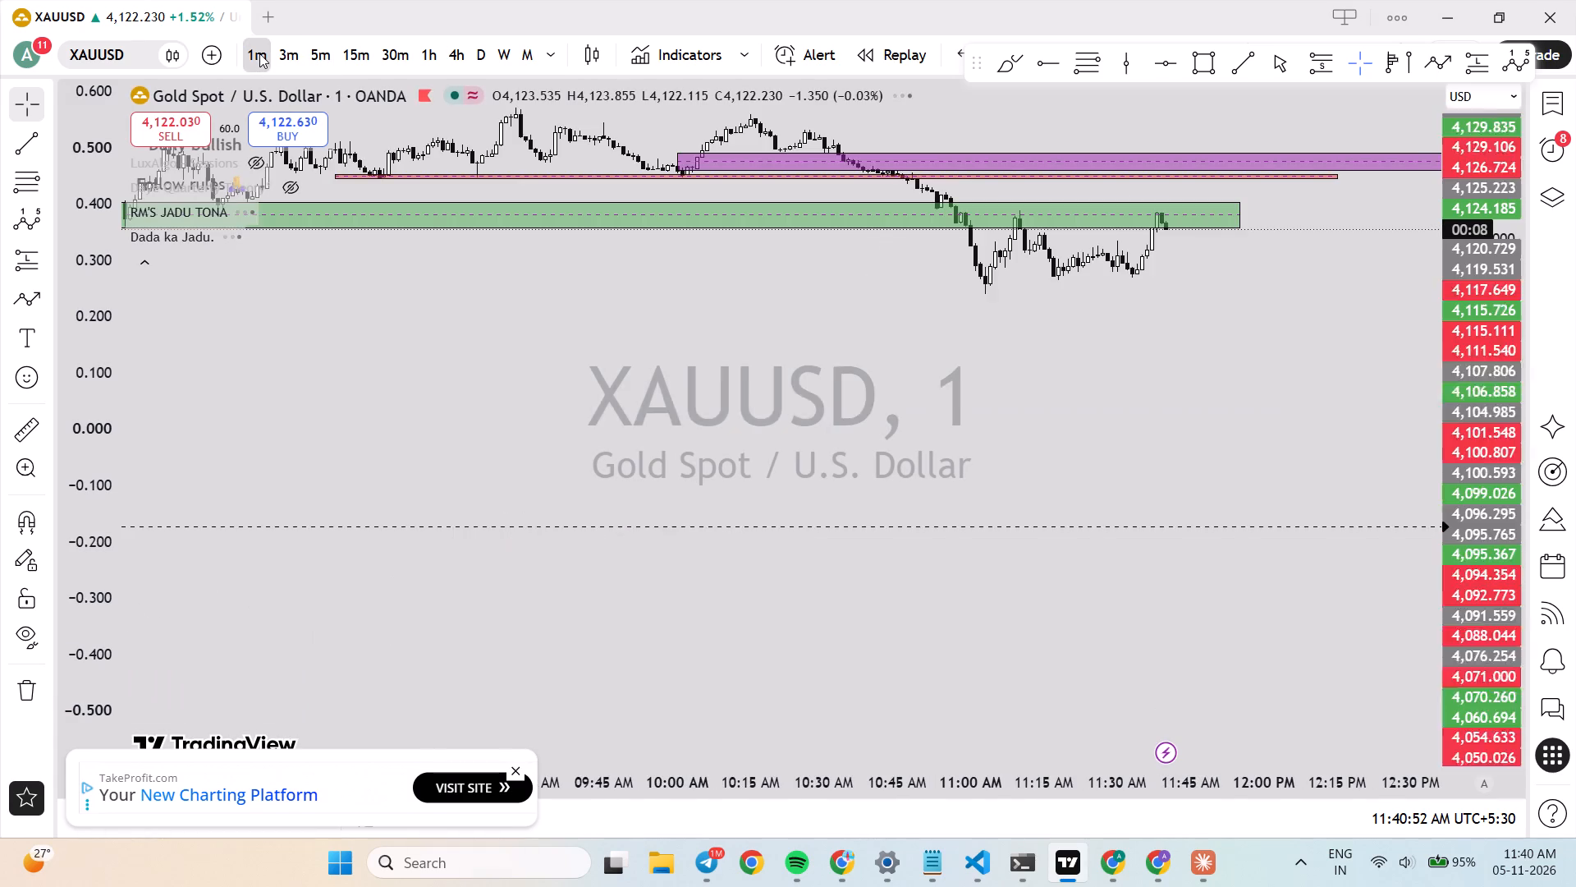
{"action": "scroll", "coordinate": [859, 372], "scroll_direction": "down", "scroll_amount": 3}
{"action": "left_click_drag", "start_coordinate": [1473, 273], "coordinate": [1472, 317]}
{"action": "left_click_drag", "start_coordinate": [1365, 320], "coordinate": [1322, 384]}
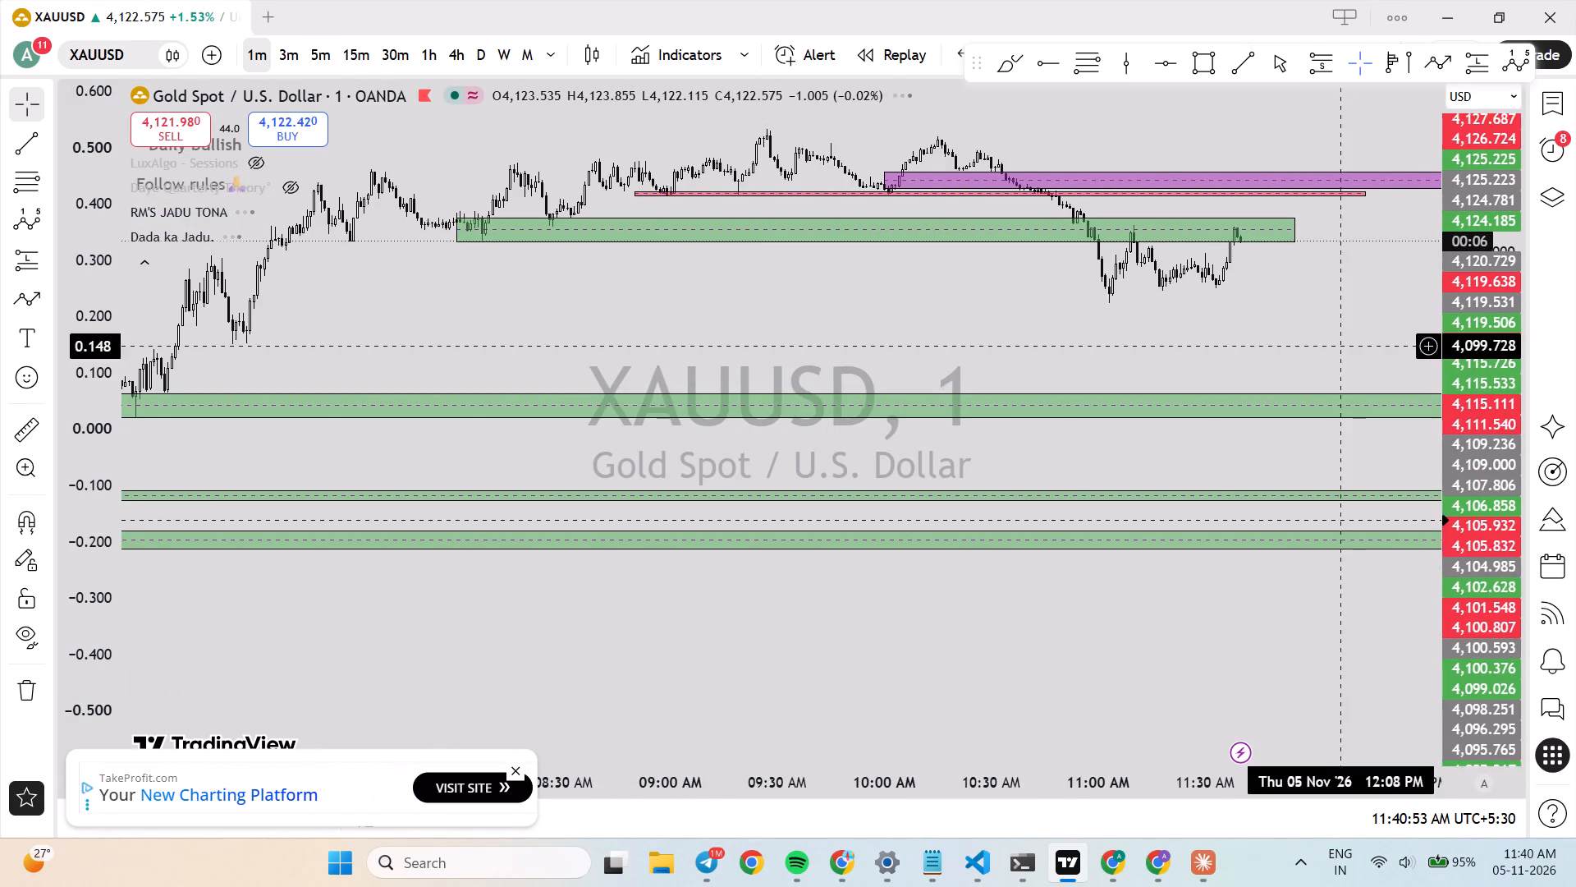
{"action": "left_click_drag", "start_coordinate": [1322, 384], "coordinate": [1291, 496]}
{"action": "left_click", "coordinate": [348, 62]}
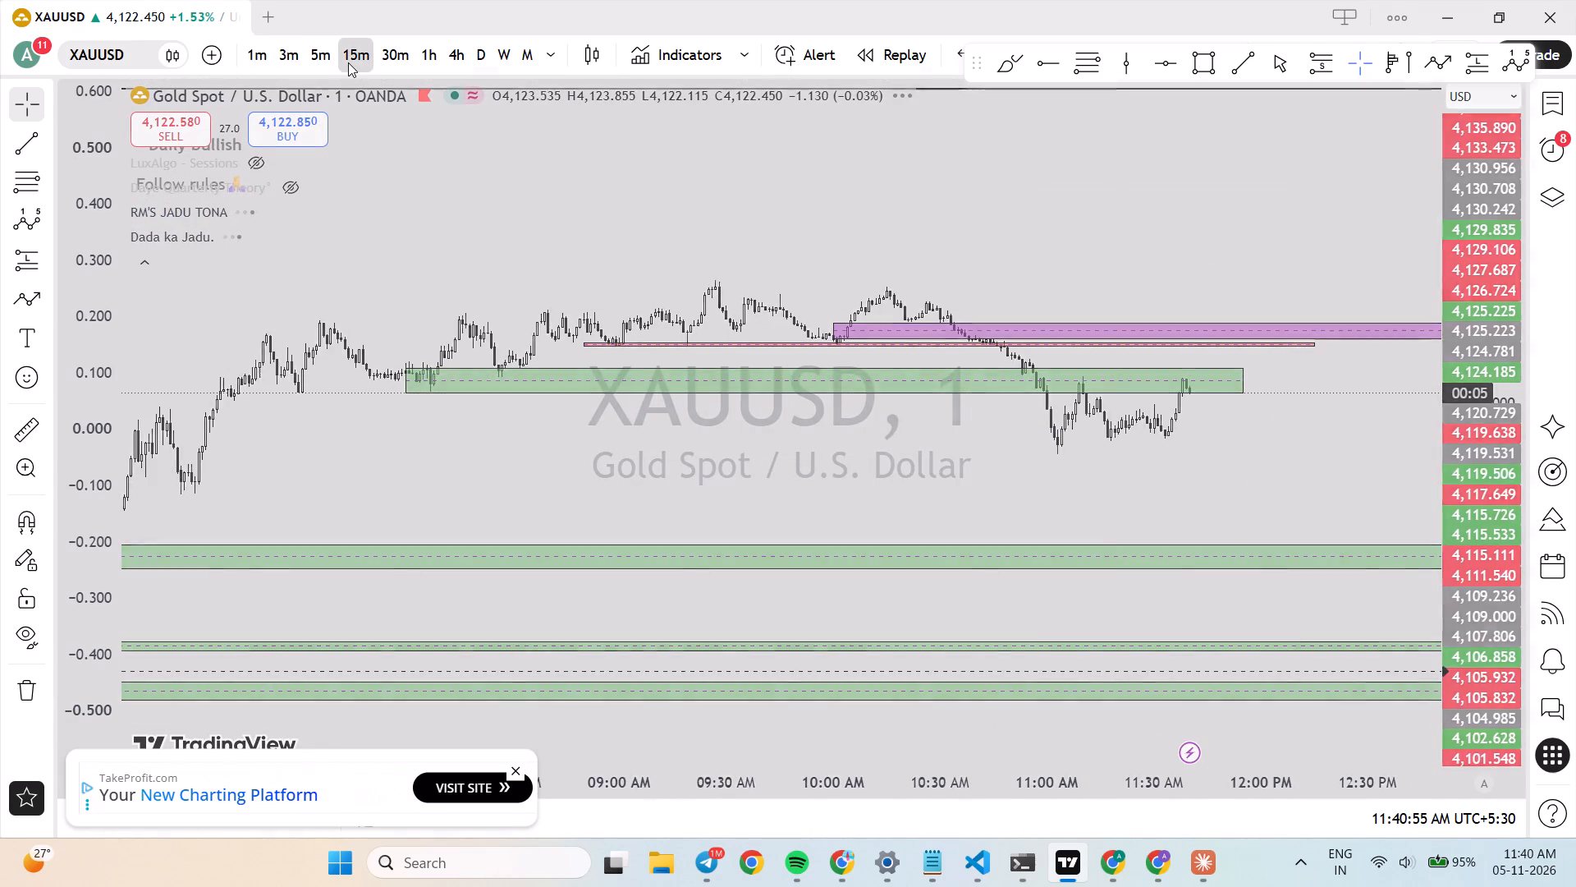
{"action": "scroll", "coordinate": [549, 307], "scroll_direction": "down", "scroll_amount": 1}
{"action": "scroll", "coordinate": [902, 480], "scroll_direction": "up", "scroll_amount": 4}
Switch the XAUUSD chart to the 5-minute timeframe with the upper zones in view.
{"action": "left_click", "coordinate": [319, 74]}
{"action": "left_click", "coordinate": [330, 44]}
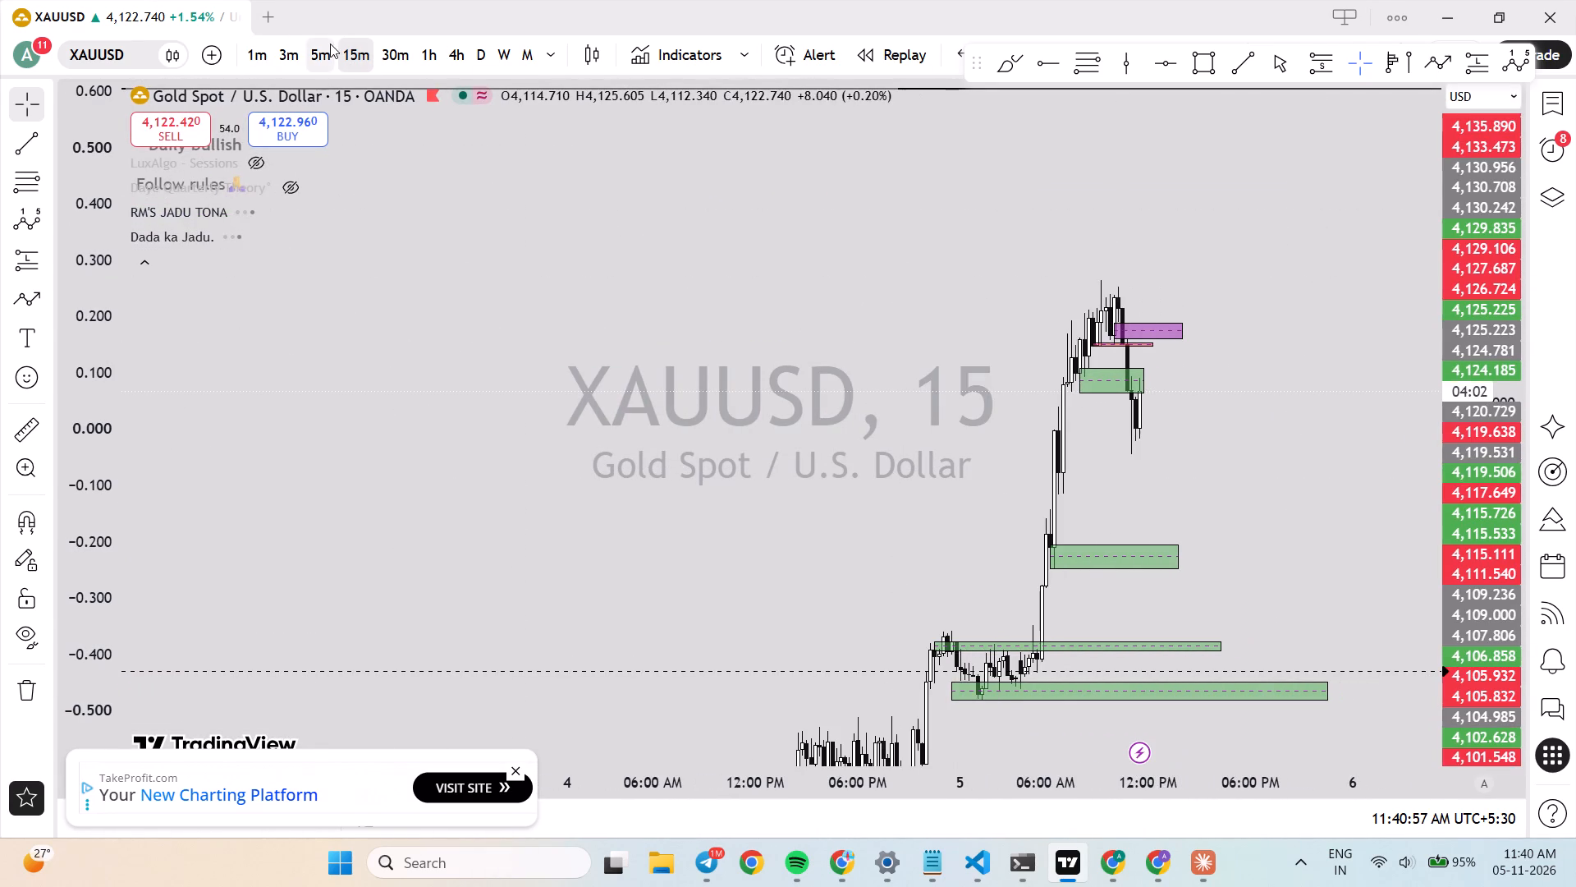
{"action": "scroll", "coordinate": [921, 315], "scroll_direction": "up", "scroll_amount": 2}
{"action": "left_click_drag", "start_coordinate": [1481, 443], "coordinate": [1402, 158]}
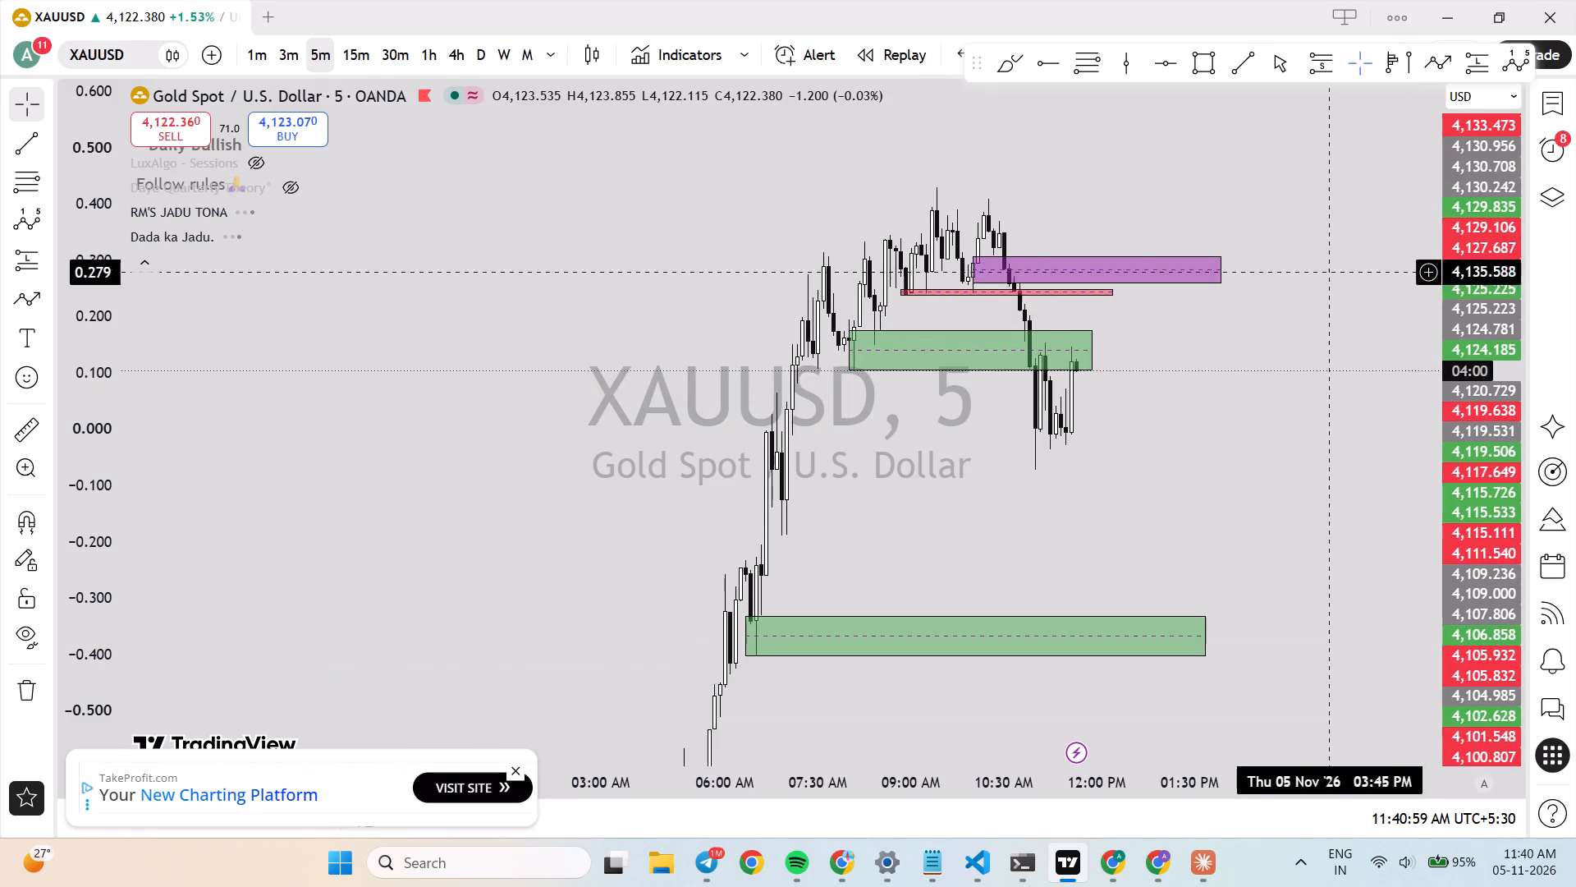
{"action": "left_click_drag", "start_coordinate": [1335, 286], "coordinate": [1343, 333]}
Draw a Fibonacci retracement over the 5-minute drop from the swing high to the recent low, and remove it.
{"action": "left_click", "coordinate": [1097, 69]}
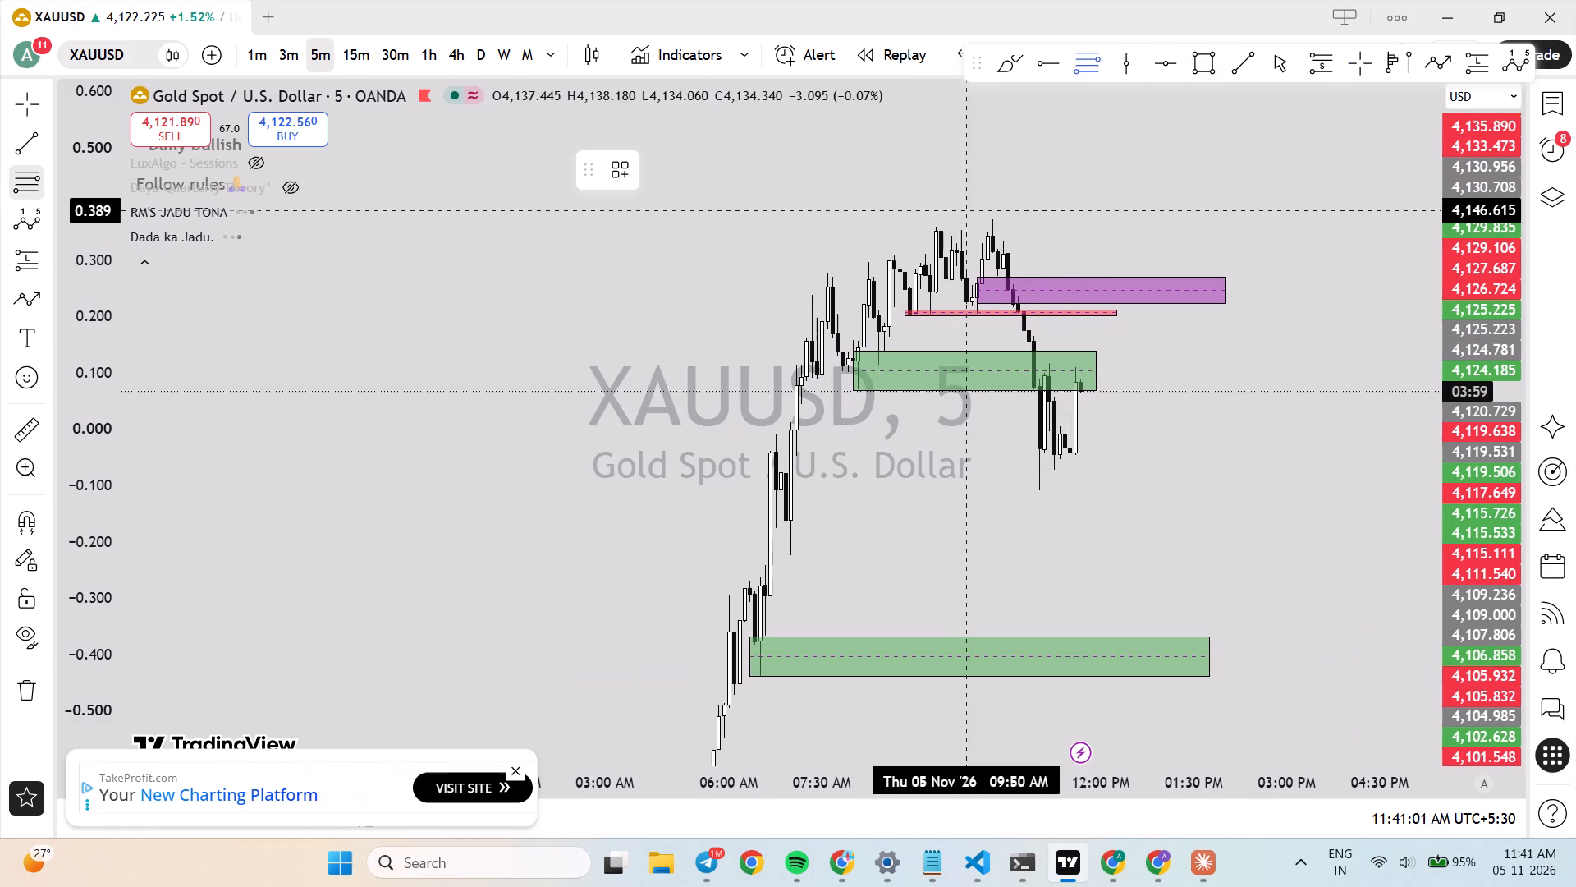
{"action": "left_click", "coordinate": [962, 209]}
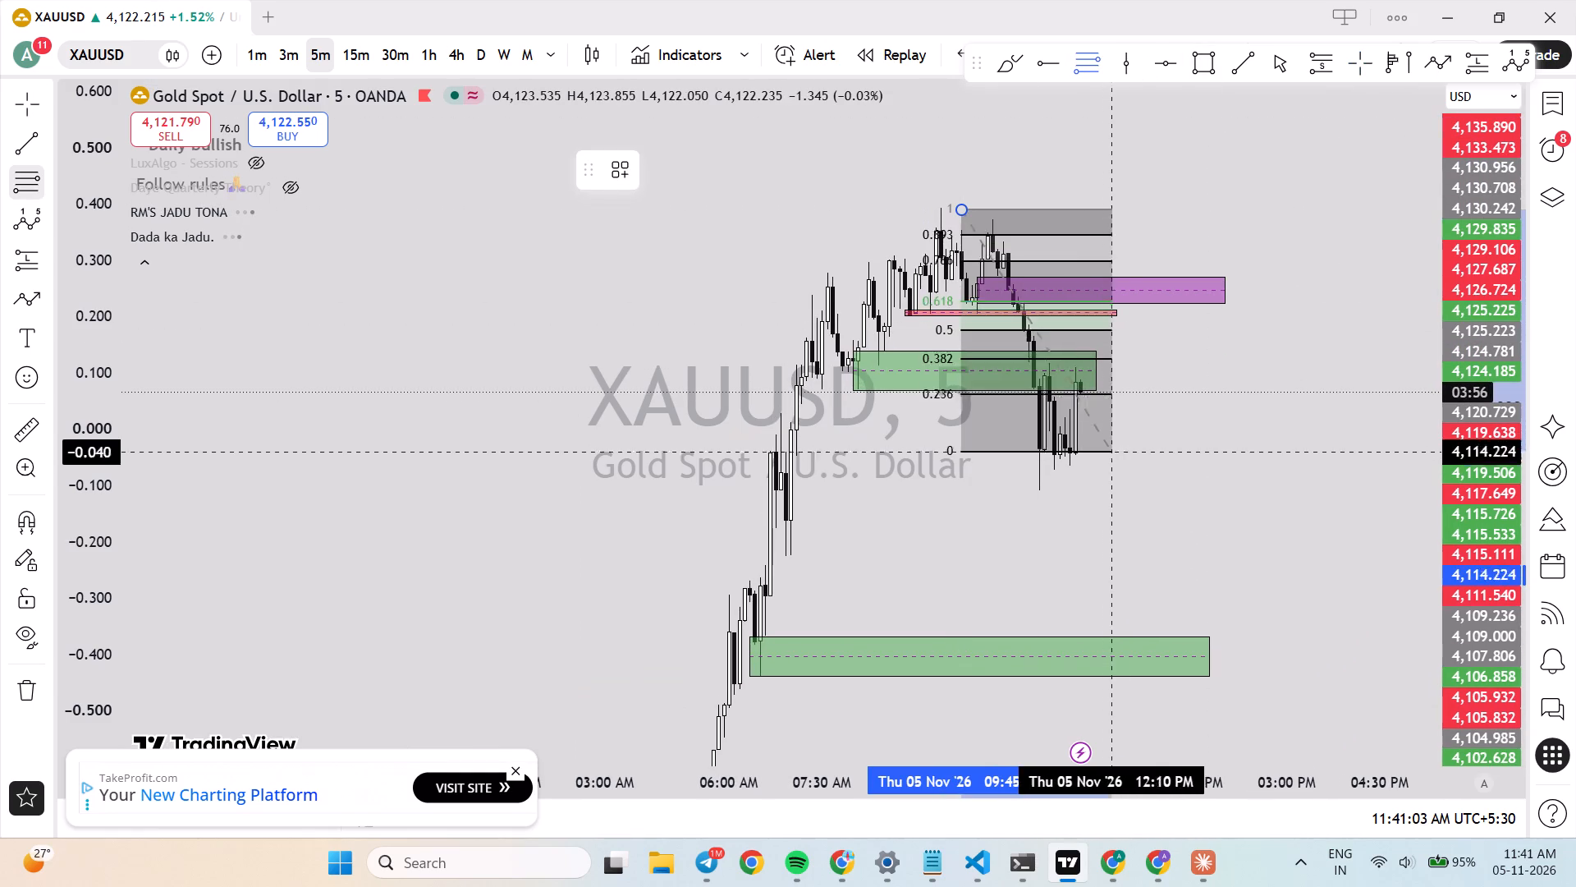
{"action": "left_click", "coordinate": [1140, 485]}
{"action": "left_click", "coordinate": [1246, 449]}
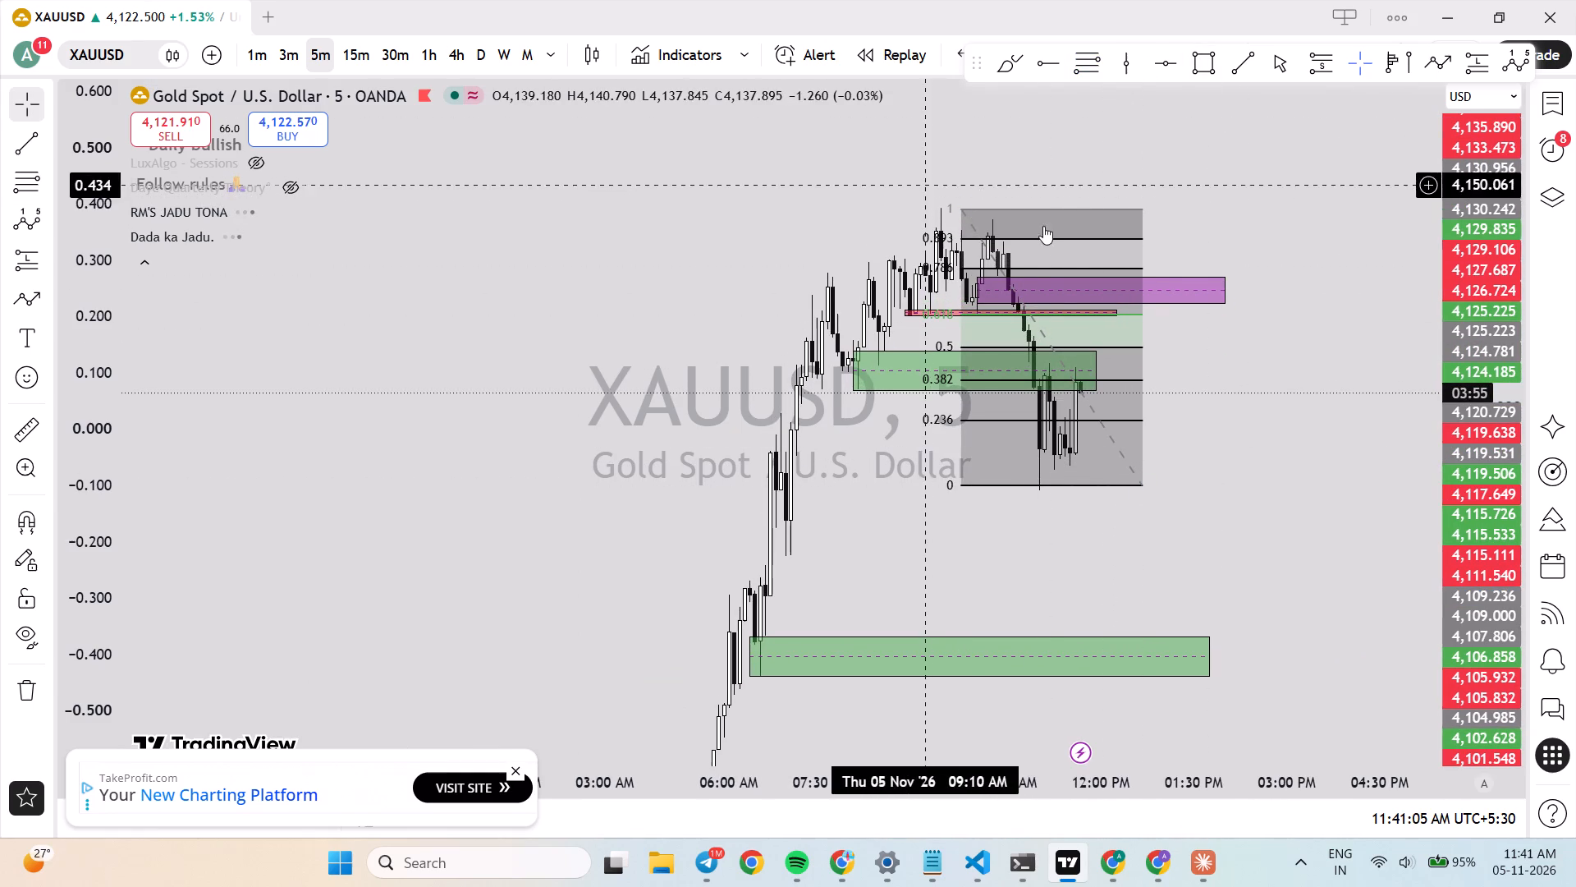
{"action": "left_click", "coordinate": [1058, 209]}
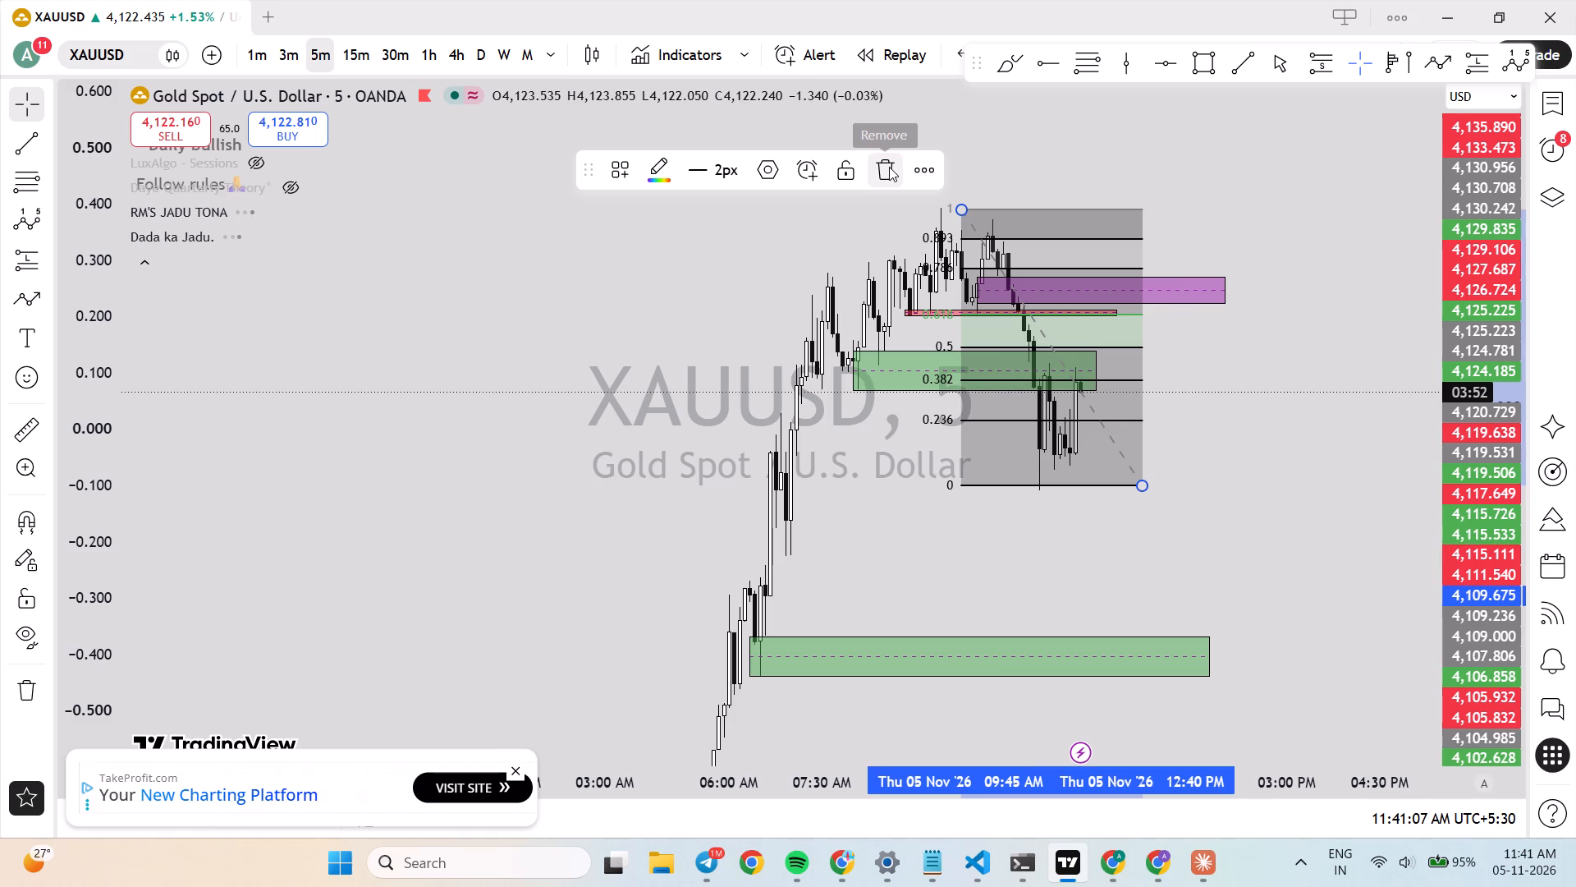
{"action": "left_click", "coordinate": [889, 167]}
Examine the 5-minute price action against the purple, red and green zones, including the demand zones below price.
{"action": "left_click_drag", "start_coordinate": [1491, 300], "coordinate": [1478, 393]}
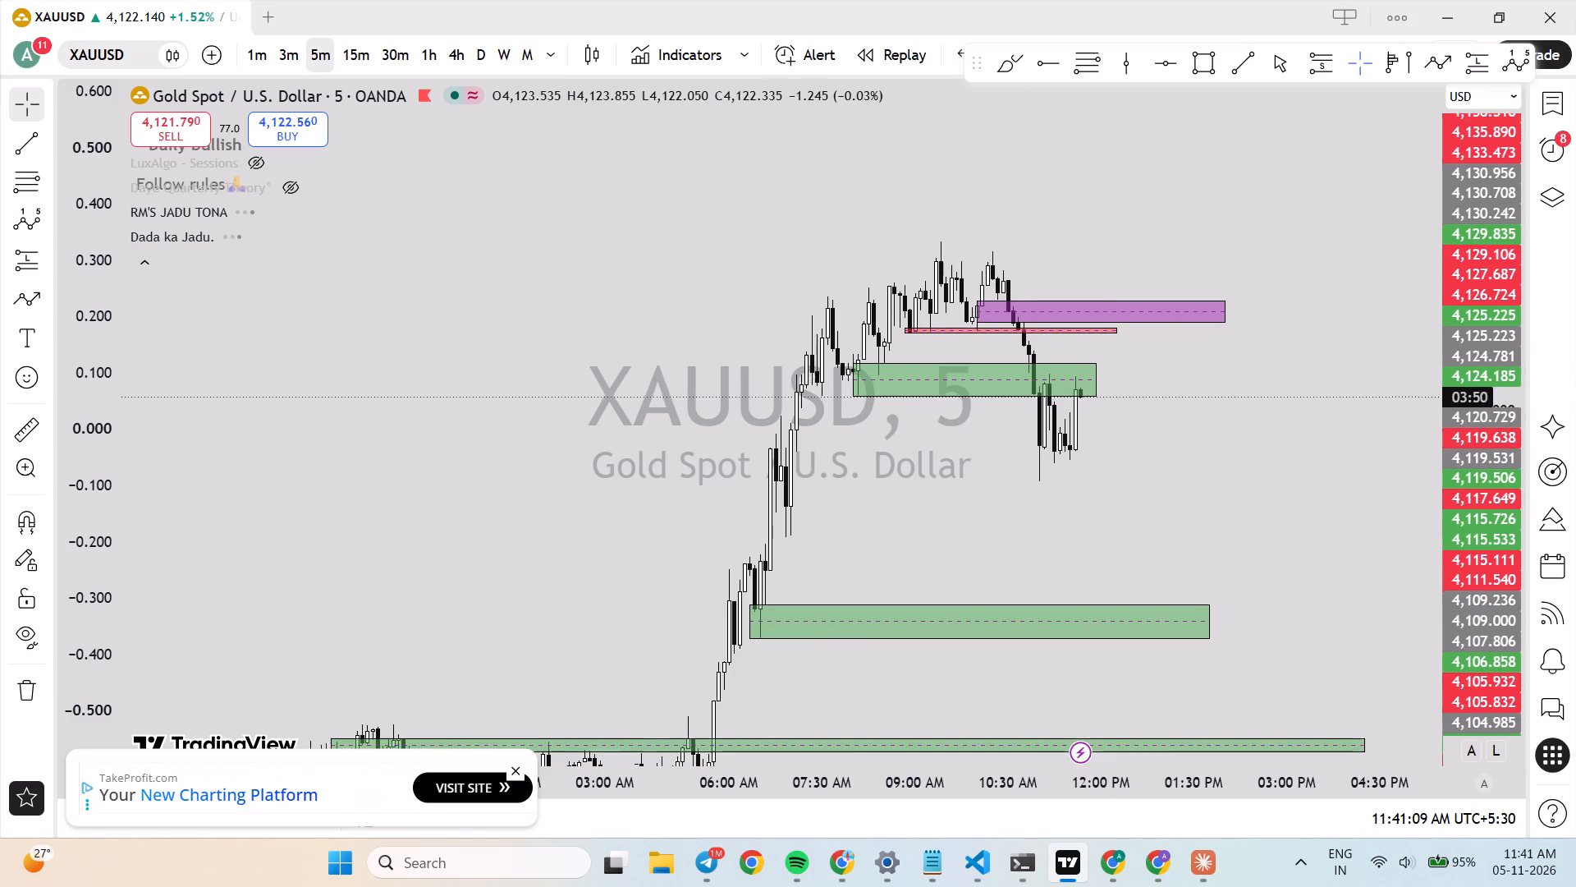
{"action": "scroll", "coordinate": [1324, 360], "scroll_direction": "down", "scroll_amount": 3}
{"action": "left_click_drag", "start_coordinate": [1474, 293], "coordinate": [1487, 507]}
{"action": "left_click", "coordinate": [1487, 507]}
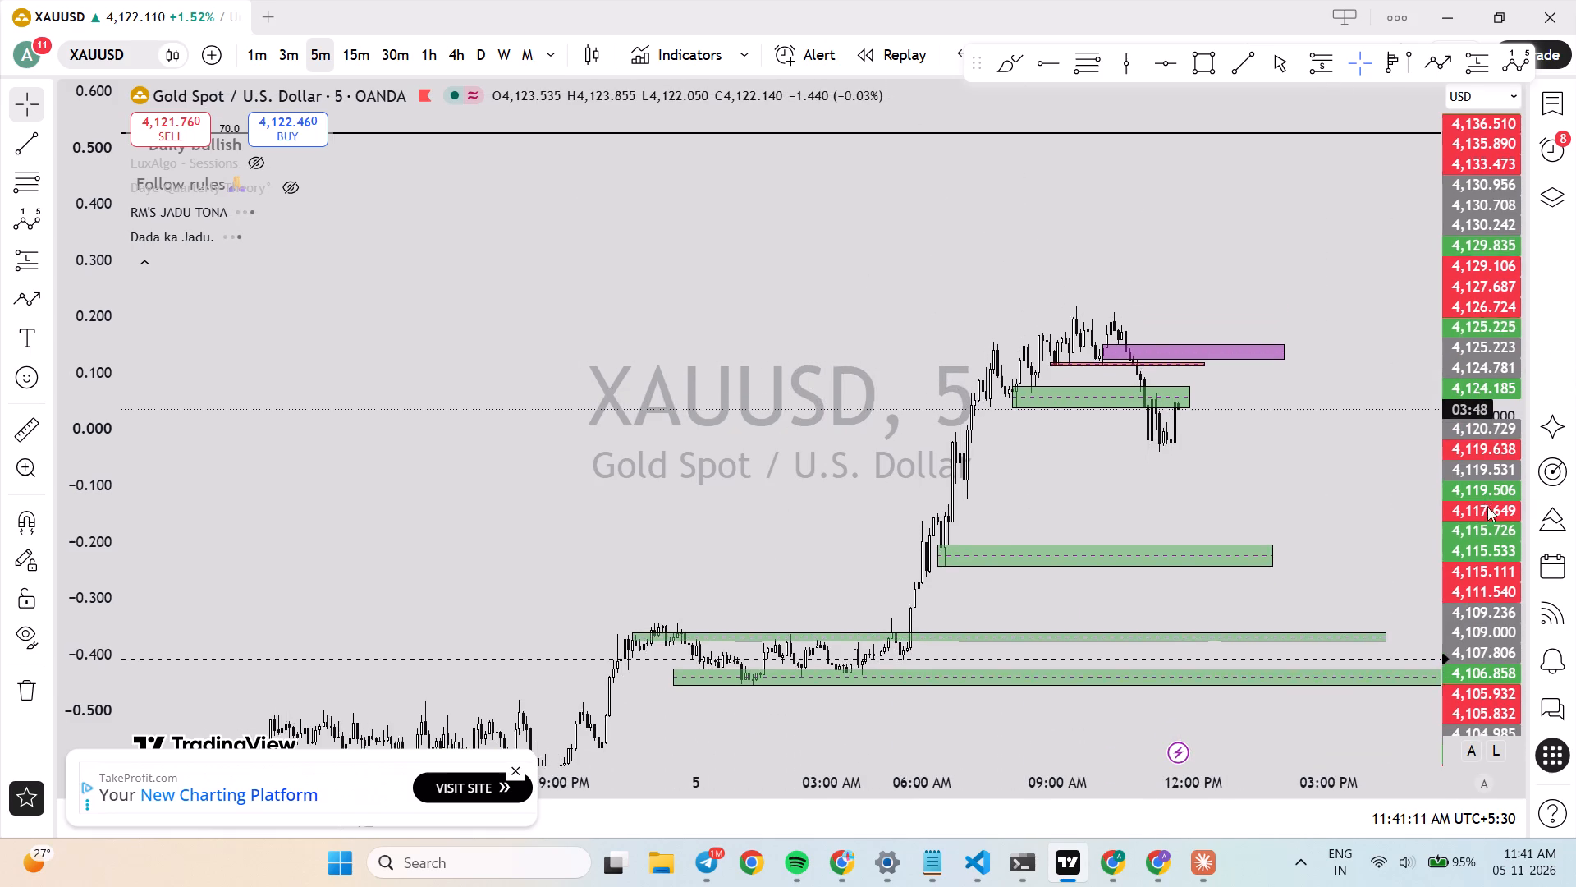
{"action": "left_click_drag", "start_coordinate": [1487, 508], "coordinate": [1482, 435]}
{"action": "scroll", "coordinate": [1387, 481], "scroll_direction": "up", "scroll_amount": 4}
{"action": "left_click_drag", "start_coordinate": [1336, 505], "coordinate": [1306, 485]}
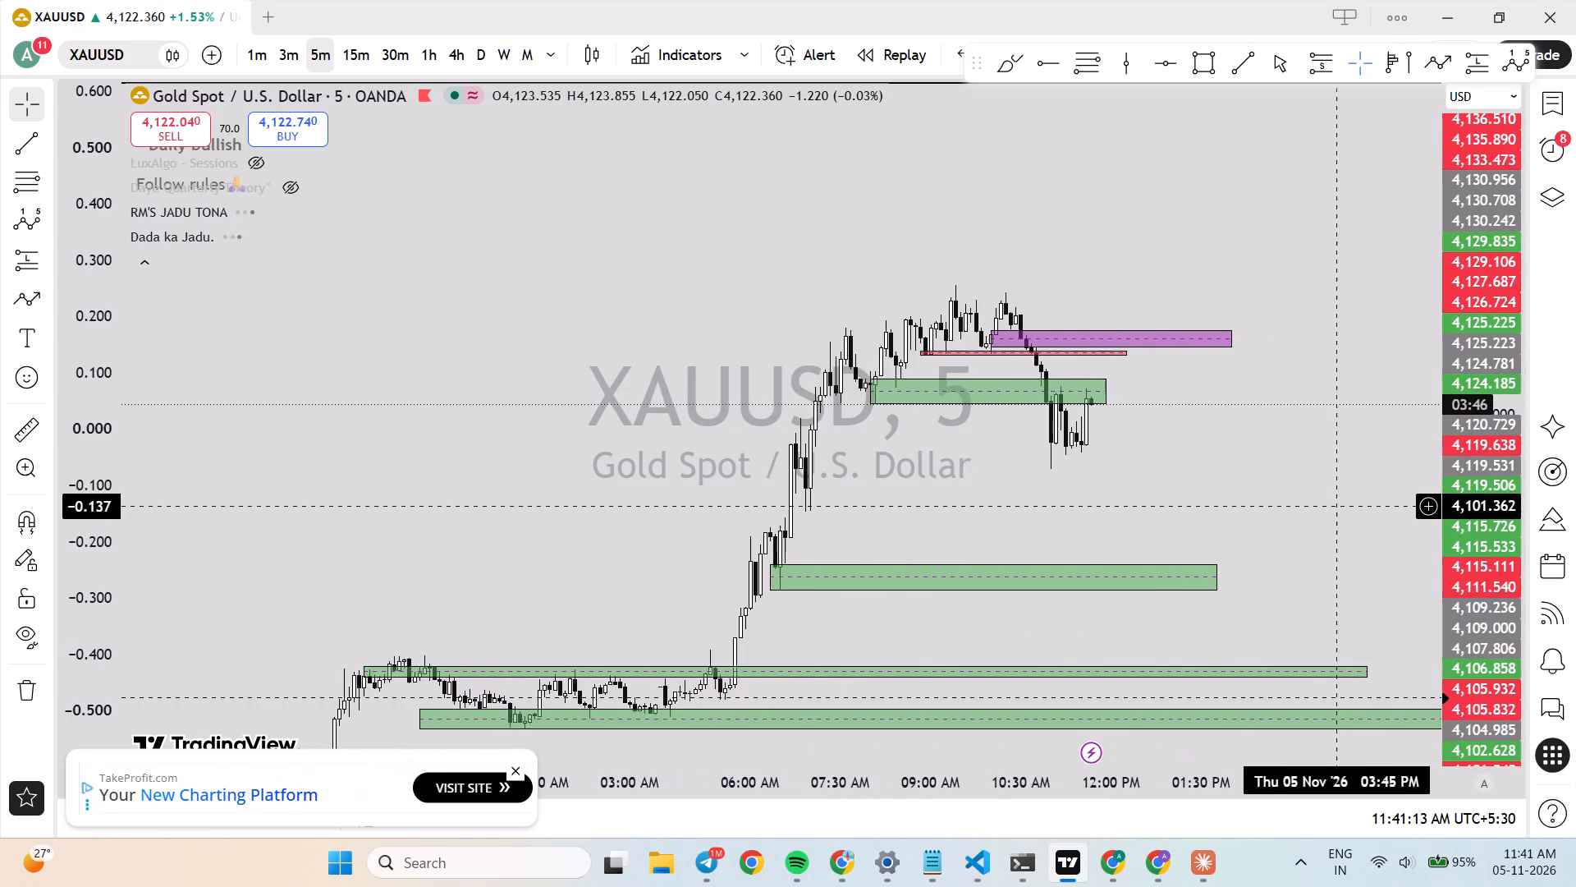
{"action": "left_click_drag", "start_coordinate": [1306, 485], "coordinate": [1244, 456]}
Review the list of XAUUSD price alerts and the bulk management options for it.
{"action": "left_click", "coordinate": [1560, 111]}
{"action": "left_click", "coordinate": [1553, 116]}
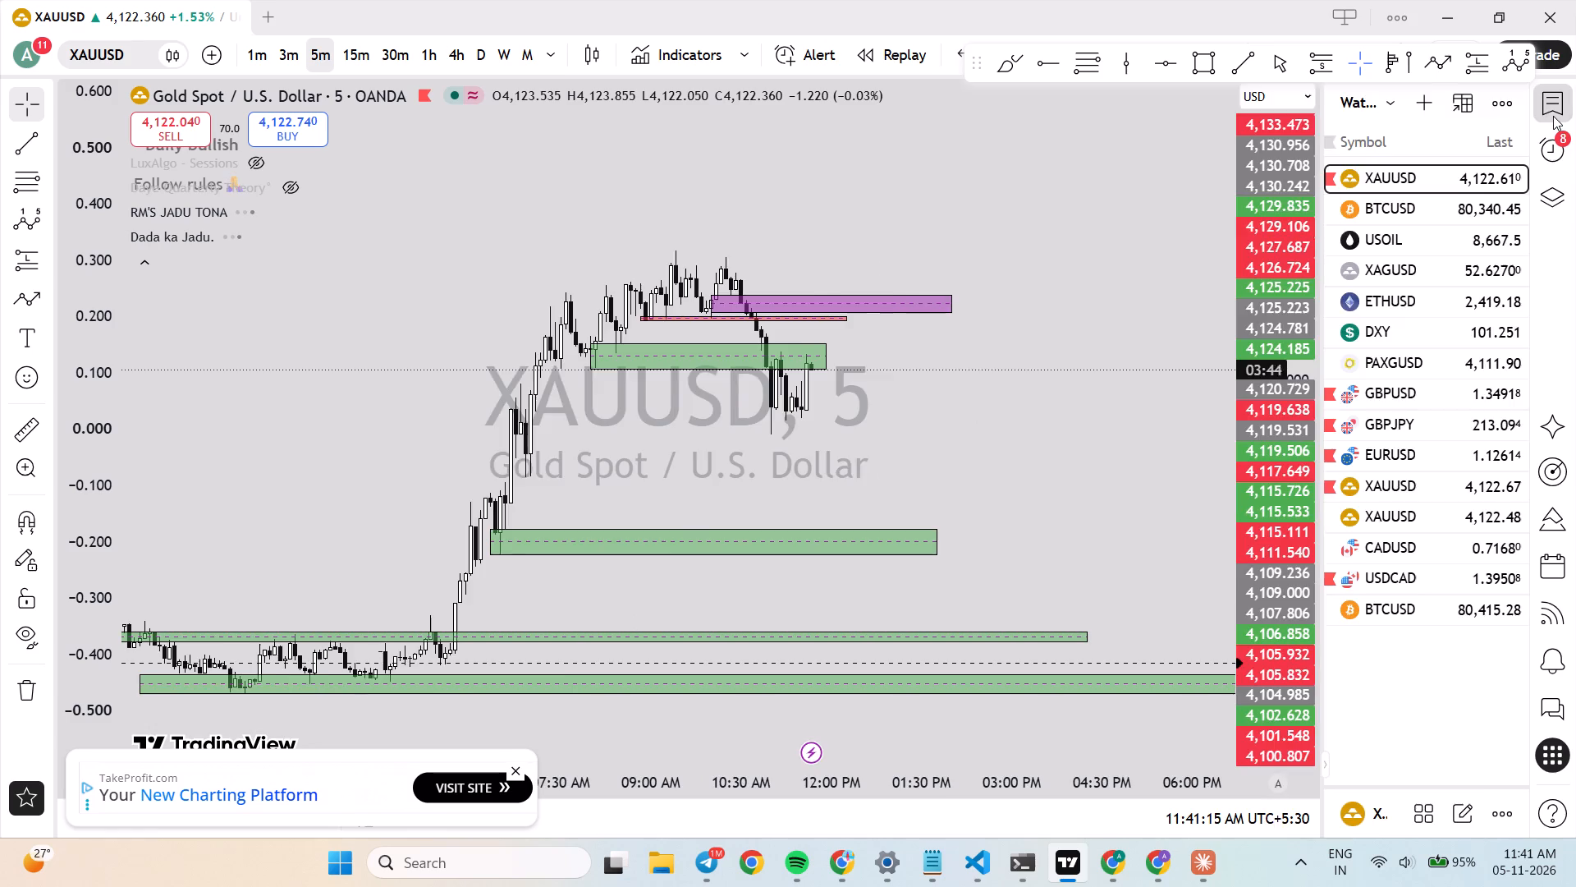
{"action": "left_click", "coordinate": [1550, 153]}
{"action": "left_click", "coordinate": [1550, 153]}
{"action": "left_click", "coordinate": [1550, 153]}
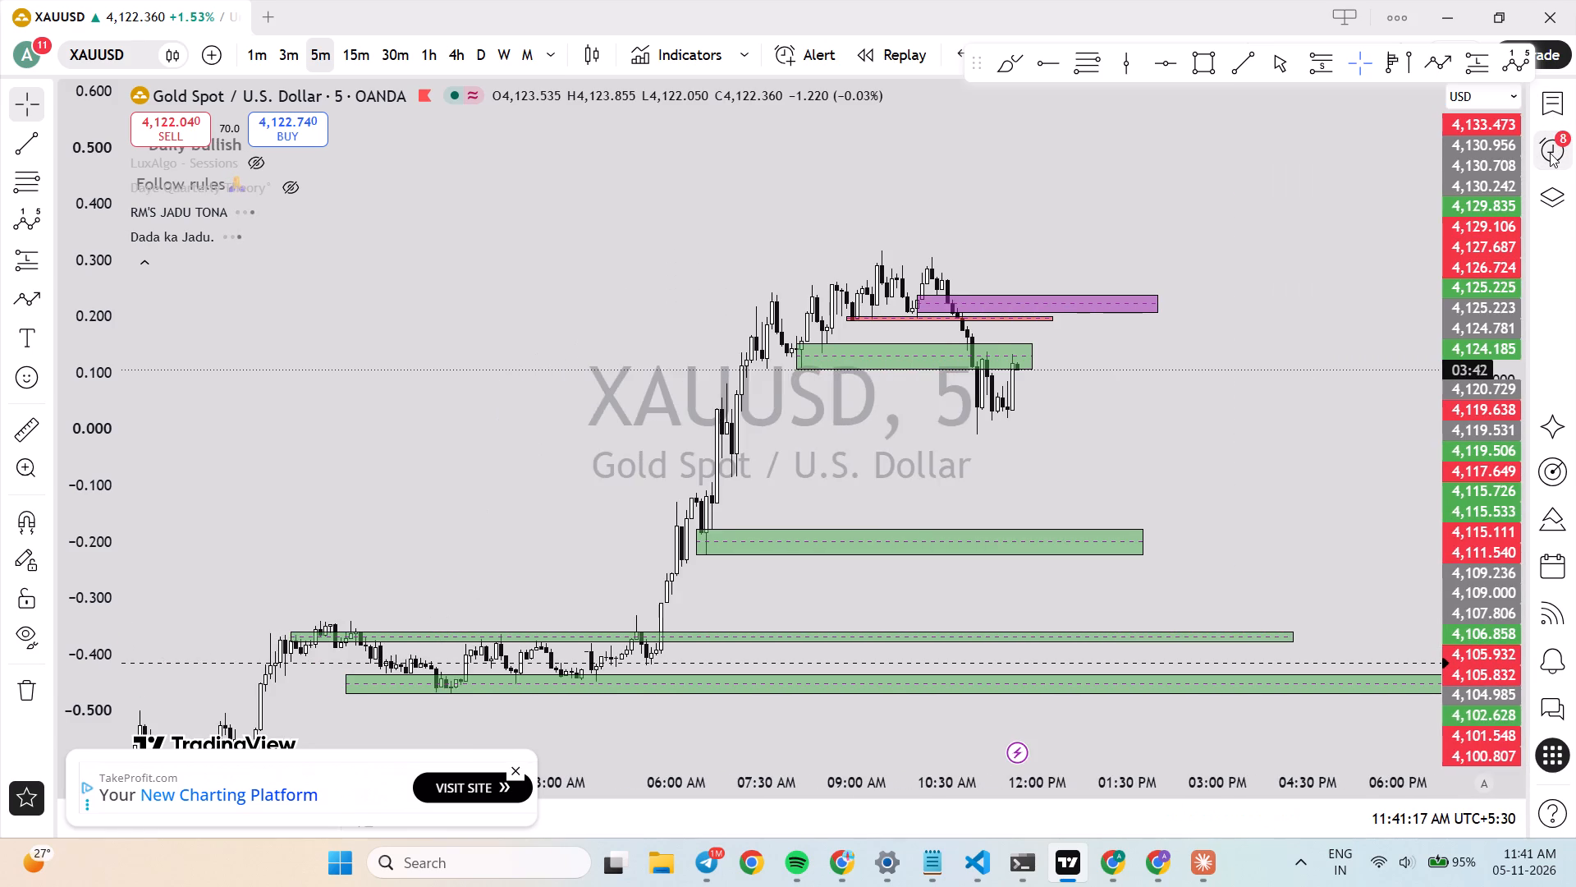
{"action": "left_click", "coordinate": [1550, 153]}
{"action": "left_click", "coordinate": [1550, 153]}
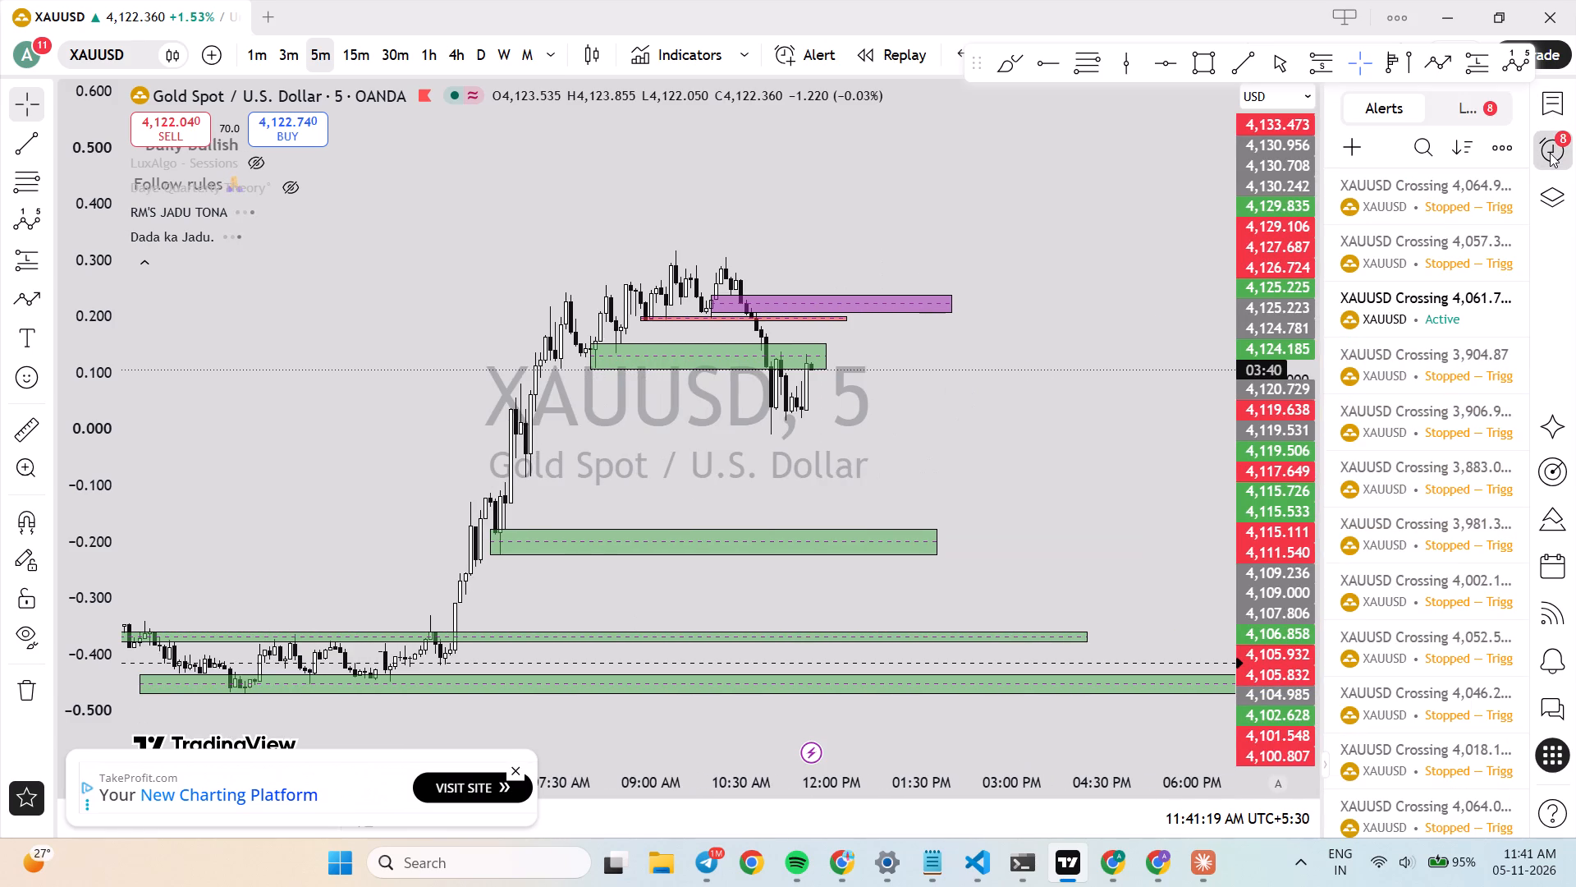
{"action": "left_click", "coordinate": [1519, 148]}
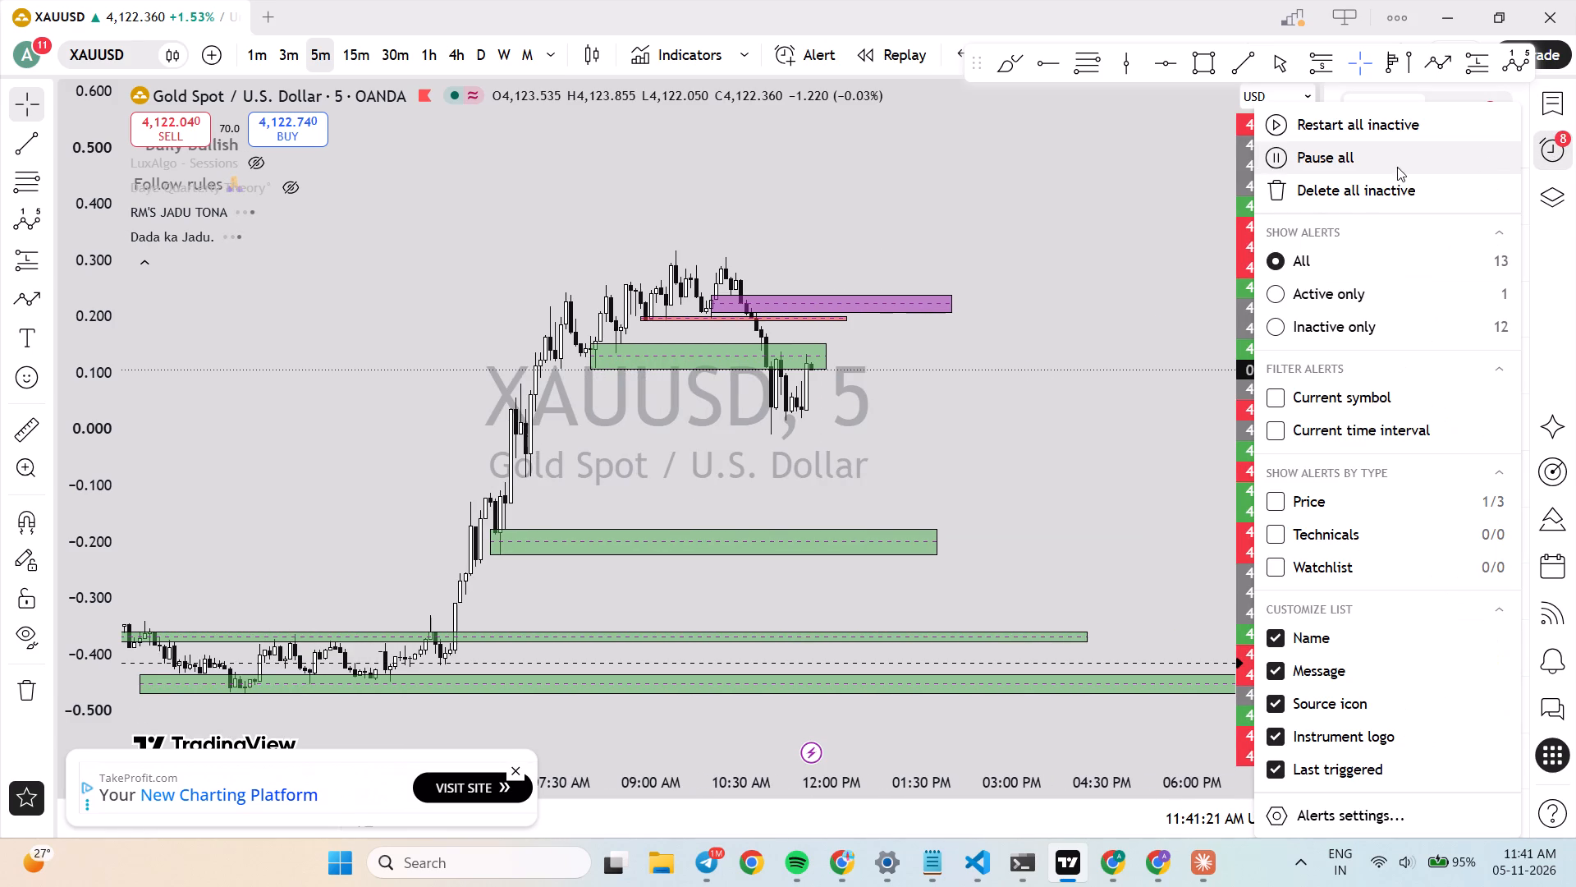
{"action": "left_click", "coordinate": [1136, 227]}
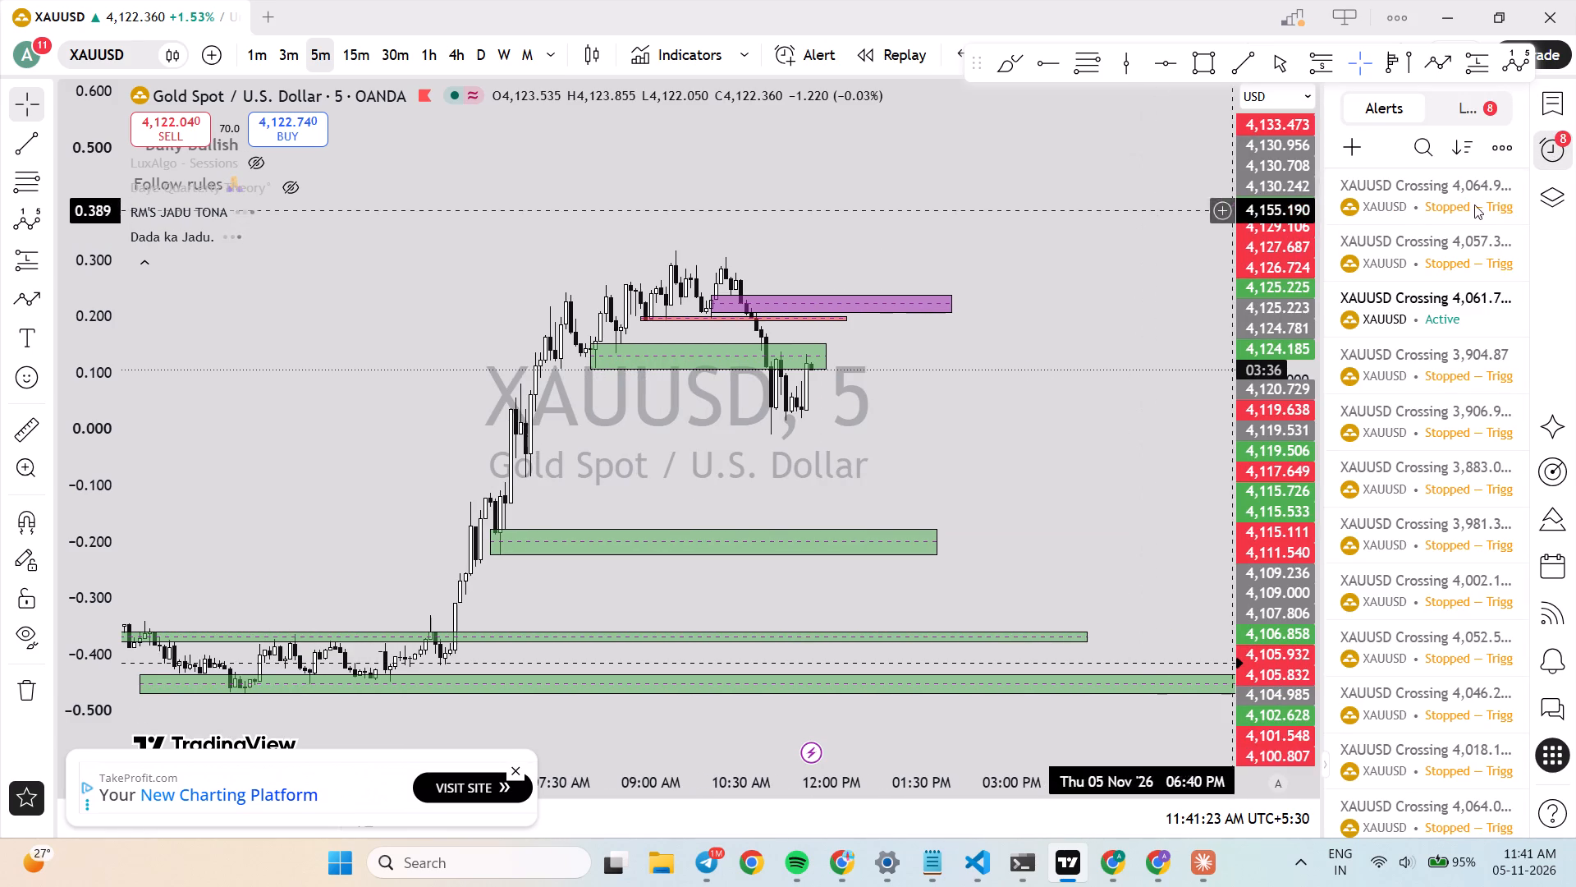
{"action": "scroll", "coordinate": [1461, 250], "scroll_direction": "down", "scroll_amount": 11}
{"action": "scroll", "coordinate": [1448, 287], "scroll_direction": "up", "scroll_amount": 10}
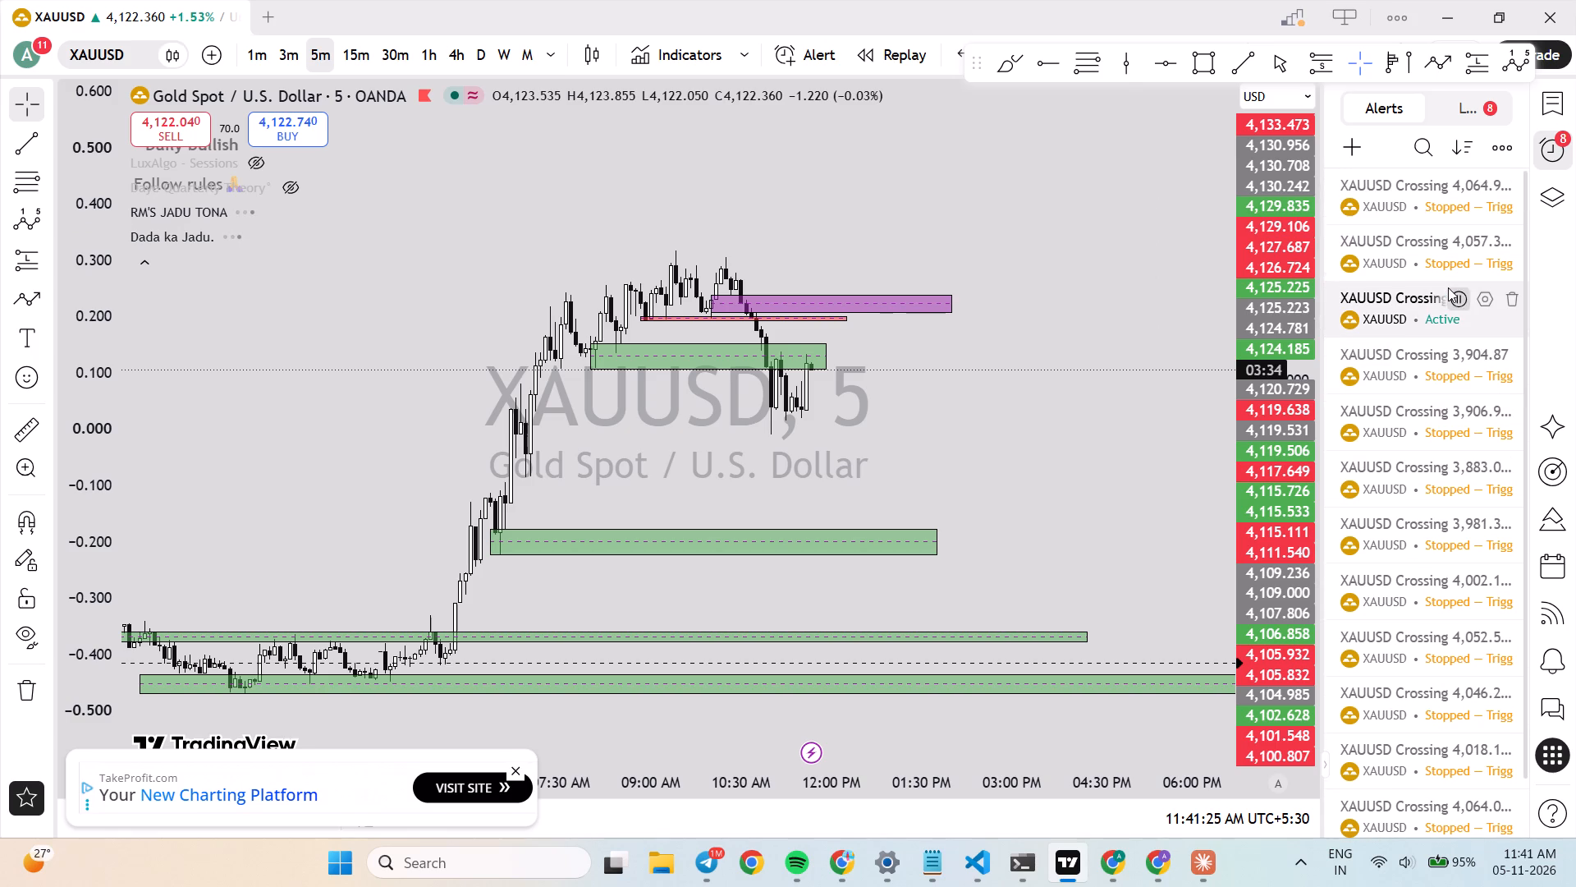
{"action": "scroll", "coordinate": [1448, 287], "scroll_direction": "down", "scroll_amount": 4}
{"action": "scroll", "coordinate": [1448, 287], "scroll_direction": "up", "scroll_amount": 8}
{"action": "scroll", "coordinate": [1448, 287], "scroll_direction": "down", "scroll_amount": 5}
{"action": "scroll", "coordinate": [1448, 287], "scroll_direction": "up", "scroll_amount": 5}
{"action": "scroll", "coordinate": [1448, 287], "scroll_direction": "down", "scroll_amount": 3}
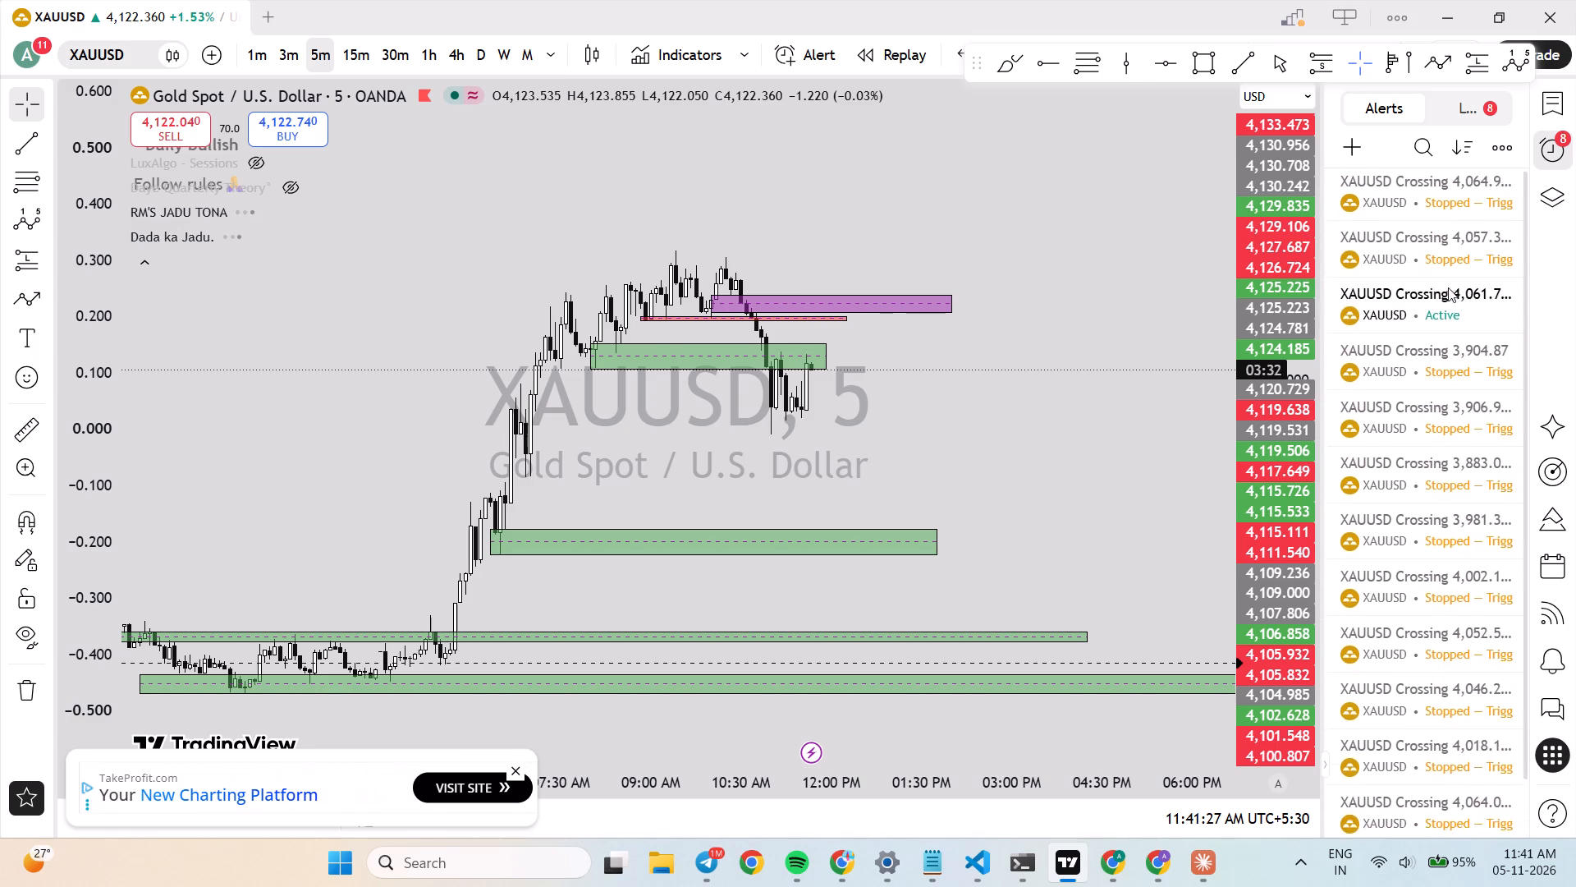
{"action": "scroll", "coordinate": [1448, 287], "scroll_direction": "down", "scroll_amount": 1}
{"action": "scroll", "coordinate": [1448, 287], "scroll_direction": "up", "scroll_amount": 2}
Delete all inactive alerts from the alerts list.
{"action": "left_click", "coordinate": [1500, 153]}
{"action": "left_click", "coordinate": [1418, 196]}
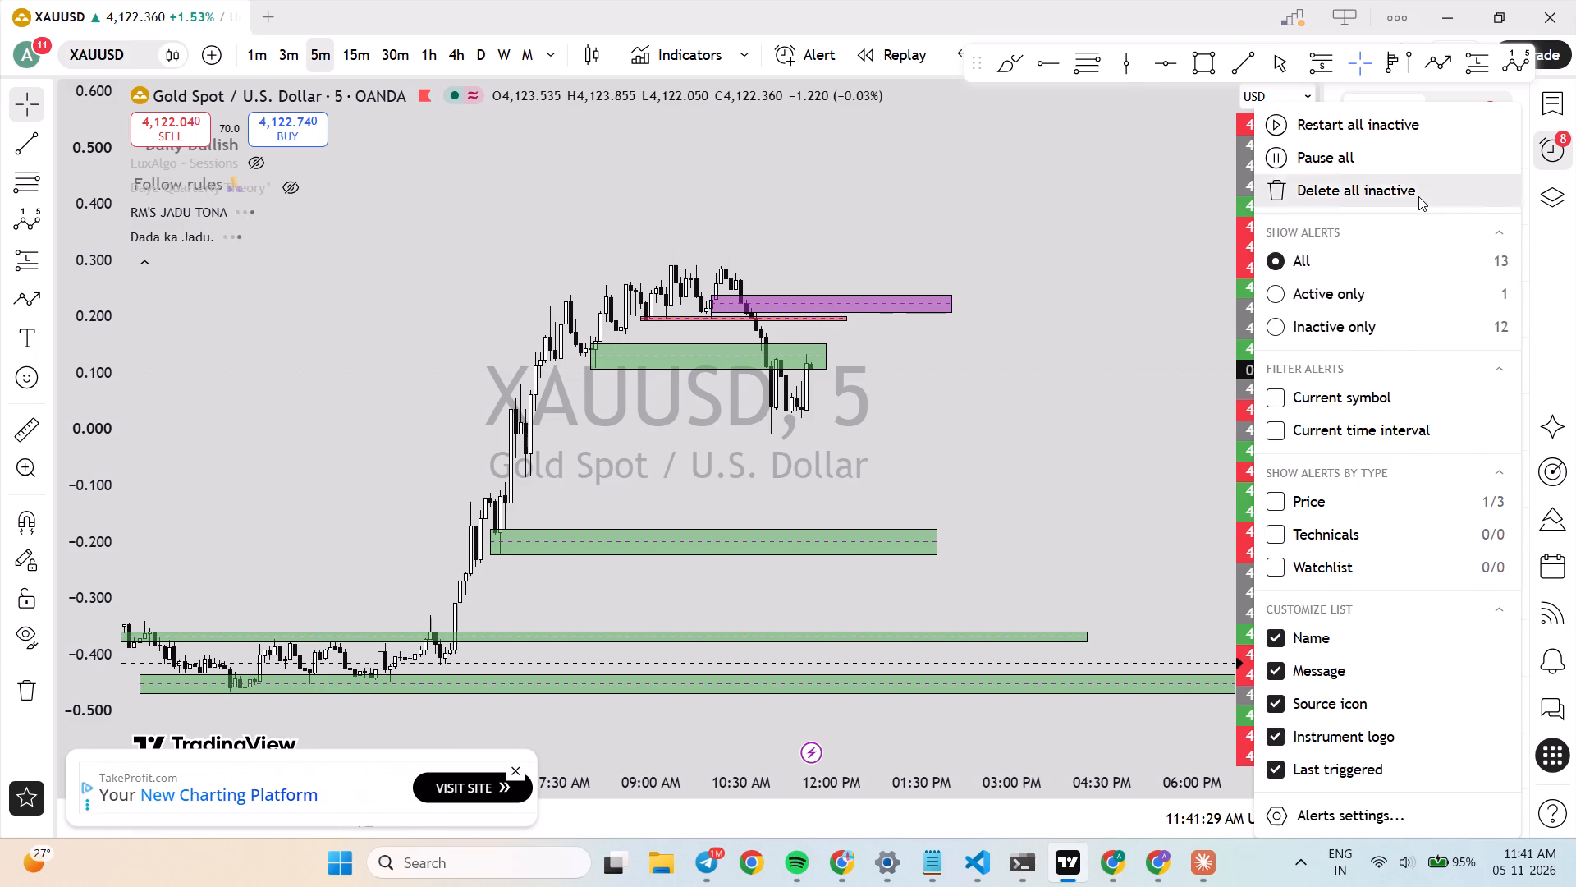
{"action": "left_click", "coordinate": [947, 483]}
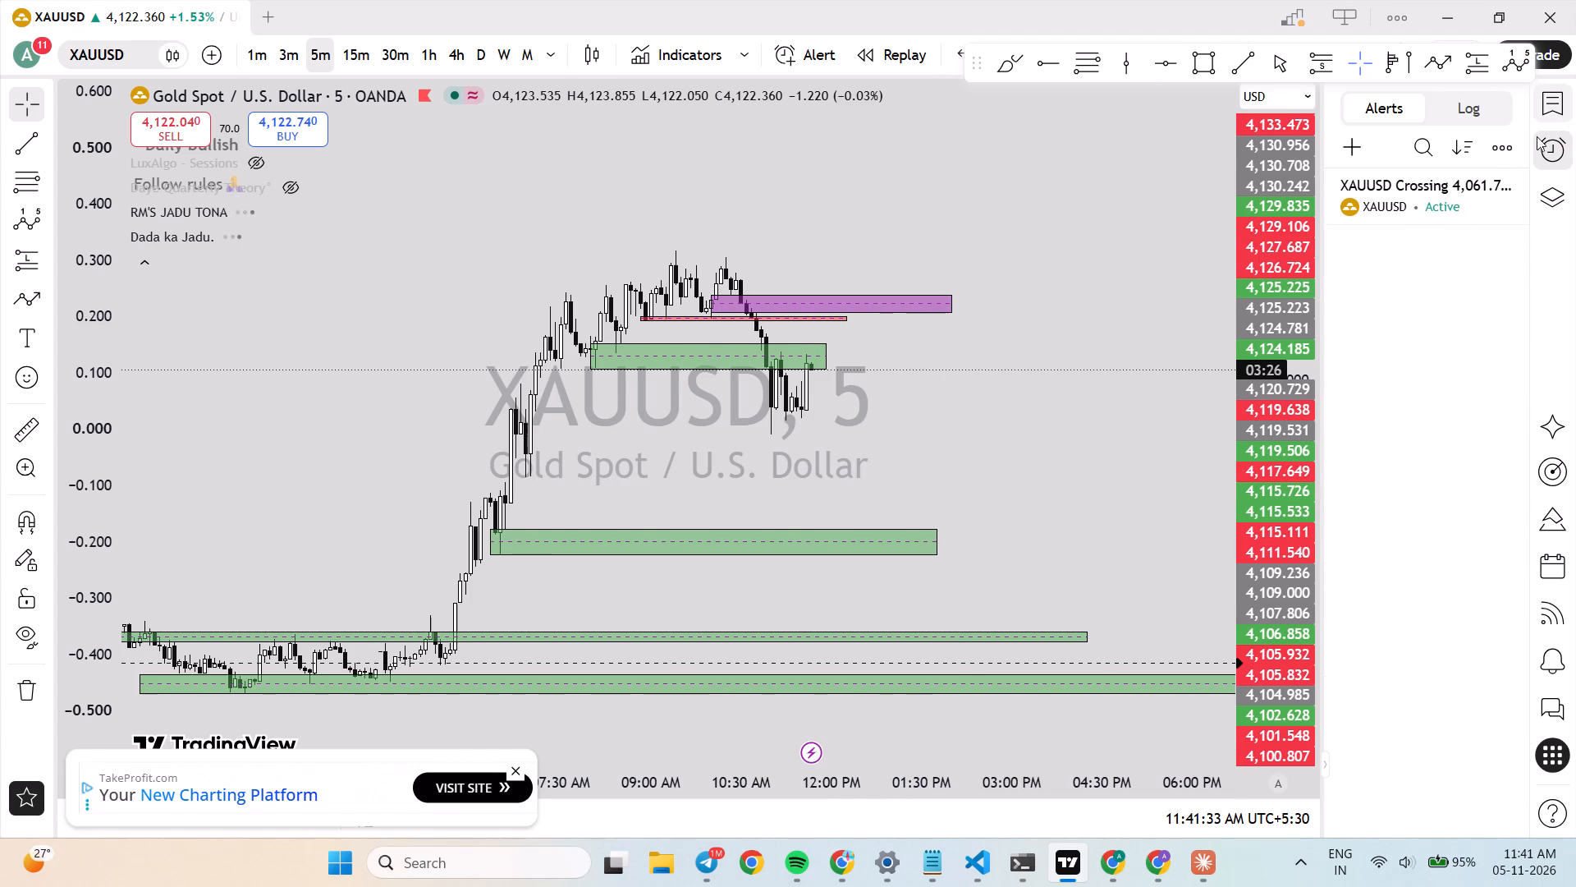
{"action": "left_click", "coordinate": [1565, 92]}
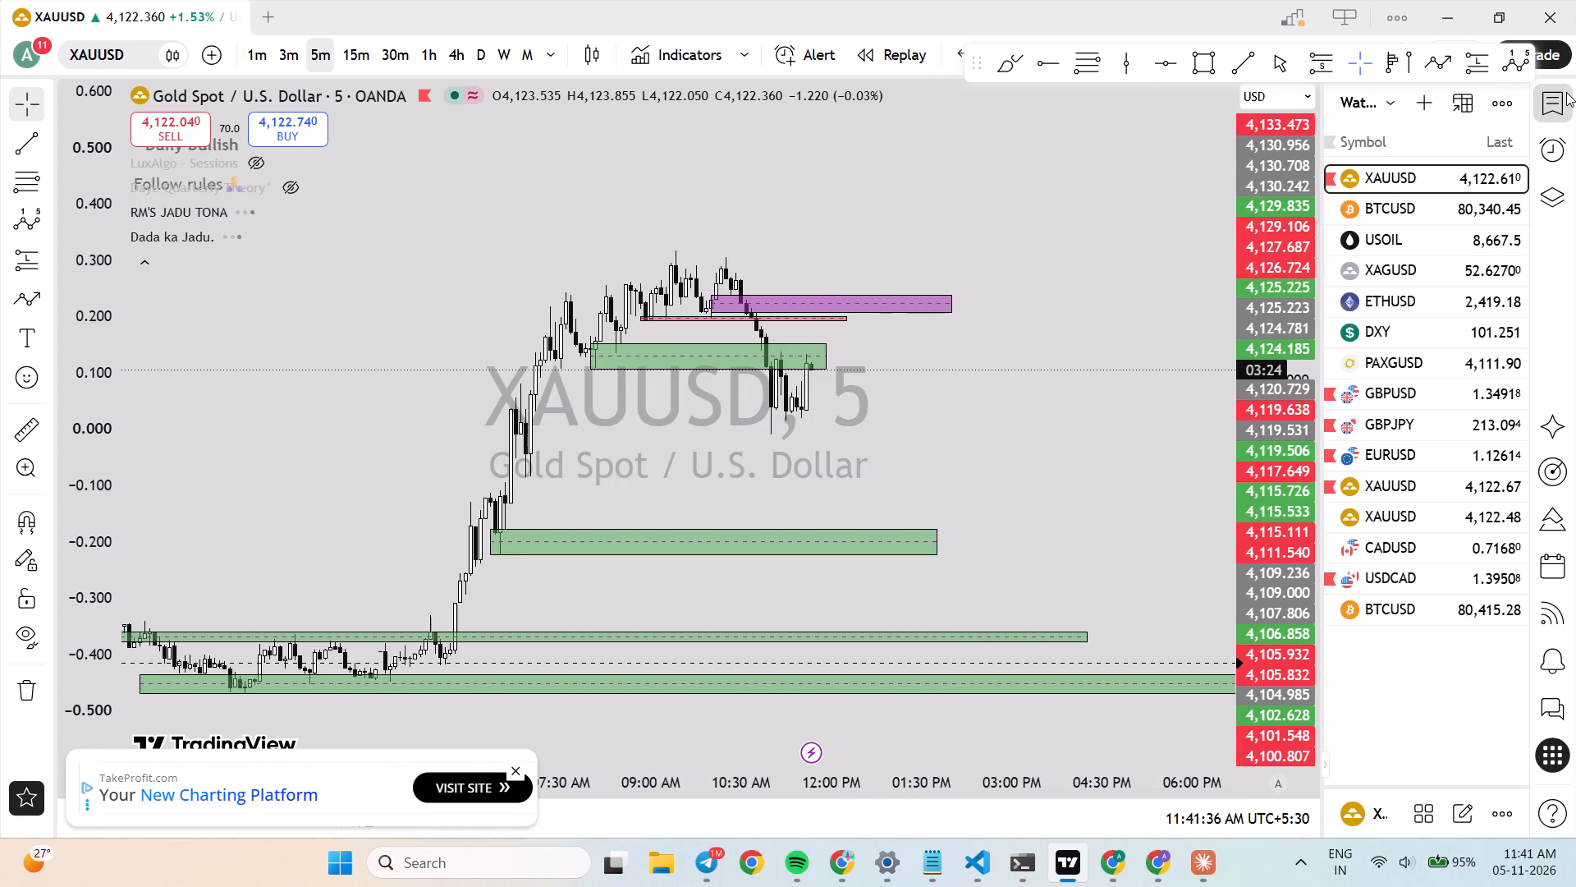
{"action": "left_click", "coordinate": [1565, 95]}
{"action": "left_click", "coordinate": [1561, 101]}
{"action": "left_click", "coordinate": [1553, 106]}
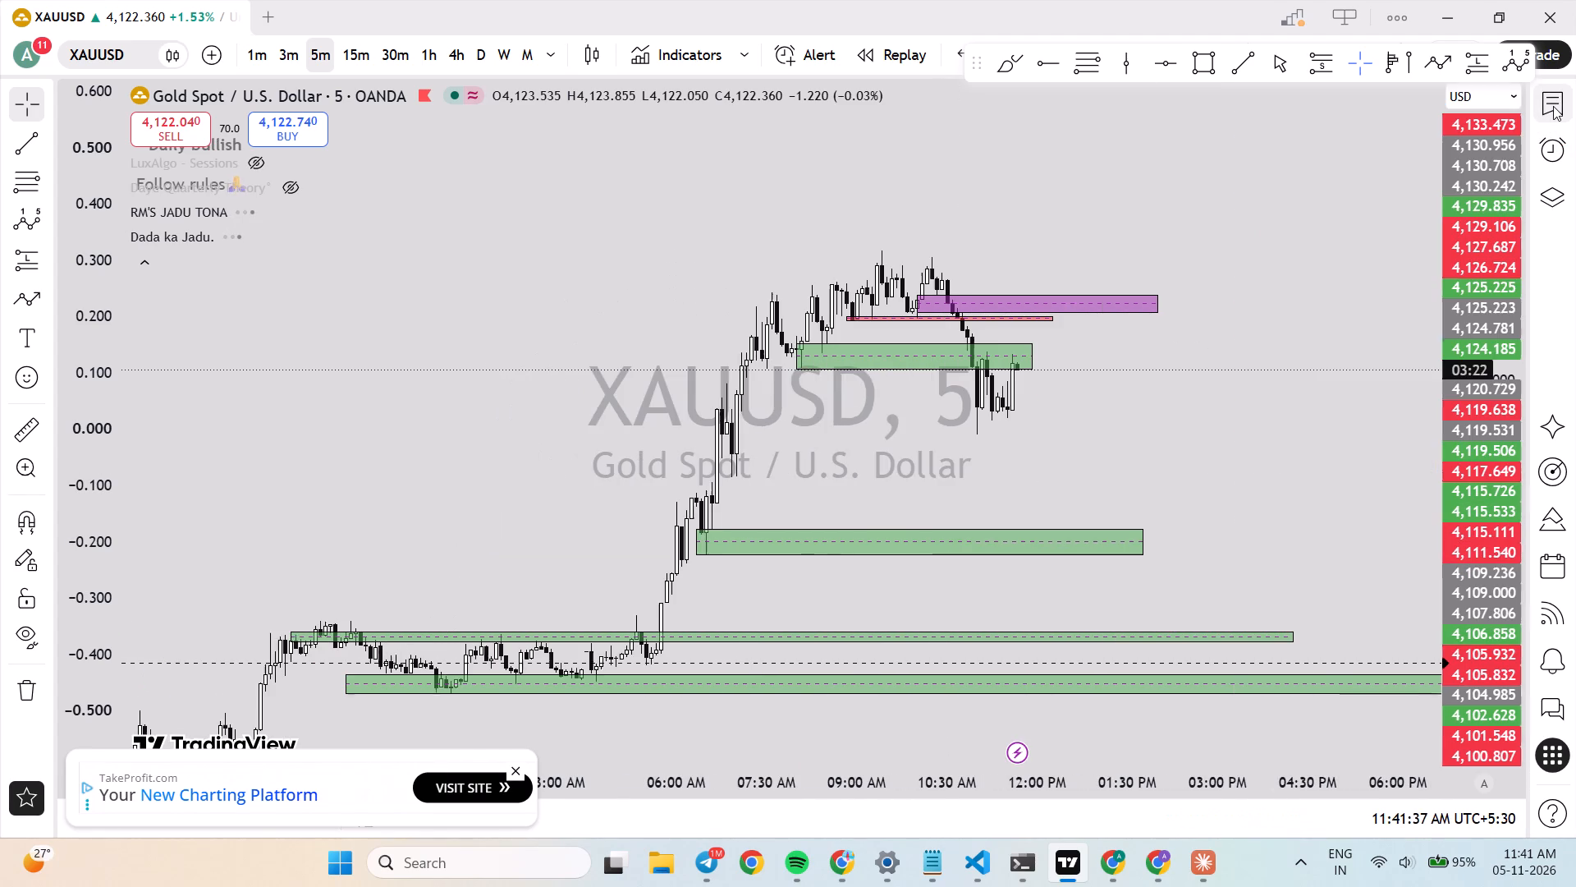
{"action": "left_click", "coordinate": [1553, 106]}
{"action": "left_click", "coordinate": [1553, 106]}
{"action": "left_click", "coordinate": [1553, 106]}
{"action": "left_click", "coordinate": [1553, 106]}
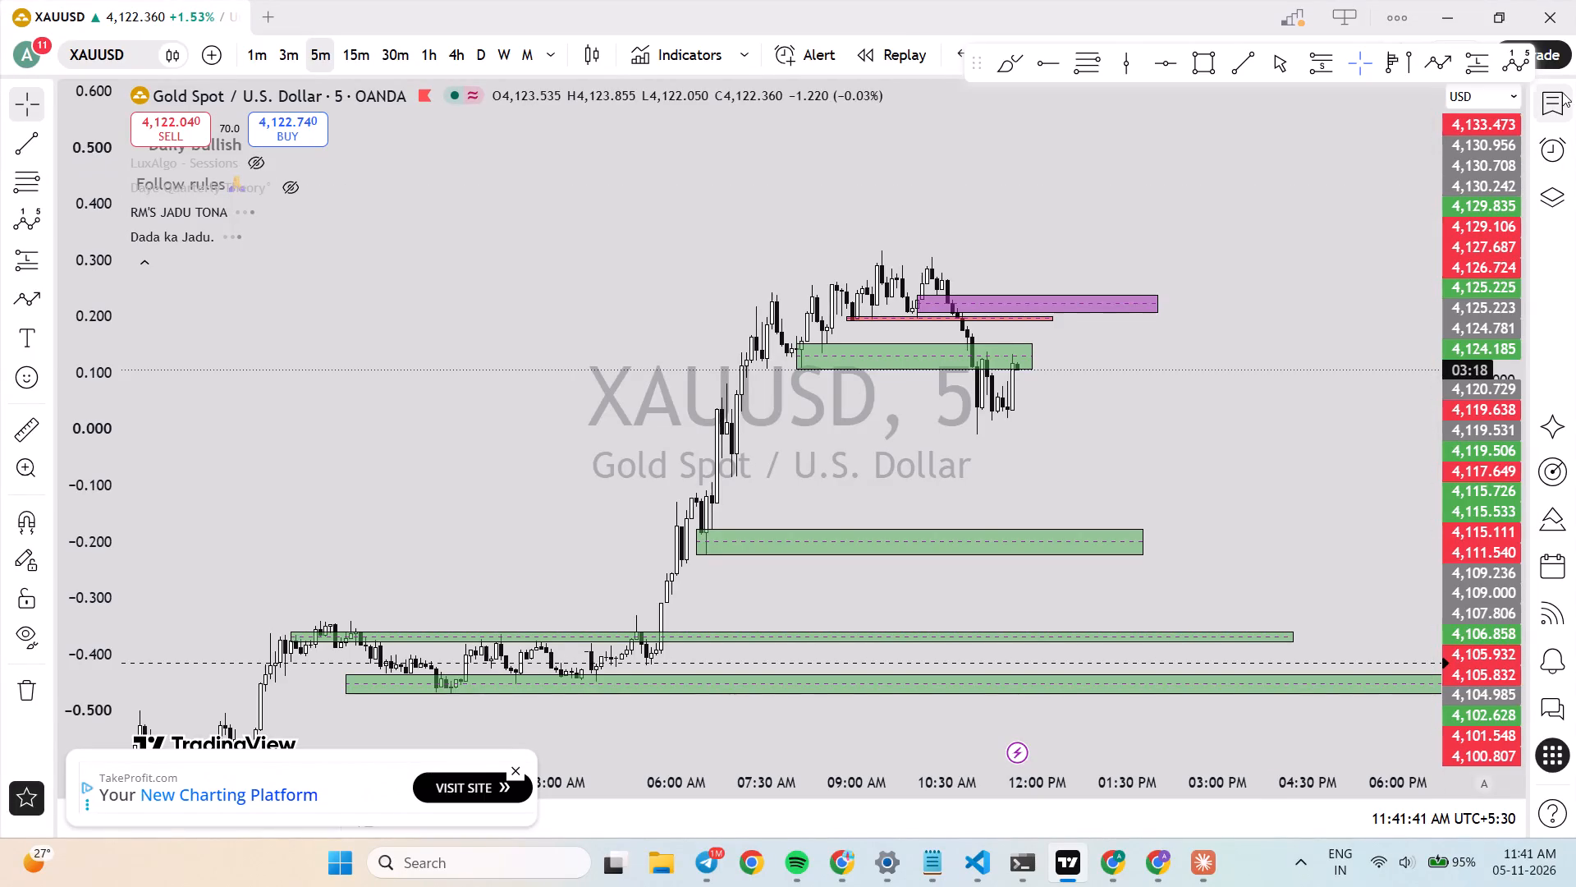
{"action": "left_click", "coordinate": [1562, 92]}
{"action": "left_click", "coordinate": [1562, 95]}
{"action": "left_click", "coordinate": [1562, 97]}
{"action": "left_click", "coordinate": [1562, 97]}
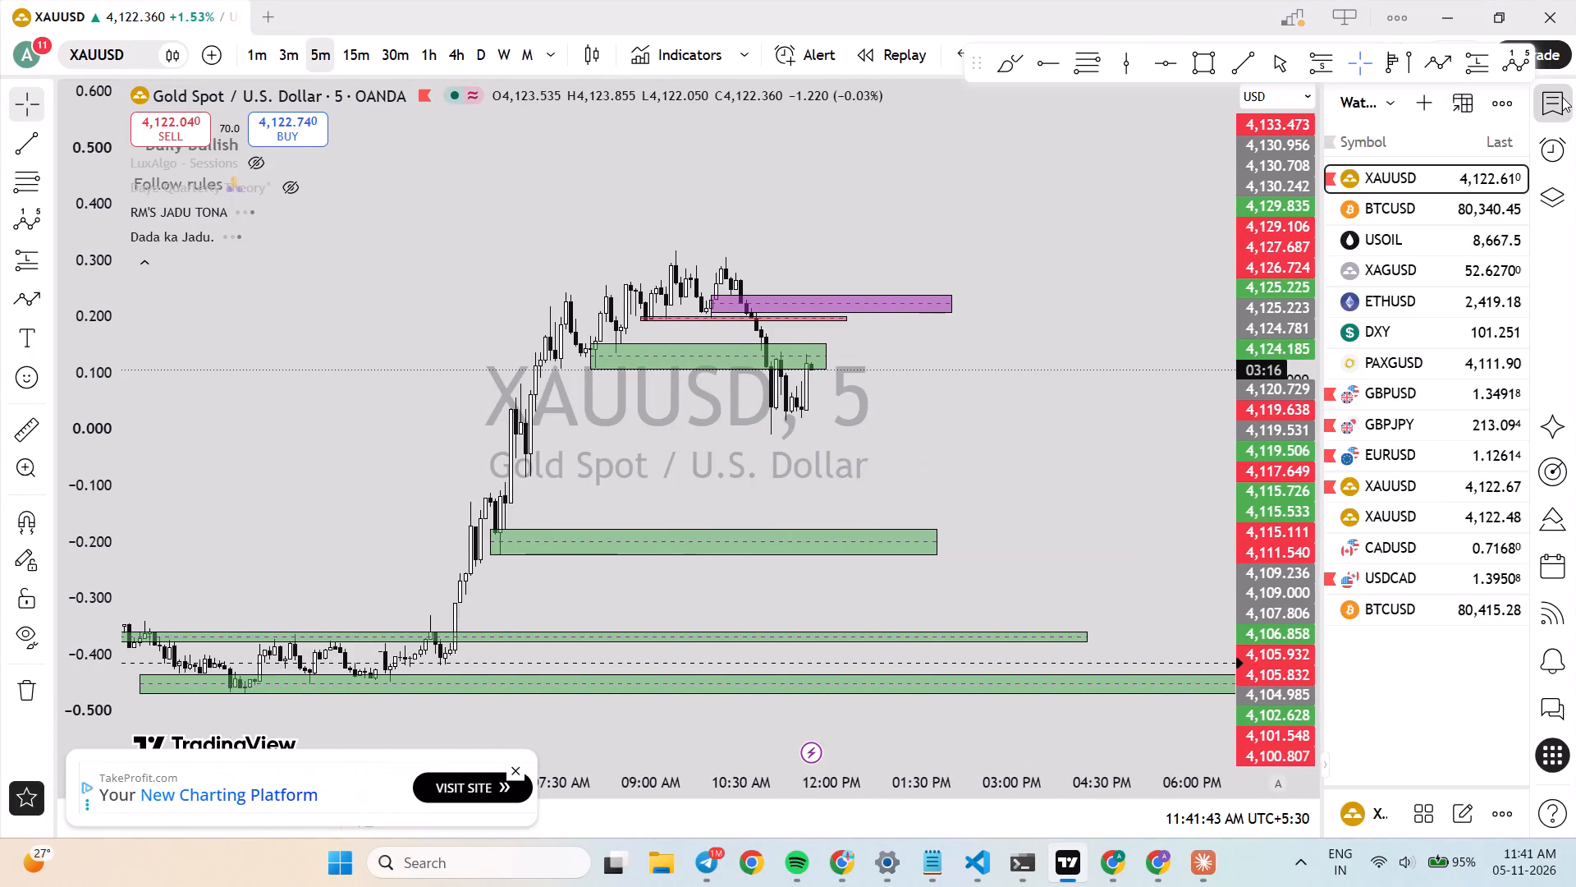
Examine the 5-minute XAUUSD rally and pullback against the stacked green demand zones and the purple supply zone.
{"action": "left_click_drag", "start_coordinate": [1487, 250], "coordinate": [1464, 430]}
{"action": "scroll", "coordinate": [1317, 351], "scroll_direction": "down", "scroll_amount": 4}
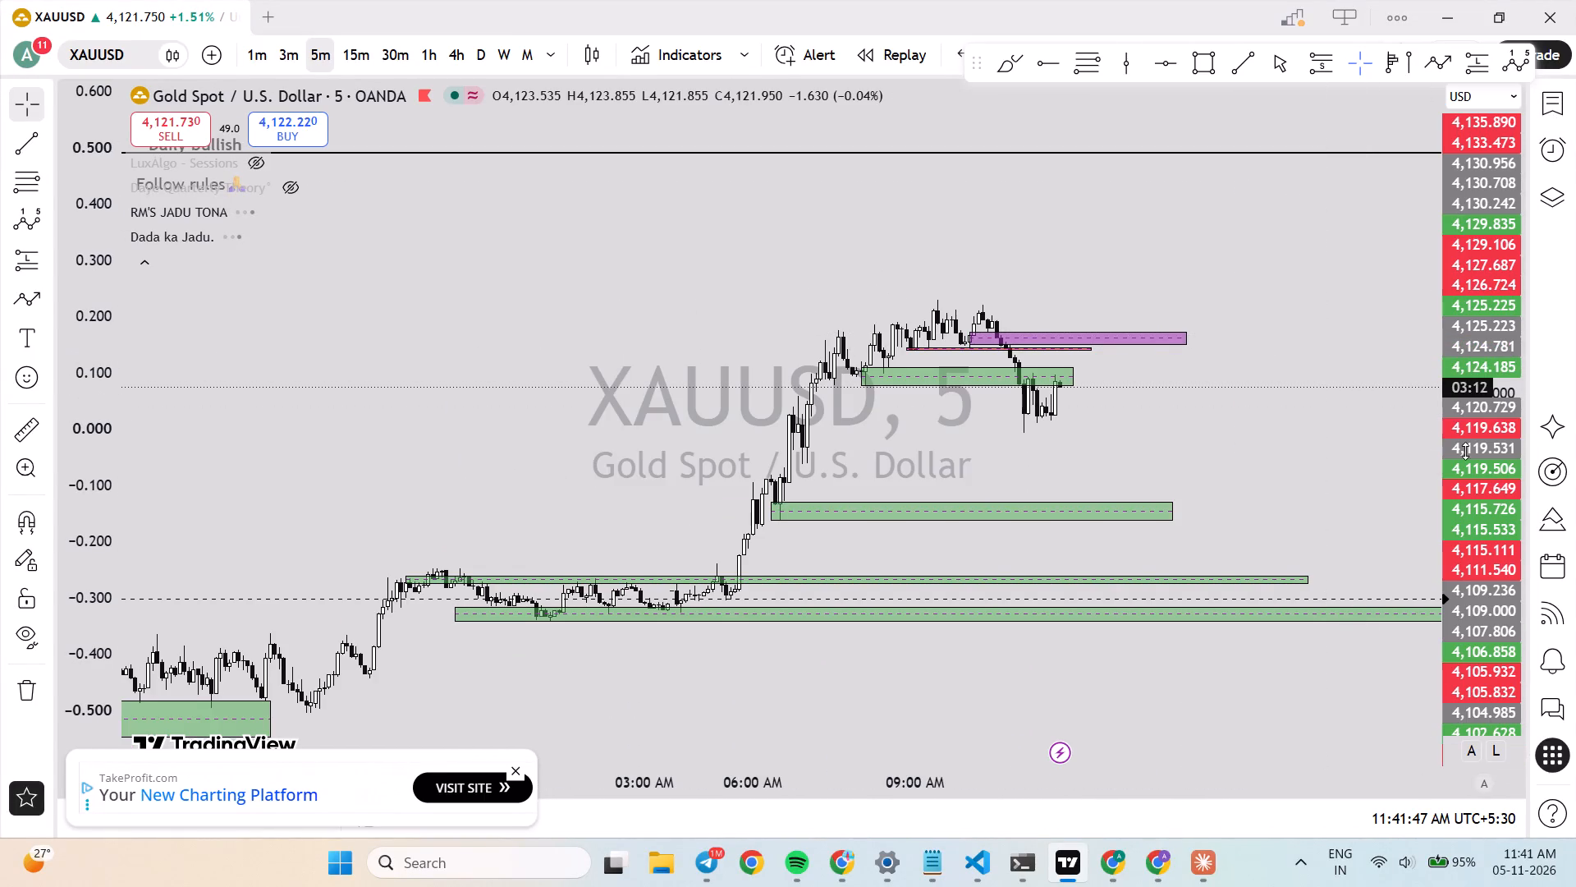
{"action": "left_click_drag", "start_coordinate": [1466, 452], "coordinate": [1439, 334]}
{"action": "left_click_drag", "start_coordinate": [1340, 389], "coordinate": [1317, 336]}
{"action": "scroll", "coordinate": [1313, 331], "scroll_direction": "down", "scroll_amount": 2}
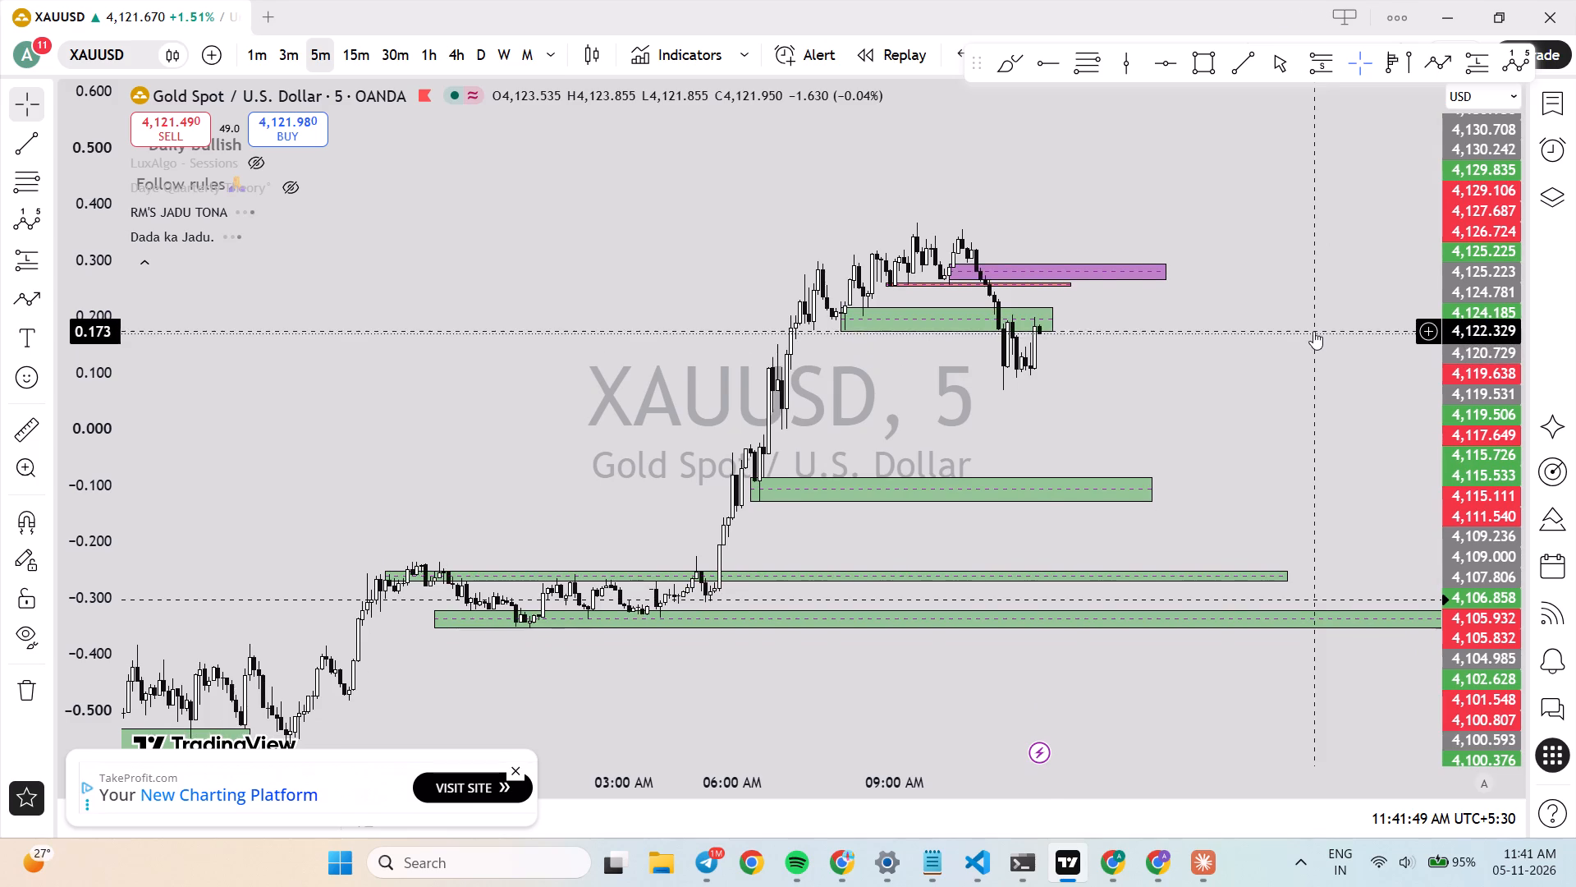
{"action": "scroll", "coordinate": [1313, 331], "scroll_direction": "down", "scroll_amount": 2}
{"action": "left_click_drag", "start_coordinate": [1349, 354], "coordinate": [1326, 359]}
{"action": "left_click_drag", "start_coordinate": [1472, 503], "coordinate": [1472, 443]}
{"action": "left_click_drag", "start_coordinate": [1389, 446], "coordinate": [1362, 503]}
{"action": "left_click_drag", "start_coordinate": [1480, 319], "coordinate": [1467, 390]}
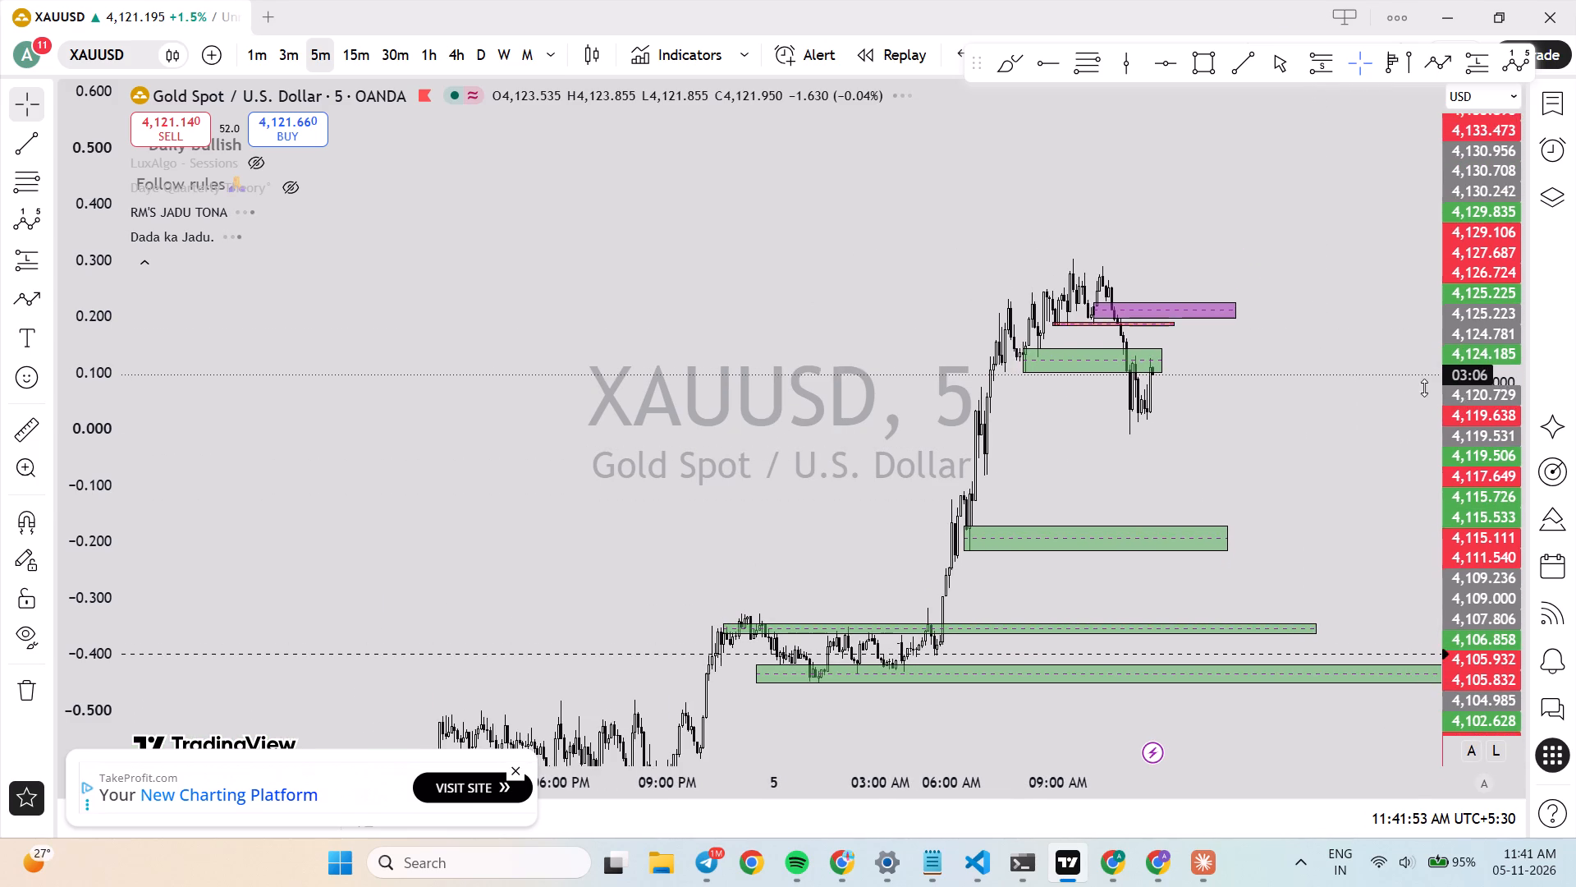
{"action": "scroll", "coordinate": [1397, 388], "scroll_direction": "up", "scroll_amount": 6}
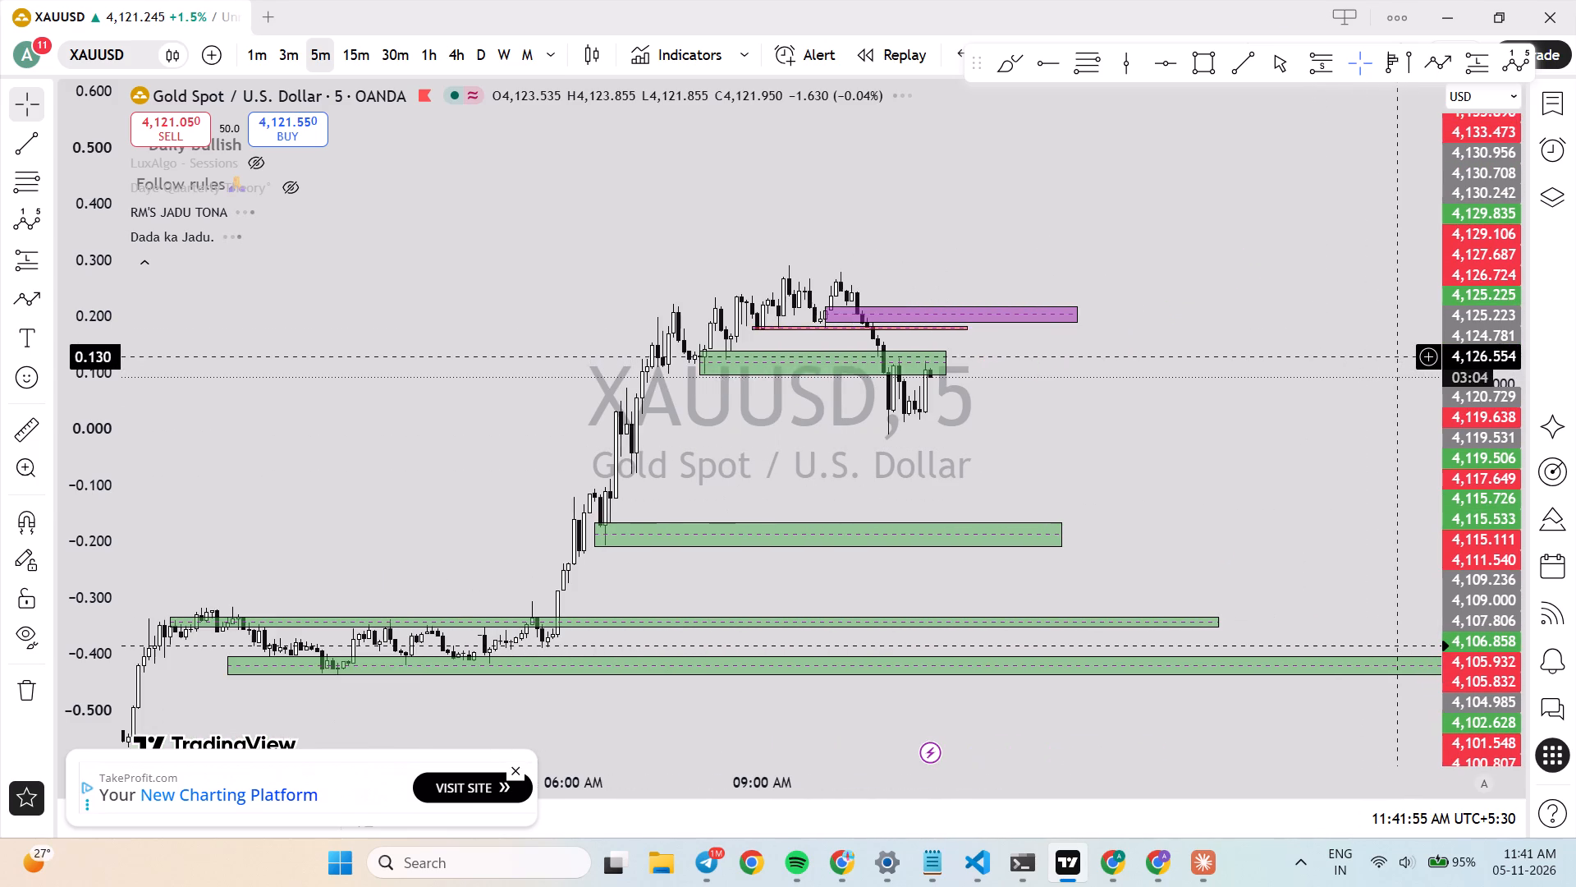
{"action": "left_click_drag", "start_coordinate": [1204, 408], "coordinate": [1301, 411]}
{"action": "left_click_drag", "start_coordinate": [1509, 515], "coordinate": [1495, 365]}
{"action": "left_click_drag", "start_coordinate": [1228, 426], "coordinate": [1258, 509]}
{"action": "scroll", "coordinate": [1257, 507], "scroll_direction": "up", "scroll_amount": 2}
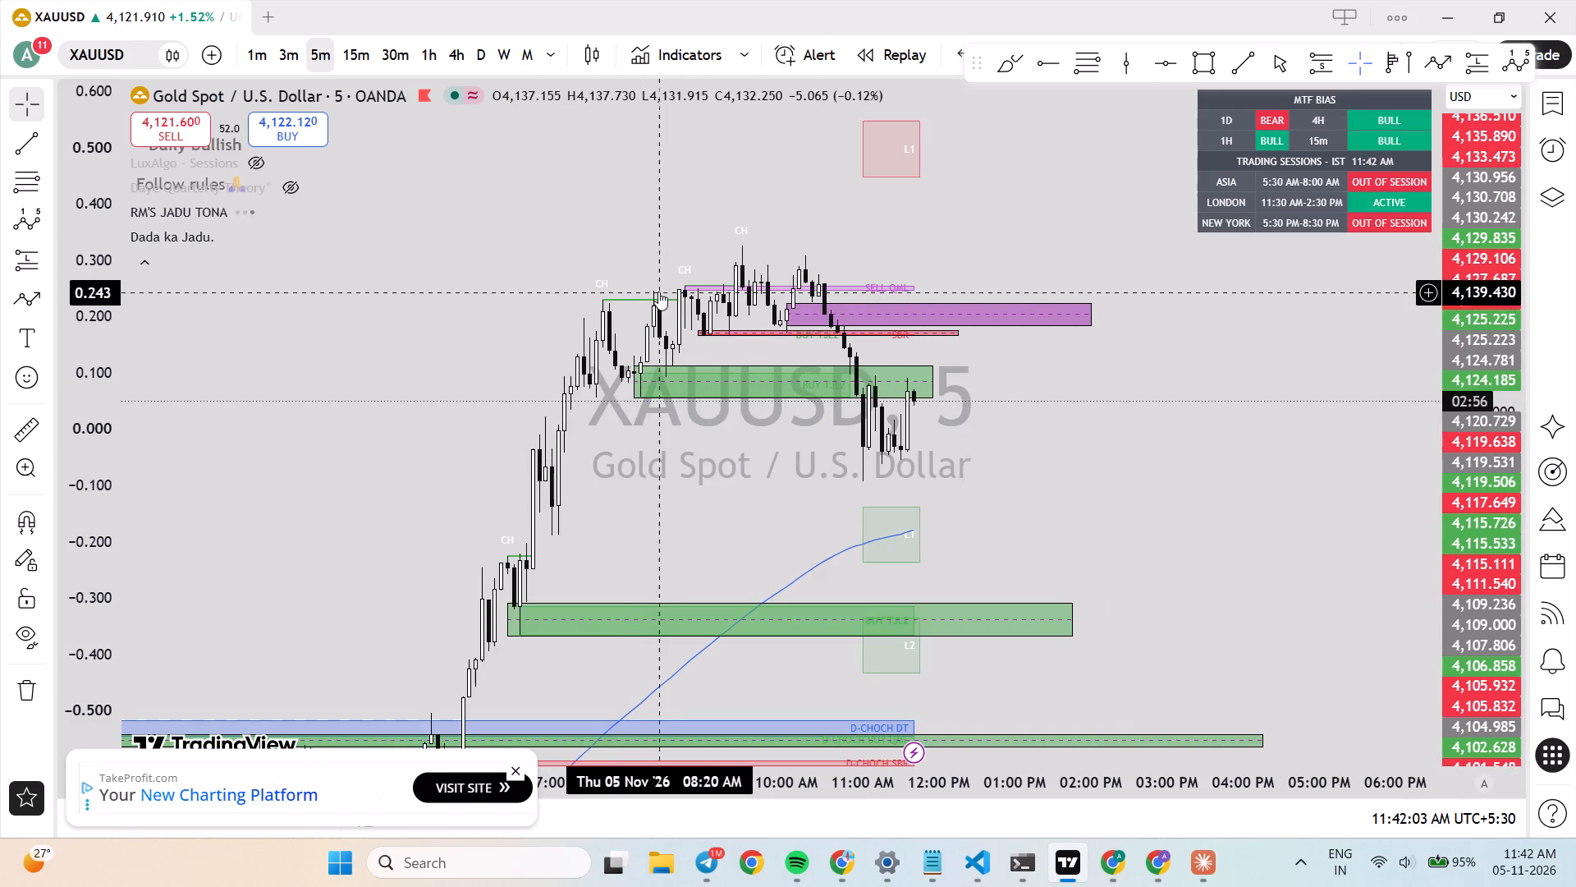
Compare the 5-minute price structure around the upper zones with the indicator's marked levels and the lower demand zones.
{"action": "left_click_drag", "start_coordinate": [1482, 616], "coordinate": [1467, 424]}
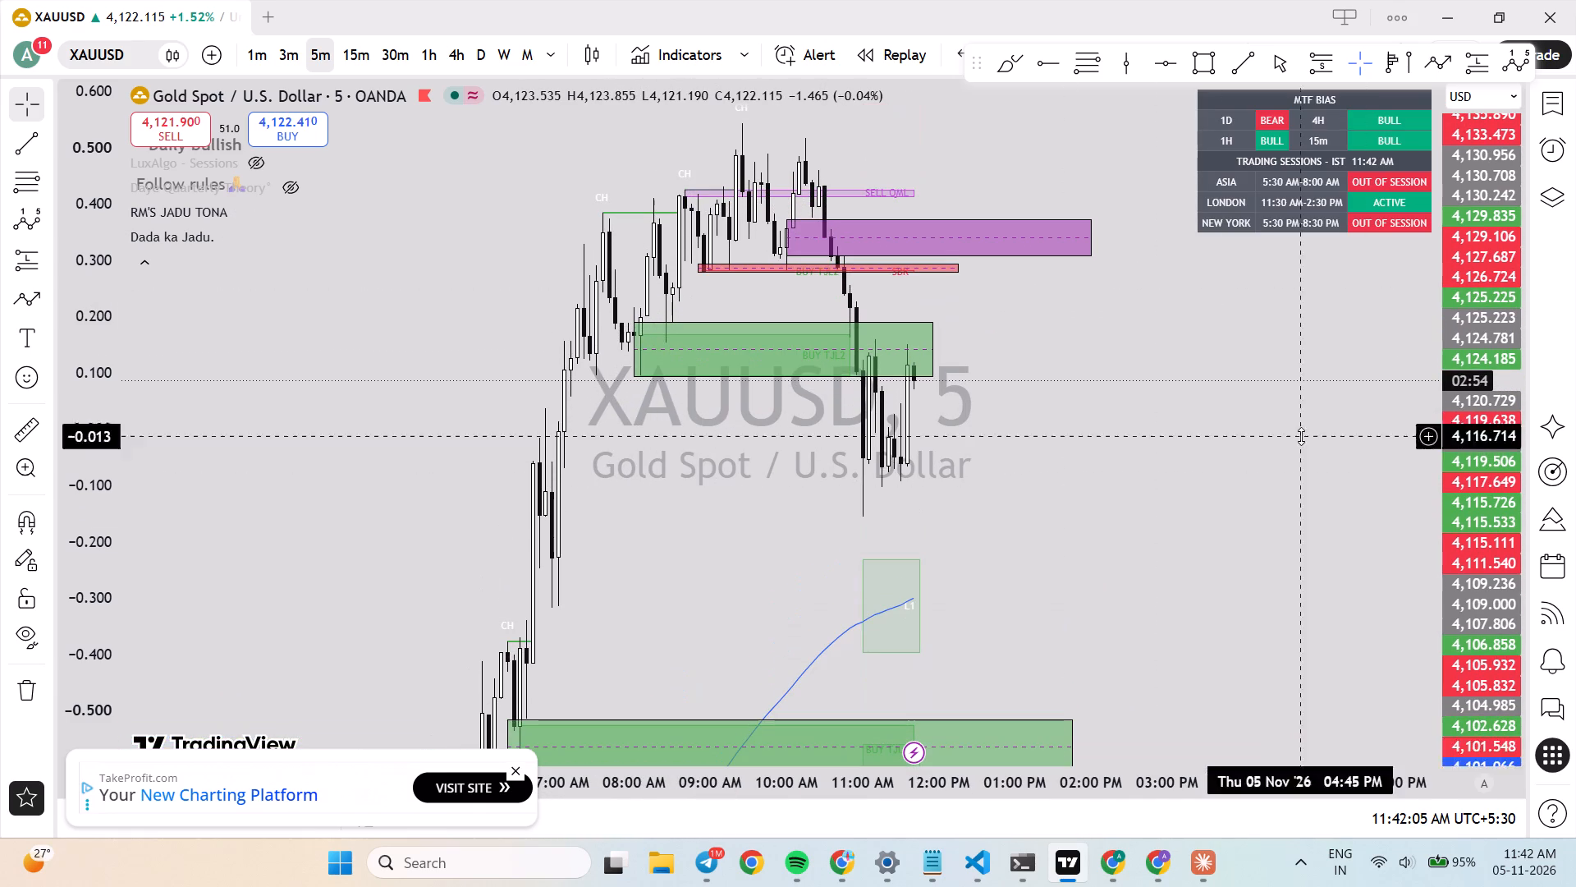
{"action": "left_click_drag", "start_coordinate": [1451, 400], "coordinate": [1467, 664]}
{"action": "left_click_drag", "start_coordinate": [1333, 575], "coordinate": [1335, 509]}
{"action": "scroll", "coordinate": [1258, 527], "scroll_direction": "down", "scroll_amount": 1}
{"action": "left_click_drag", "start_coordinate": [1293, 528], "coordinate": [1288, 513]}
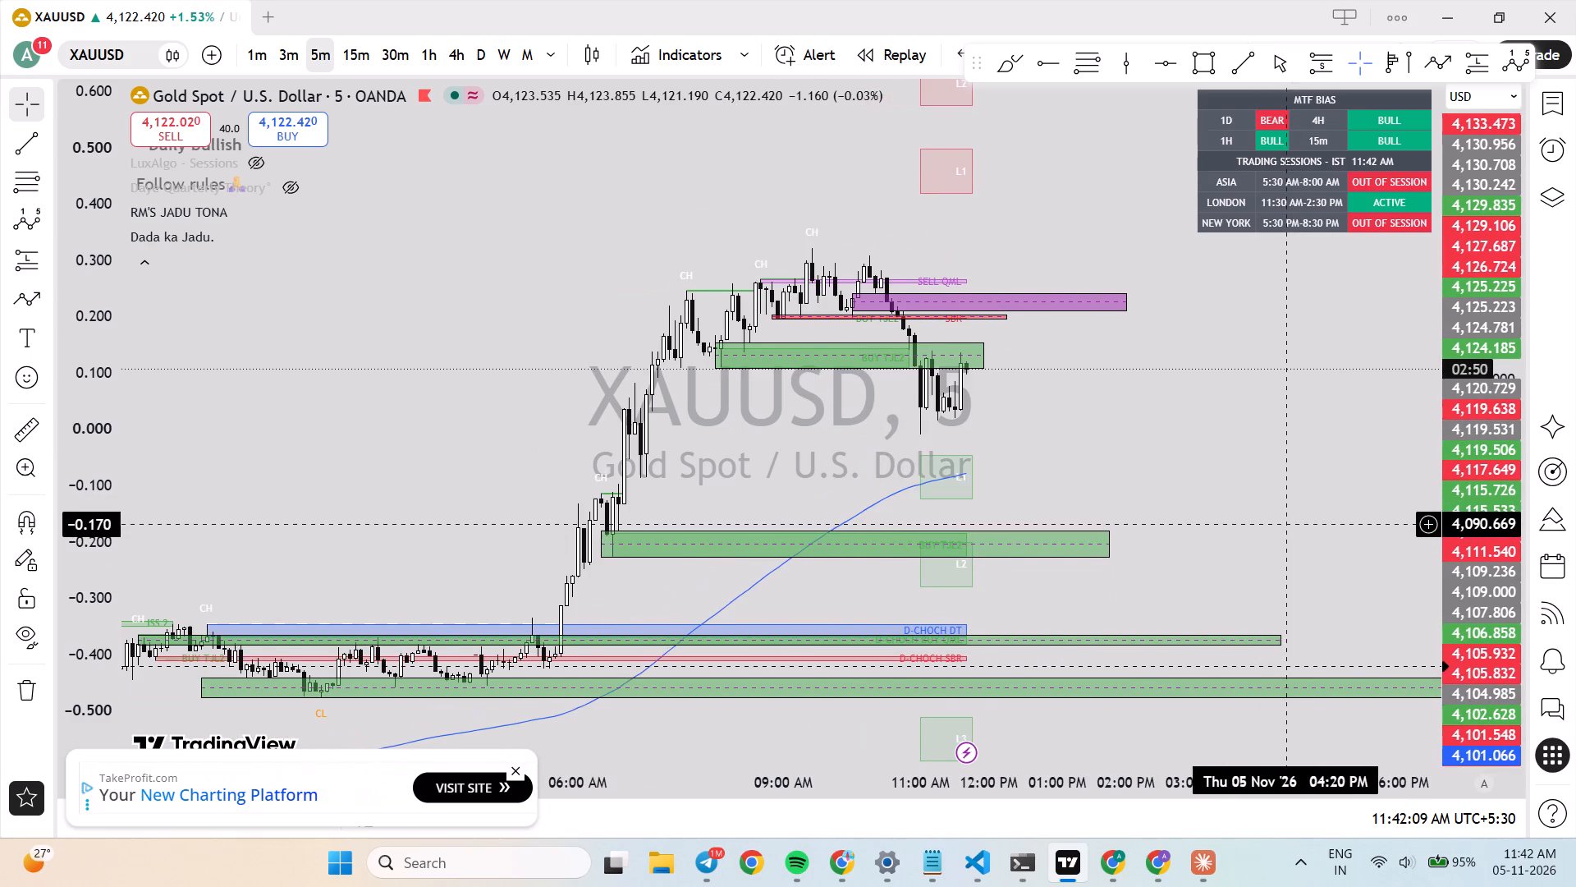
{"action": "left_click_drag", "start_coordinate": [1288, 513], "coordinate": [1291, 367]}
{"action": "scroll", "coordinate": [1170, 402], "scroll_direction": "down", "scroll_amount": 6}
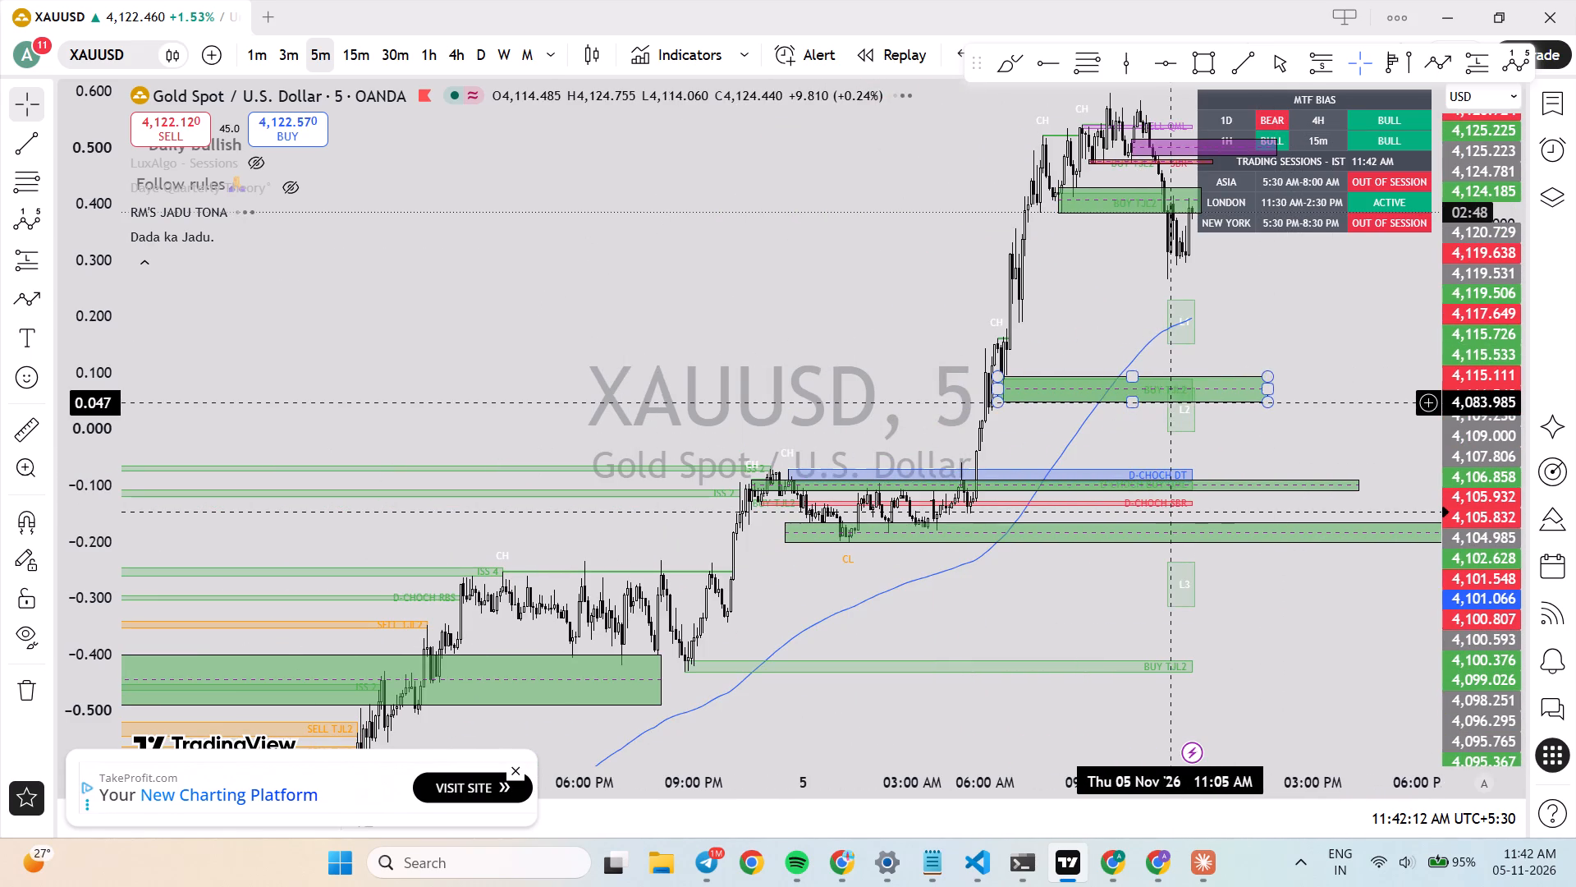
{"action": "left_click_drag", "start_coordinate": [1474, 283], "coordinate": [1471, 435]}
{"action": "left_click_drag", "start_coordinate": [1348, 338], "coordinate": [1313, 646]}
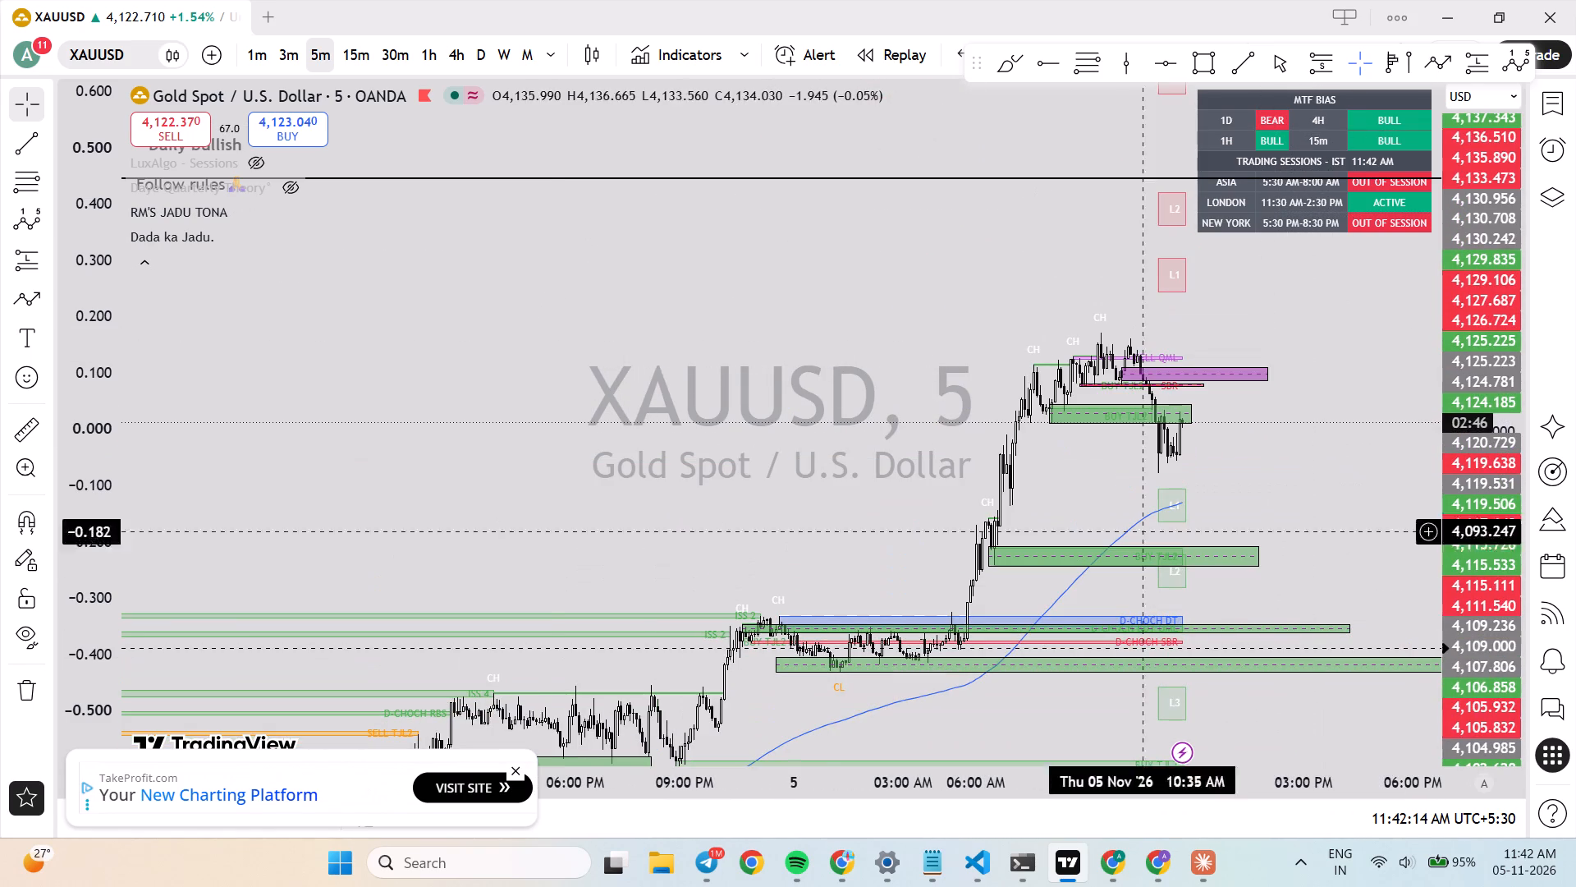
On the 15-minute chart, extend the red supply zone around 4,175 forward to about 6 Nov, 10:00 AM.
{"action": "double_click", "coordinate": [346, 34]}
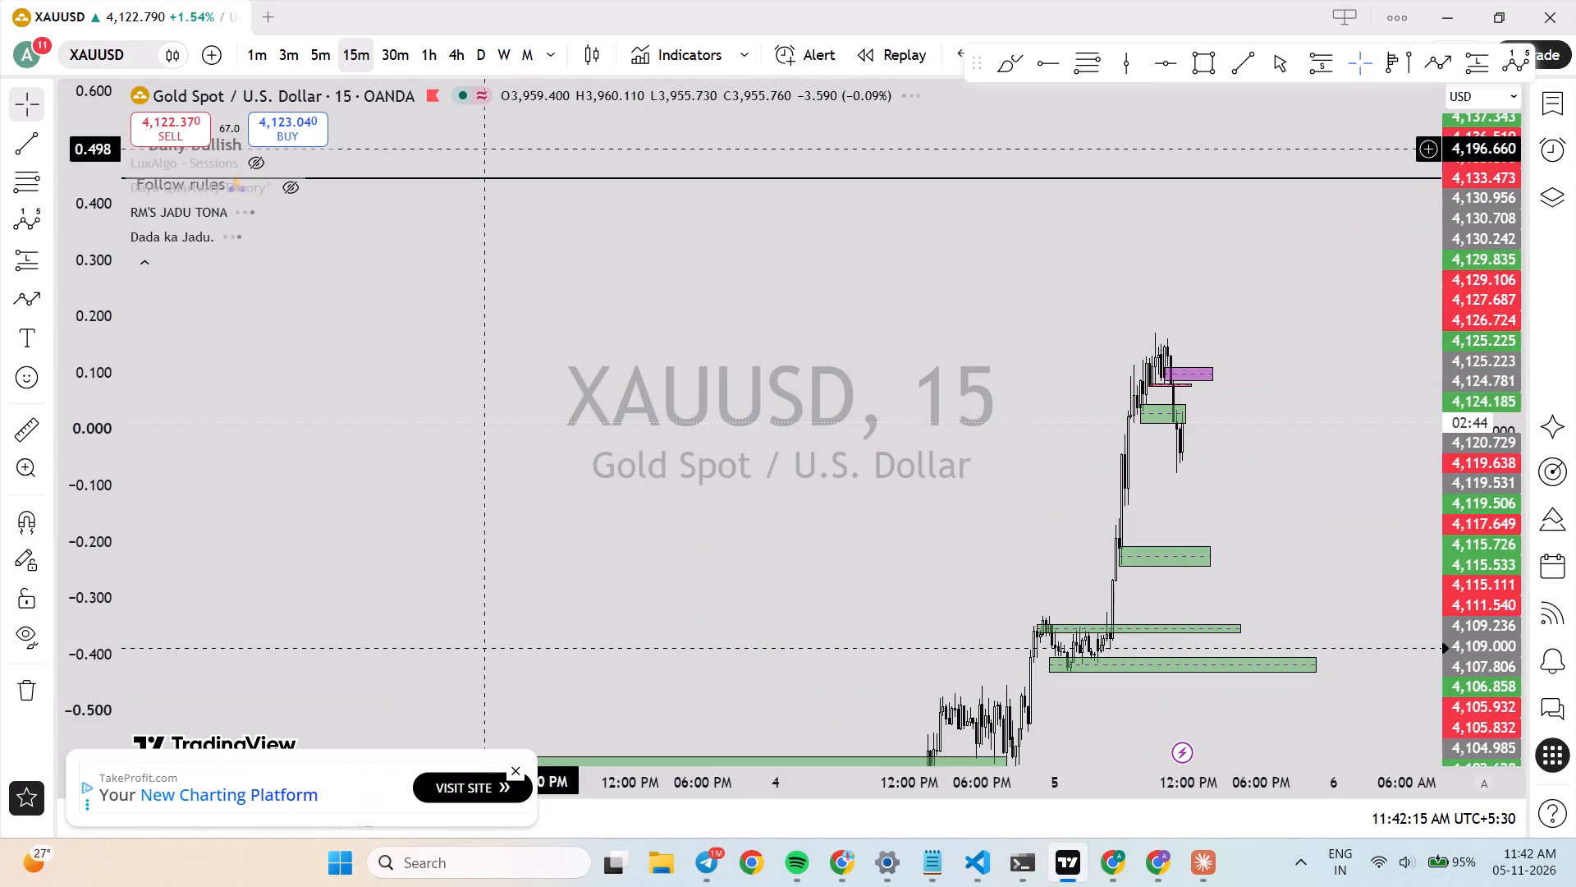
{"action": "left_click_drag", "start_coordinate": [1479, 308], "coordinate": [1477, 599]}
{"action": "scroll", "coordinate": [1094, 446], "scroll_direction": "down", "scroll_amount": 5}
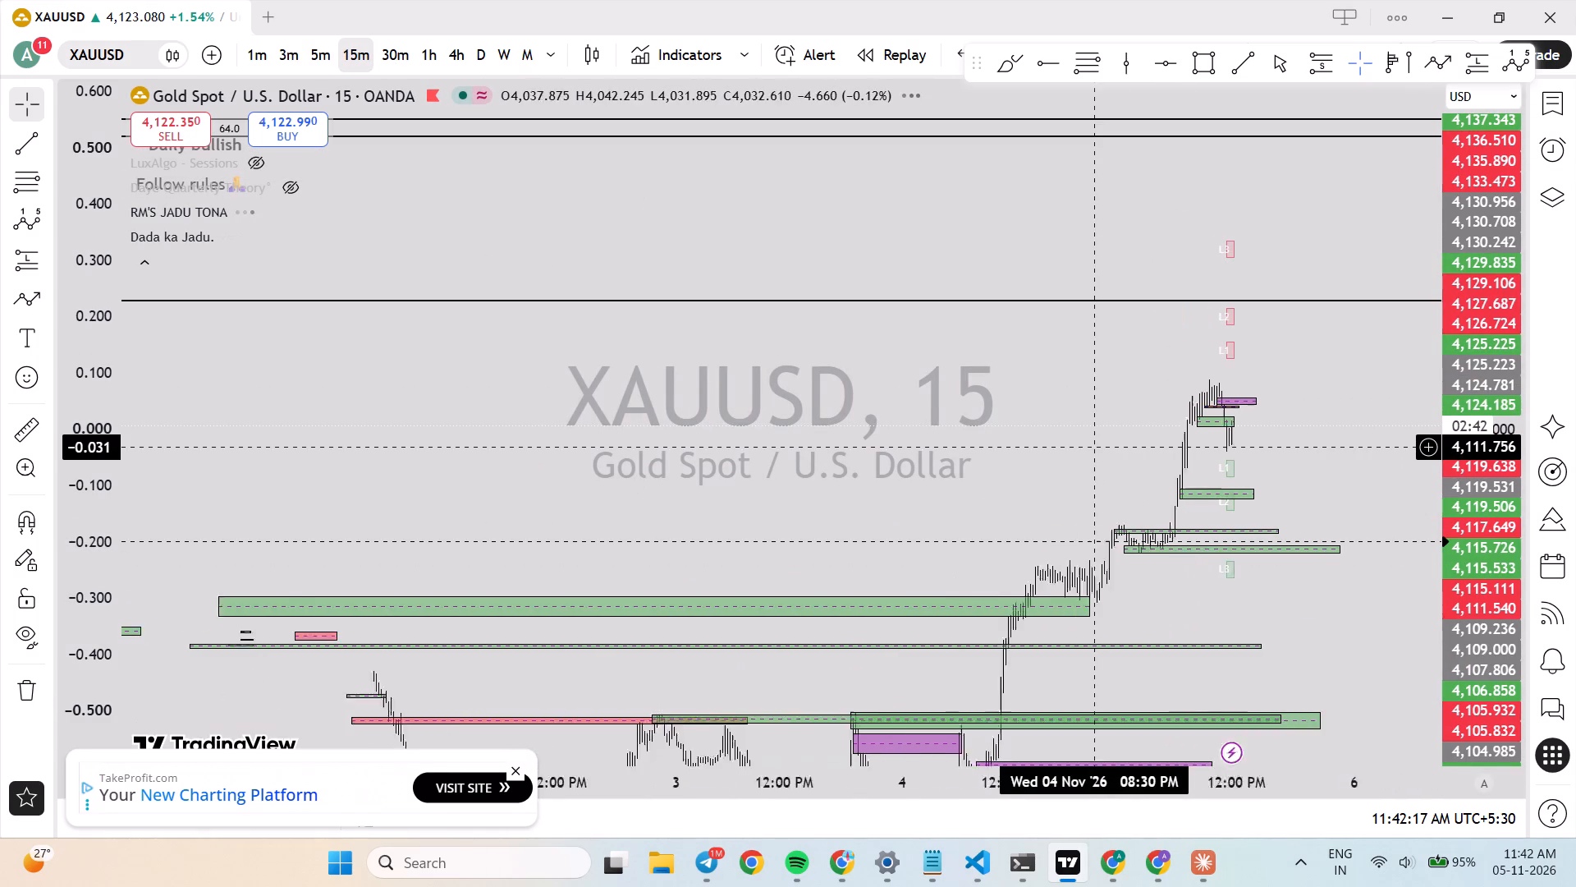
{"action": "scroll", "coordinate": [1094, 446], "scroll_direction": "down", "scroll_amount": 5}
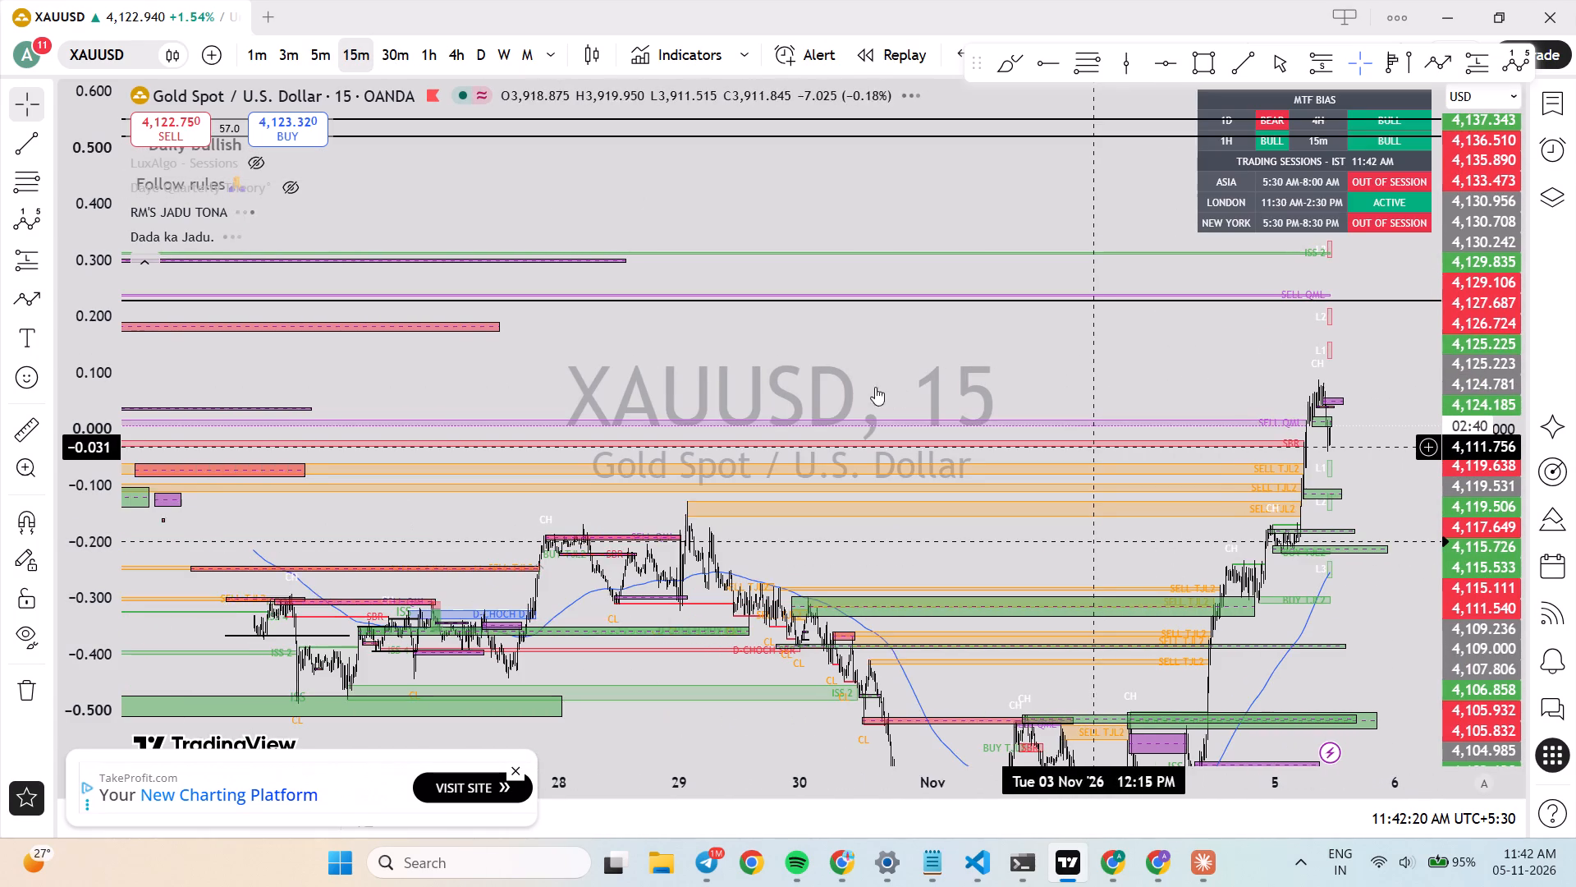
{"action": "scroll", "coordinate": [928, 324], "scroll_direction": "down", "scroll_amount": 3}
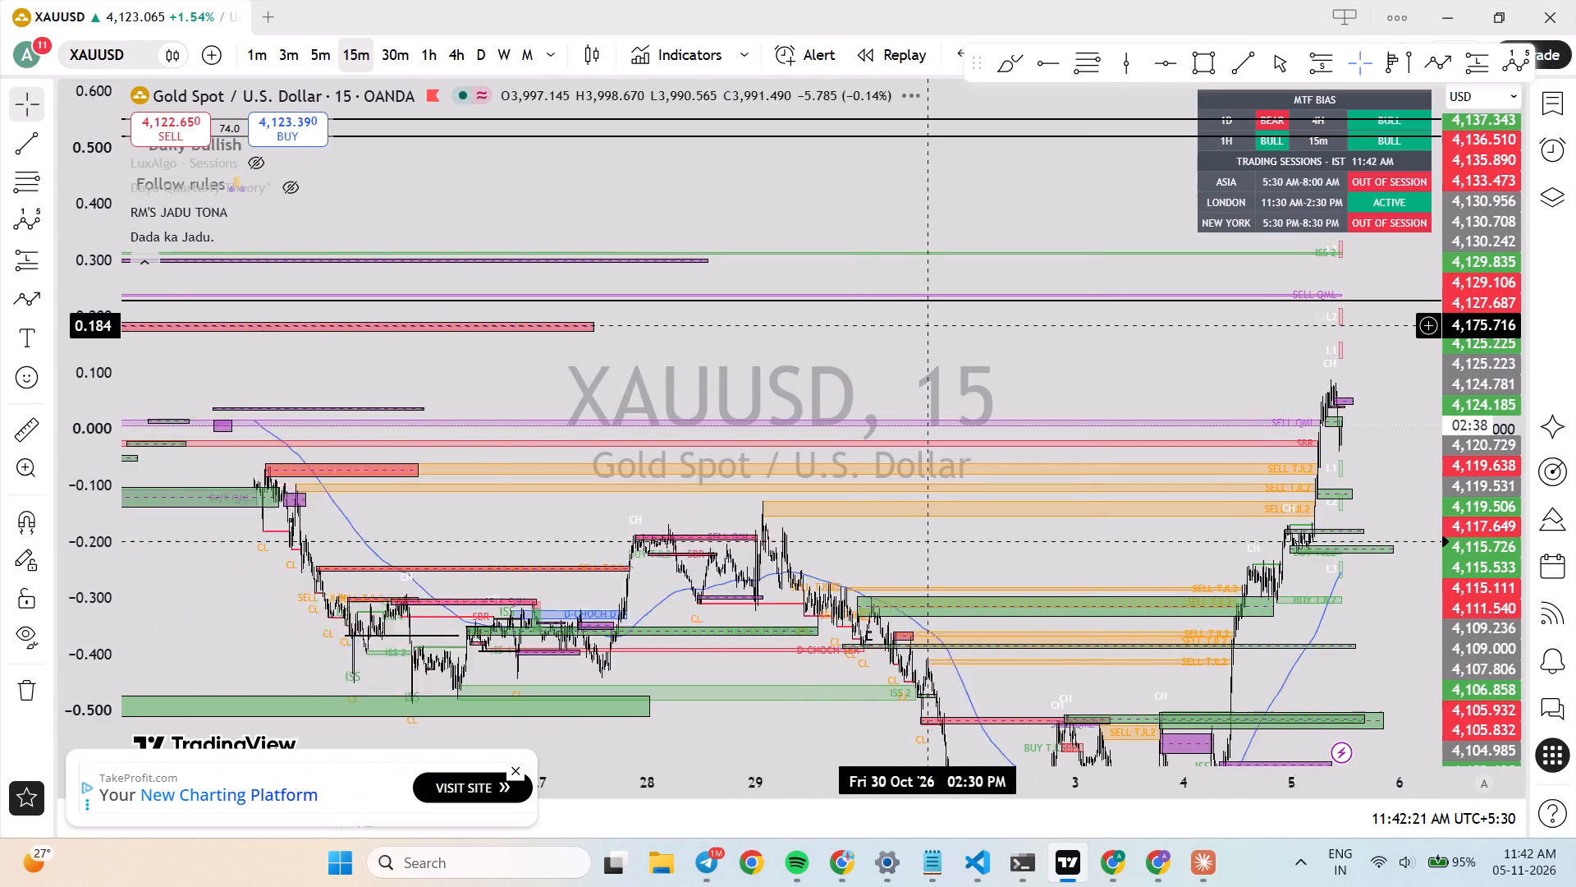
{"action": "scroll", "coordinate": [928, 324], "scroll_direction": "down", "scroll_amount": 3}
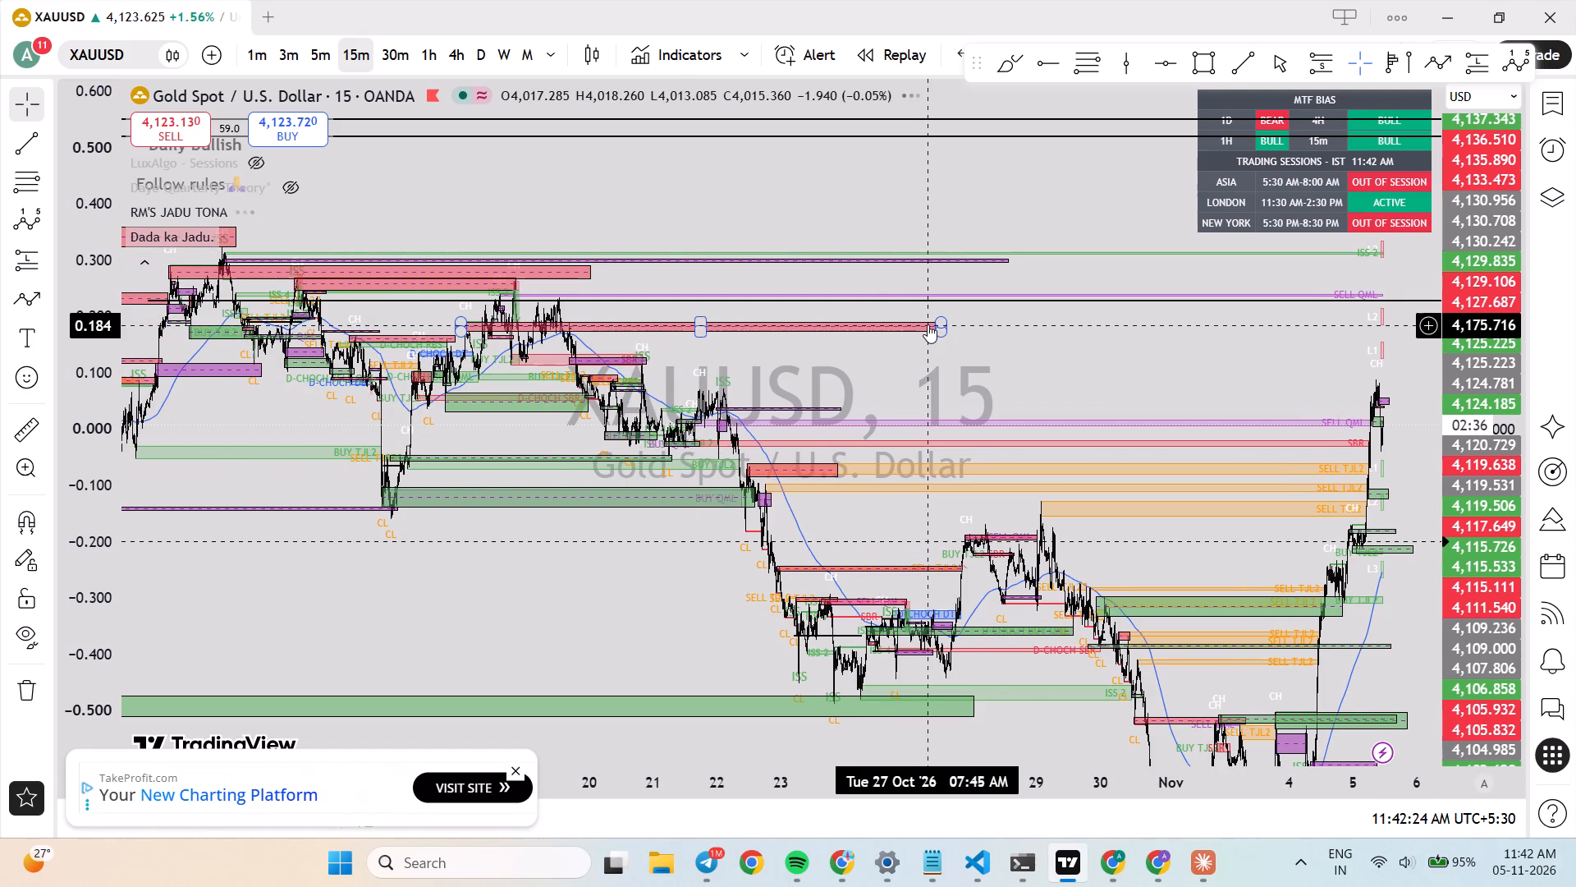
{"action": "left_click_drag", "start_coordinate": [1492, 632], "coordinate": [1436, 221]}
{"action": "left_click_drag", "start_coordinate": [1104, 296], "coordinate": [1067, 508]}
{"action": "scroll", "coordinate": [1065, 506], "scroll_direction": "up", "scroll_amount": 2}
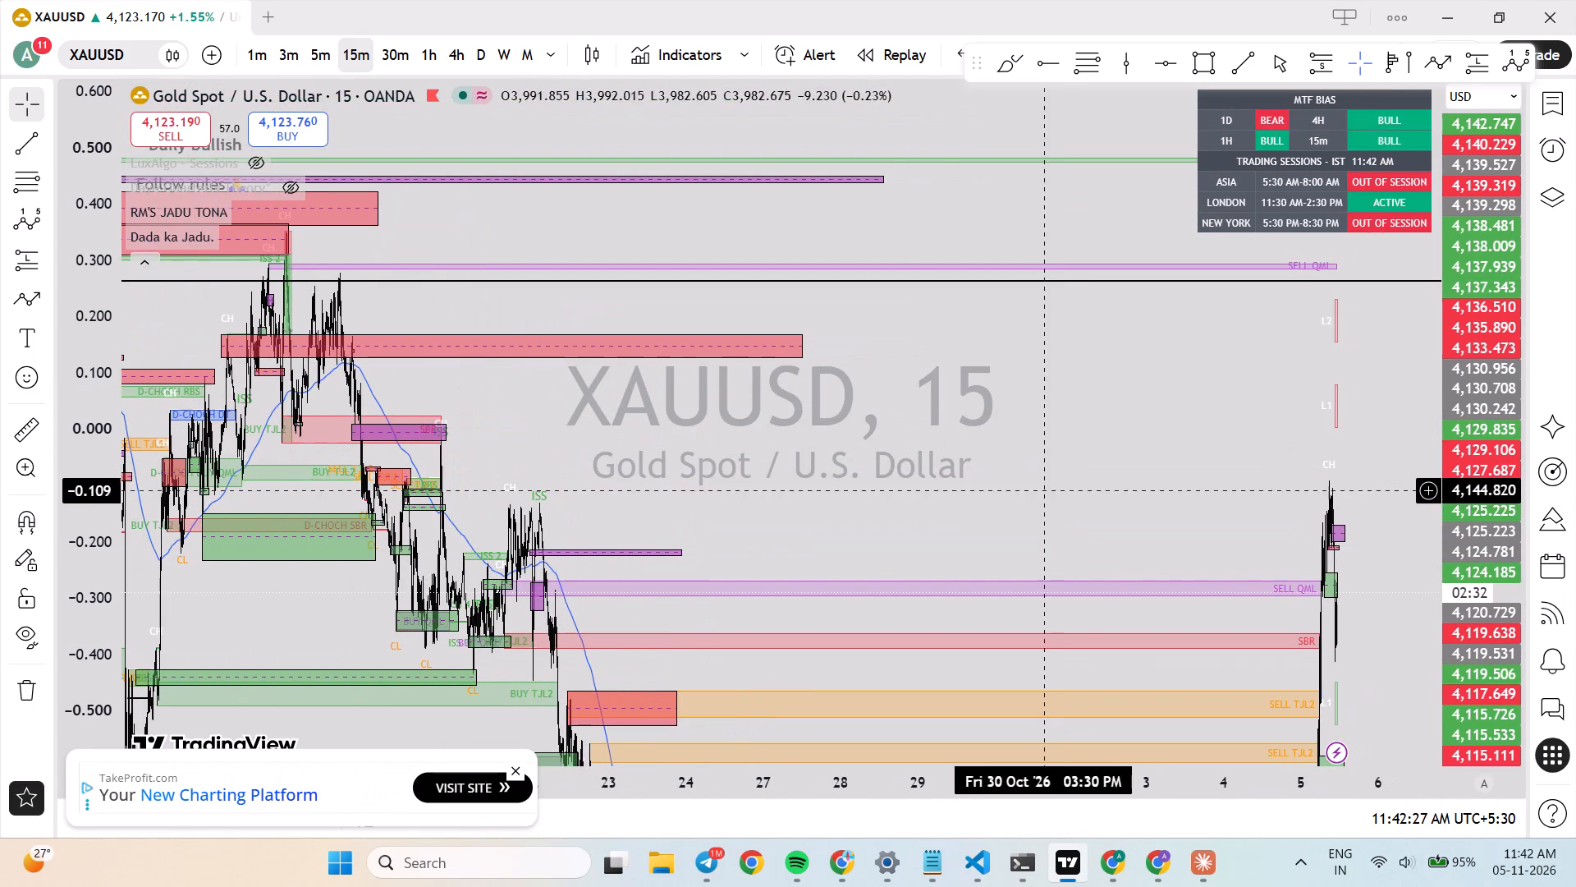
{"action": "left_click_drag", "start_coordinate": [806, 346], "coordinate": [1253, 338]}
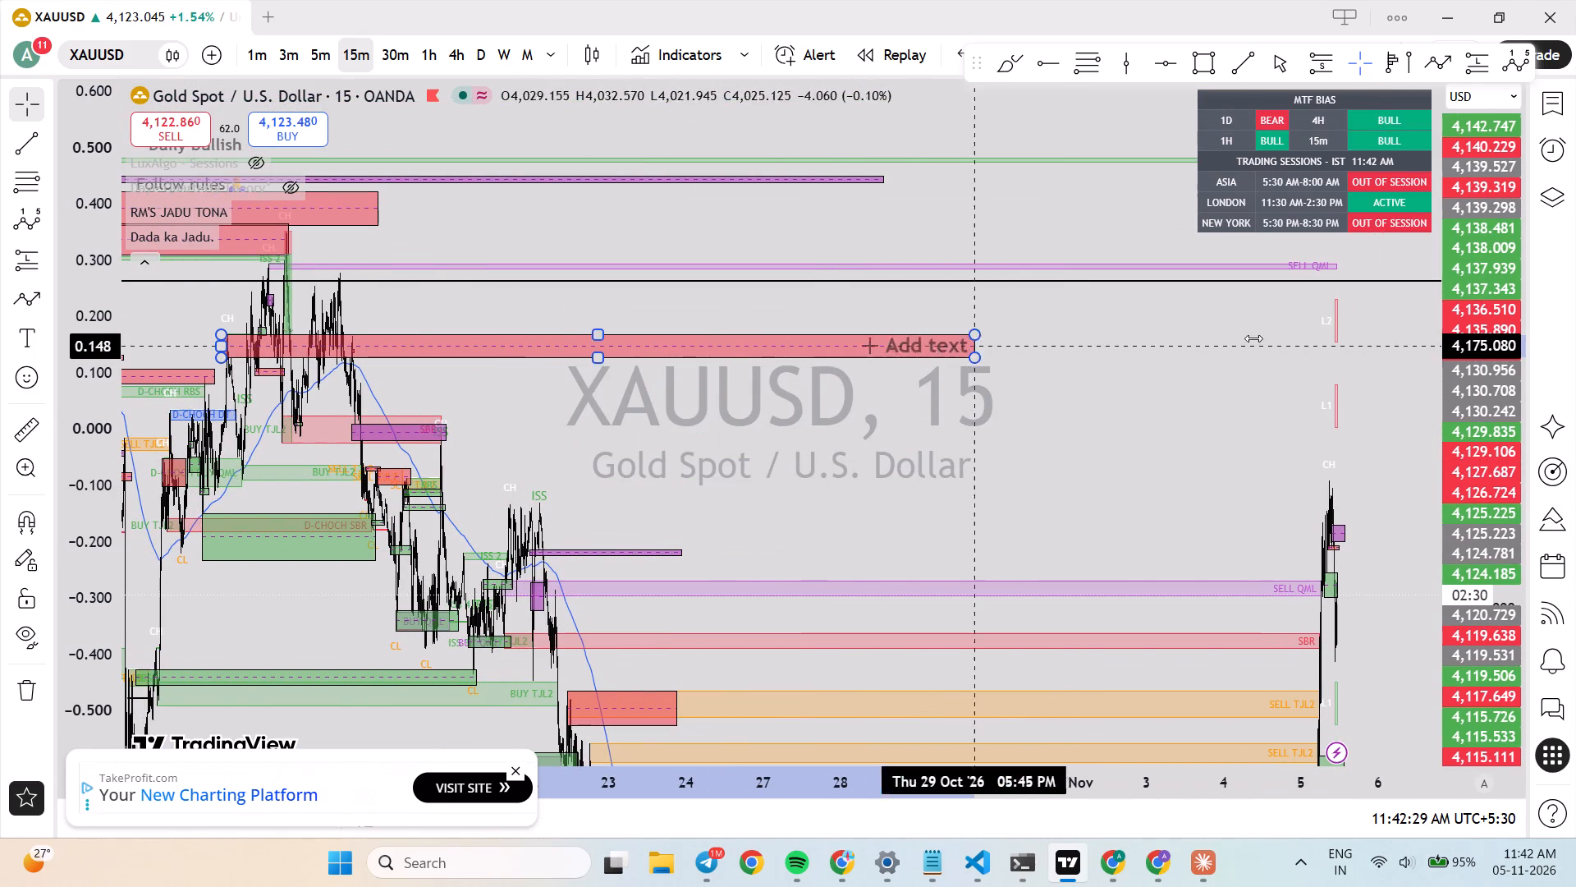
{"action": "left_click_drag", "start_coordinate": [1253, 338], "coordinate": [1413, 355]}
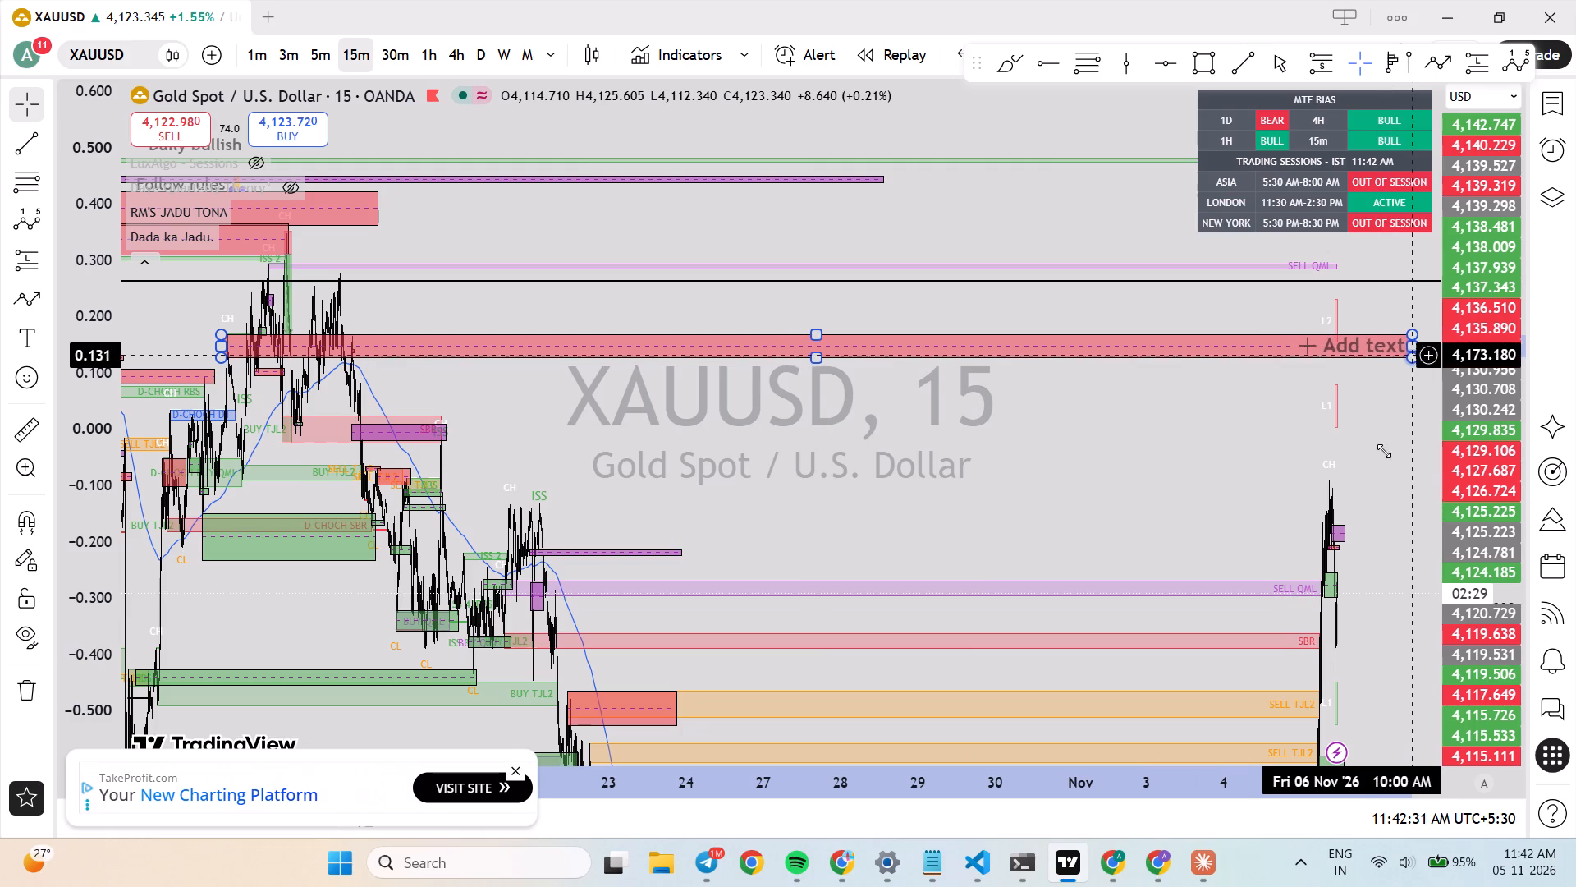
{"action": "left_click", "coordinate": [1384, 451]}
Examine the recent 15-minute price action between the extended red supply zone and the purple and green zones below it.
{"action": "scroll", "coordinate": [1384, 451], "scroll_direction": "up", "scroll_amount": 16}
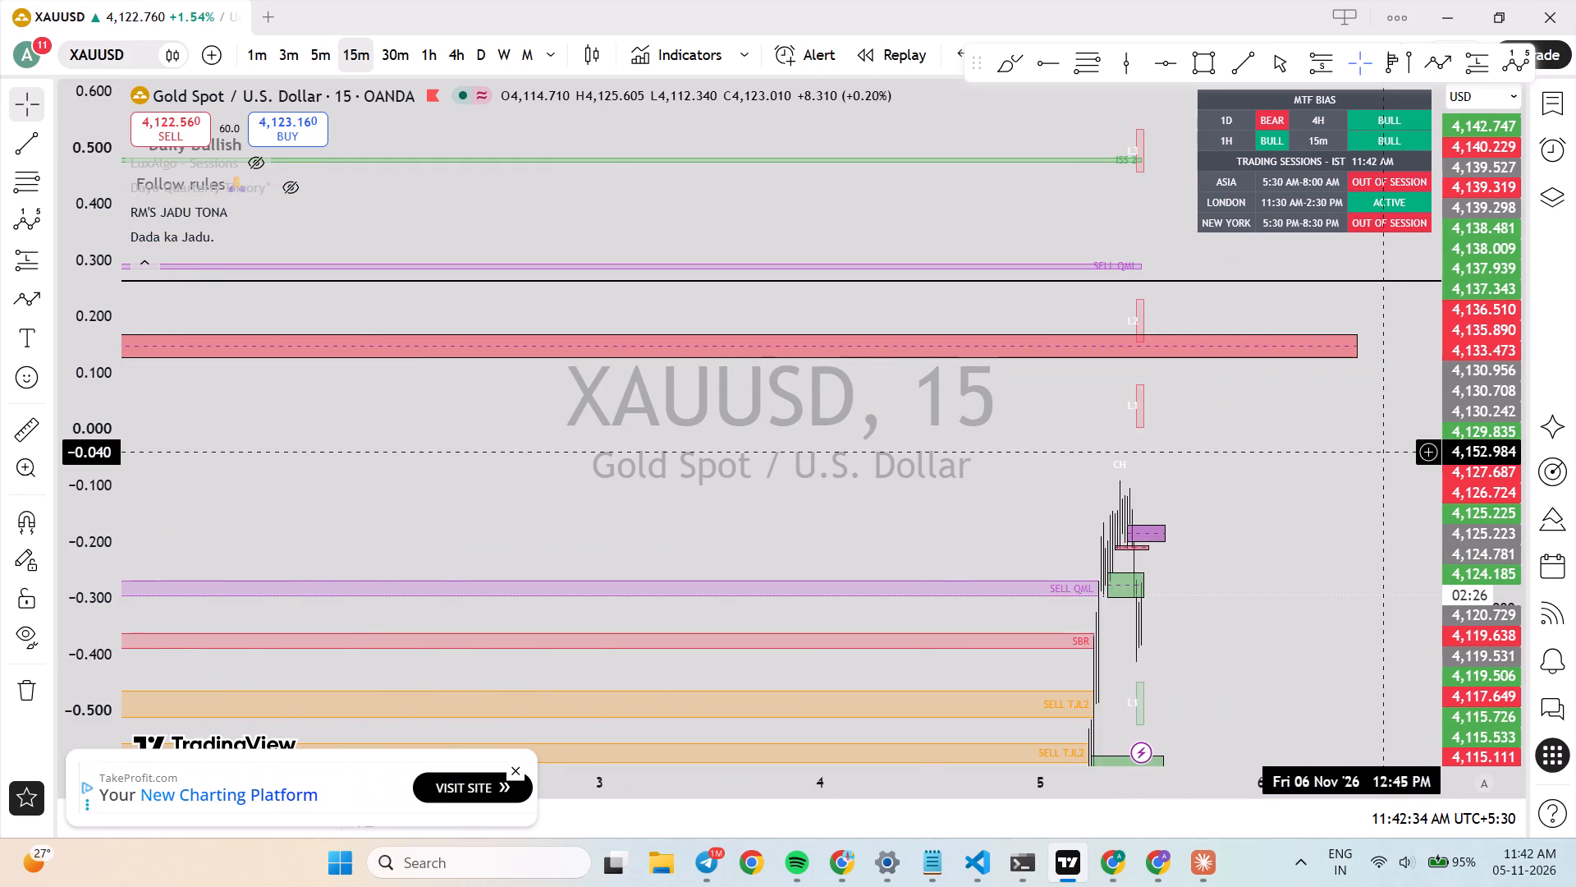
{"action": "scroll", "coordinate": [1384, 451], "scroll_direction": "up", "scroll_amount": 4}
{"action": "left_click_drag", "start_coordinate": [1229, 469], "coordinate": [1372, 462]}
{"action": "left_click_drag", "start_coordinate": [1497, 427], "coordinate": [1502, 473]}
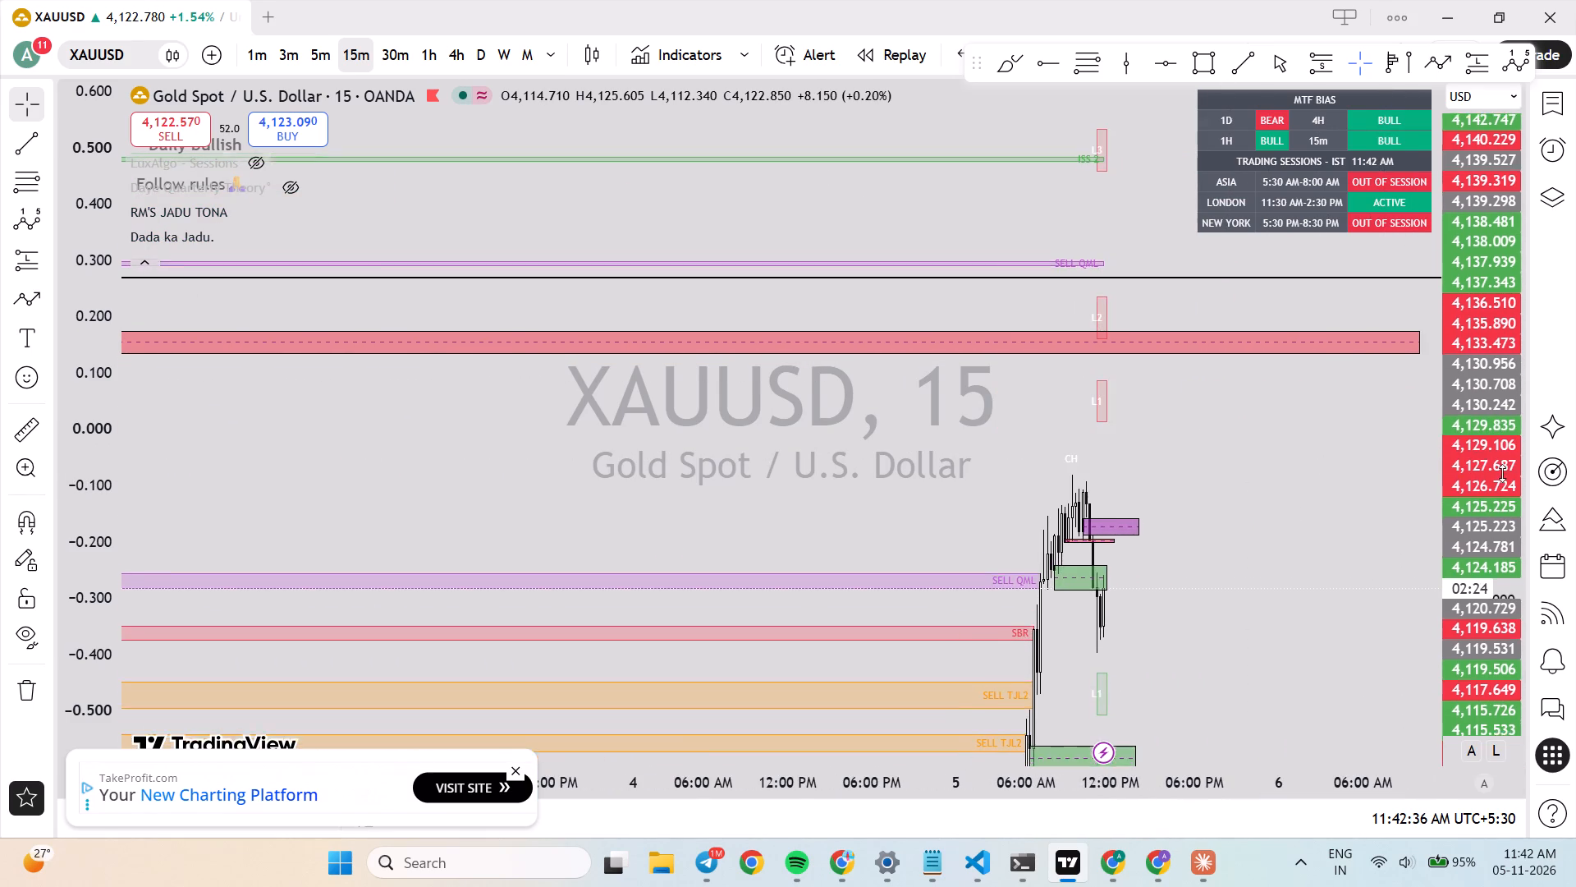
{"action": "left_click_drag", "start_coordinate": [1502, 473], "coordinate": [1512, 522]}
{"action": "left_click_drag", "start_coordinate": [1370, 461], "coordinate": [1281, 546]}
{"action": "left_click_drag", "start_coordinate": [1492, 591], "coordinate": [1445, 261]}
{"action": "left_click_drag", "start_coordinate": [1357, 436], "coordinate": [1207, 457]}
{"action": "left_click", "coordinate": [1171, 505]}
{"action": "left_click_drag", "start_coordinate": [1465, 440], "coordinate": [1471, 526]}
{"action": "left_click_drag", "start_coordinate": [1317, 568], "coordinate": [1368, 430]}
{"action": "scroll", "coordinate": [1367, 429], "scroll_direction": "up", "scroll_amount": 4}
{"action": "left_click_drag", "start_coordinate": [1468, 426], "coordinate": [1498, 522]}
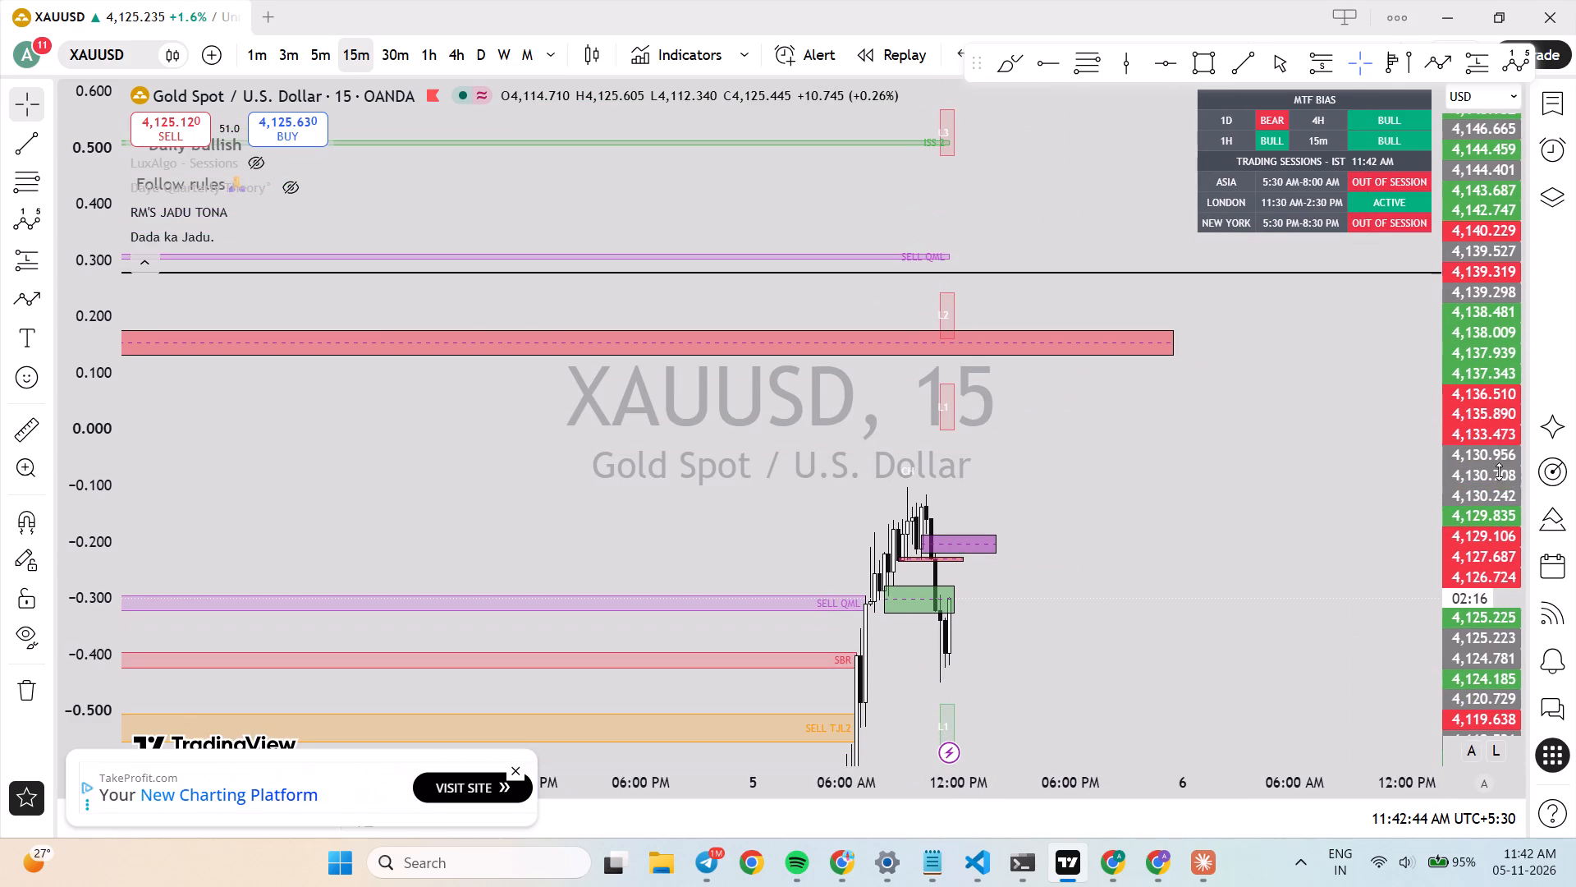
Shorten the red supply zone around 4,175 so it ends at about 5 Nov, 10:00 PM.
{"action": "left_click_drag", "start_coordinate": [1501, 489], "coordinate": [1467, 347]}
{"action": "left_click_drag", "start_coordinate": [1174, 313], "coordinate": [1144, 318]}
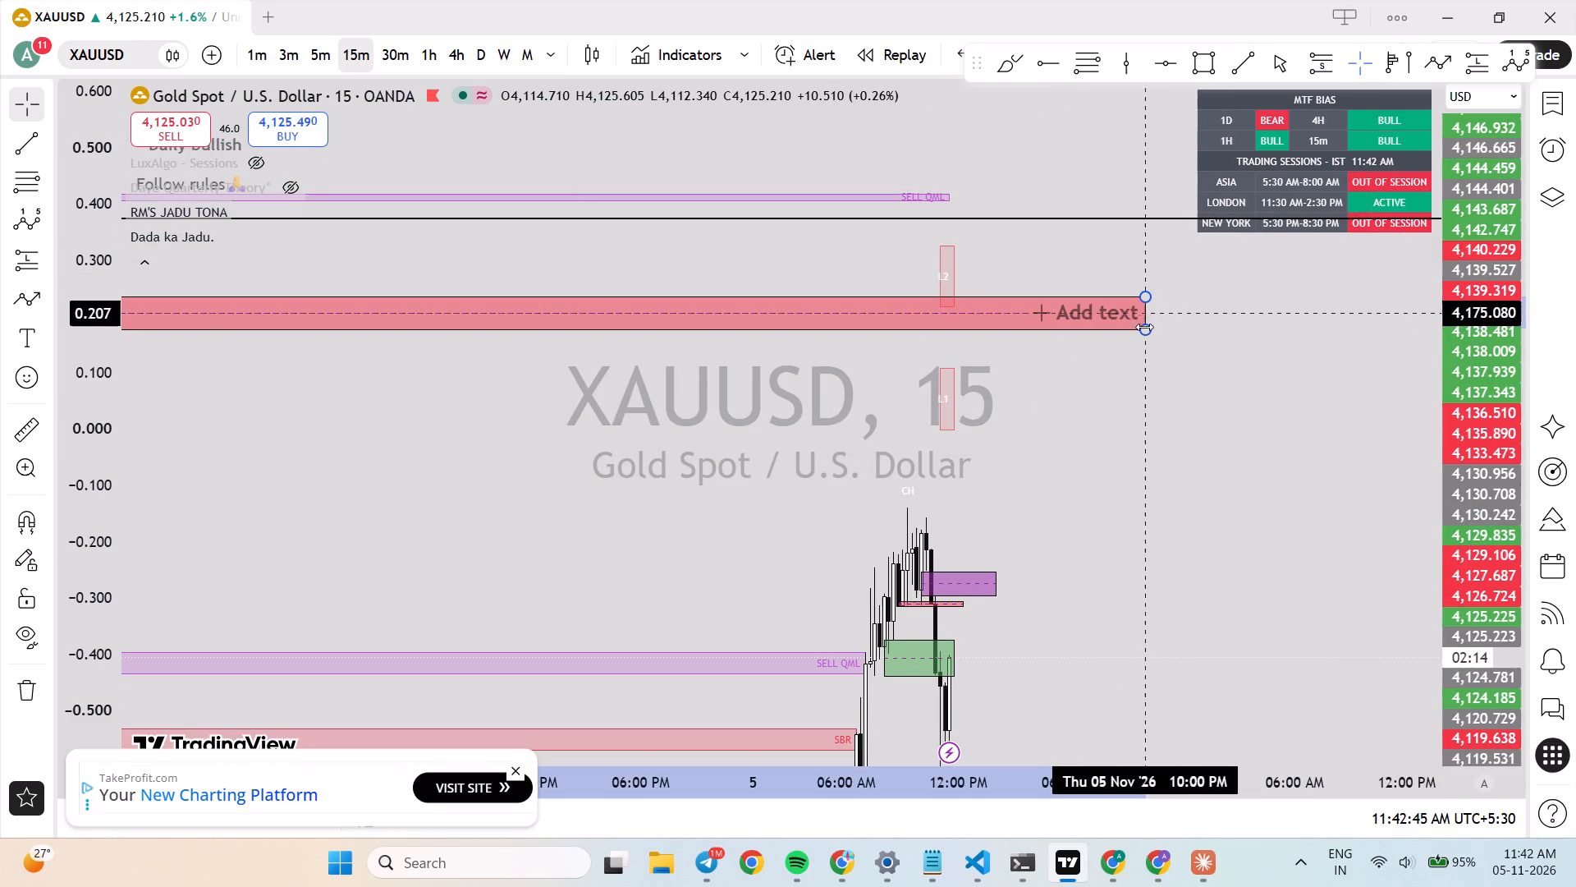
{"action": "left_click", "coordinate": [1151, 422]}
Compare XAUUSD on the 5-minute and 15-minute charts, from the red supply zone down to the lower green demand zones.
{"action": "left_click_drag", "start_coordinate": [1474, 386], "coordinate": [1477, 455]}
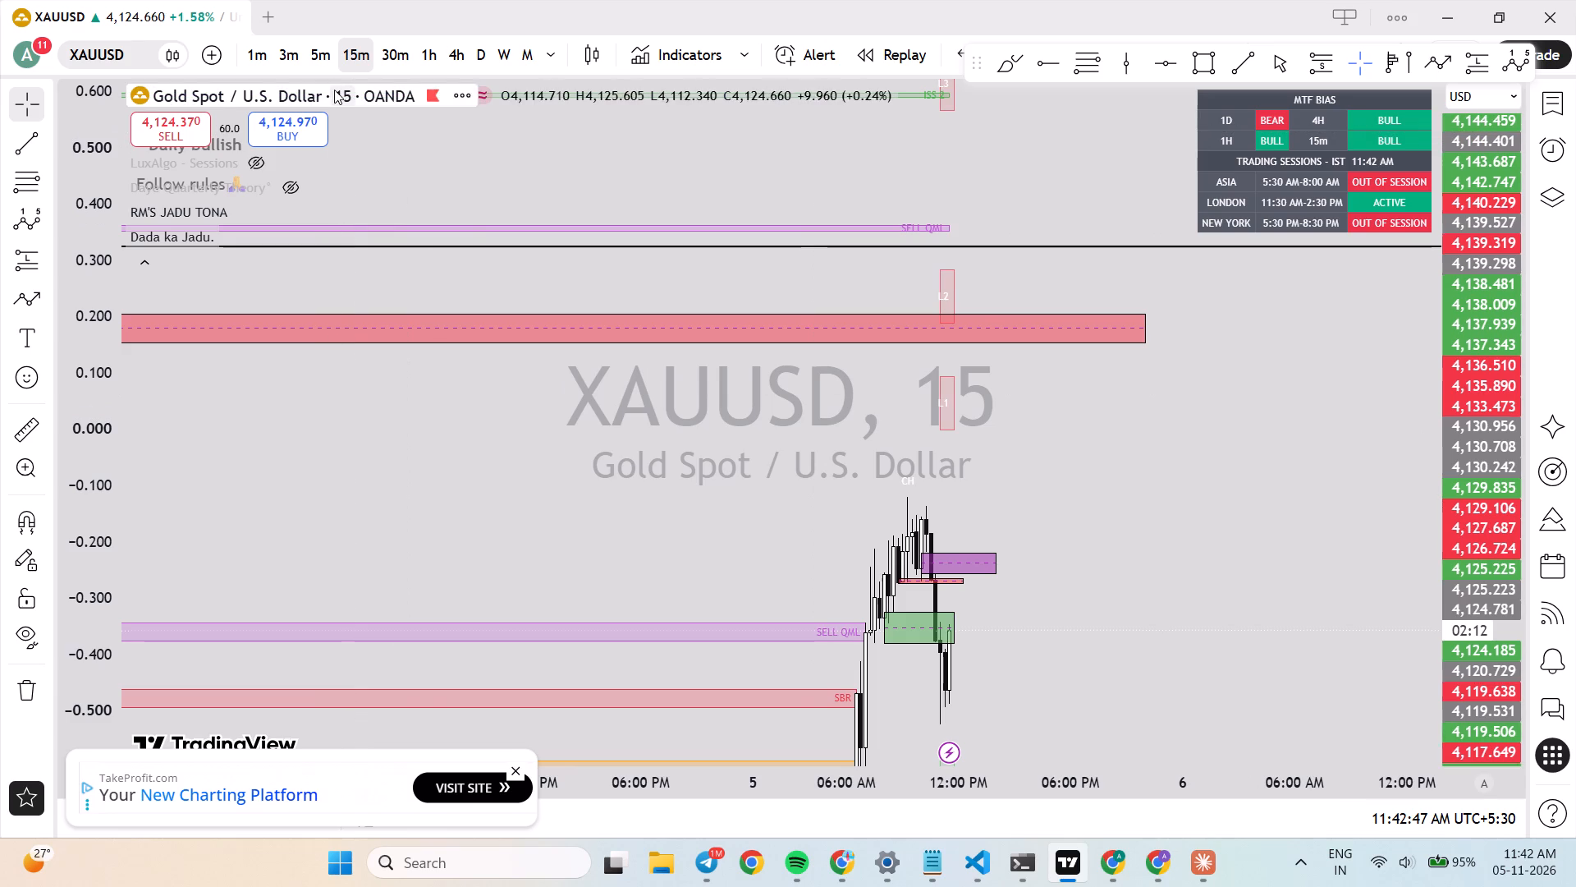
{"action": "left_click", "coordinate": [324, 63]}
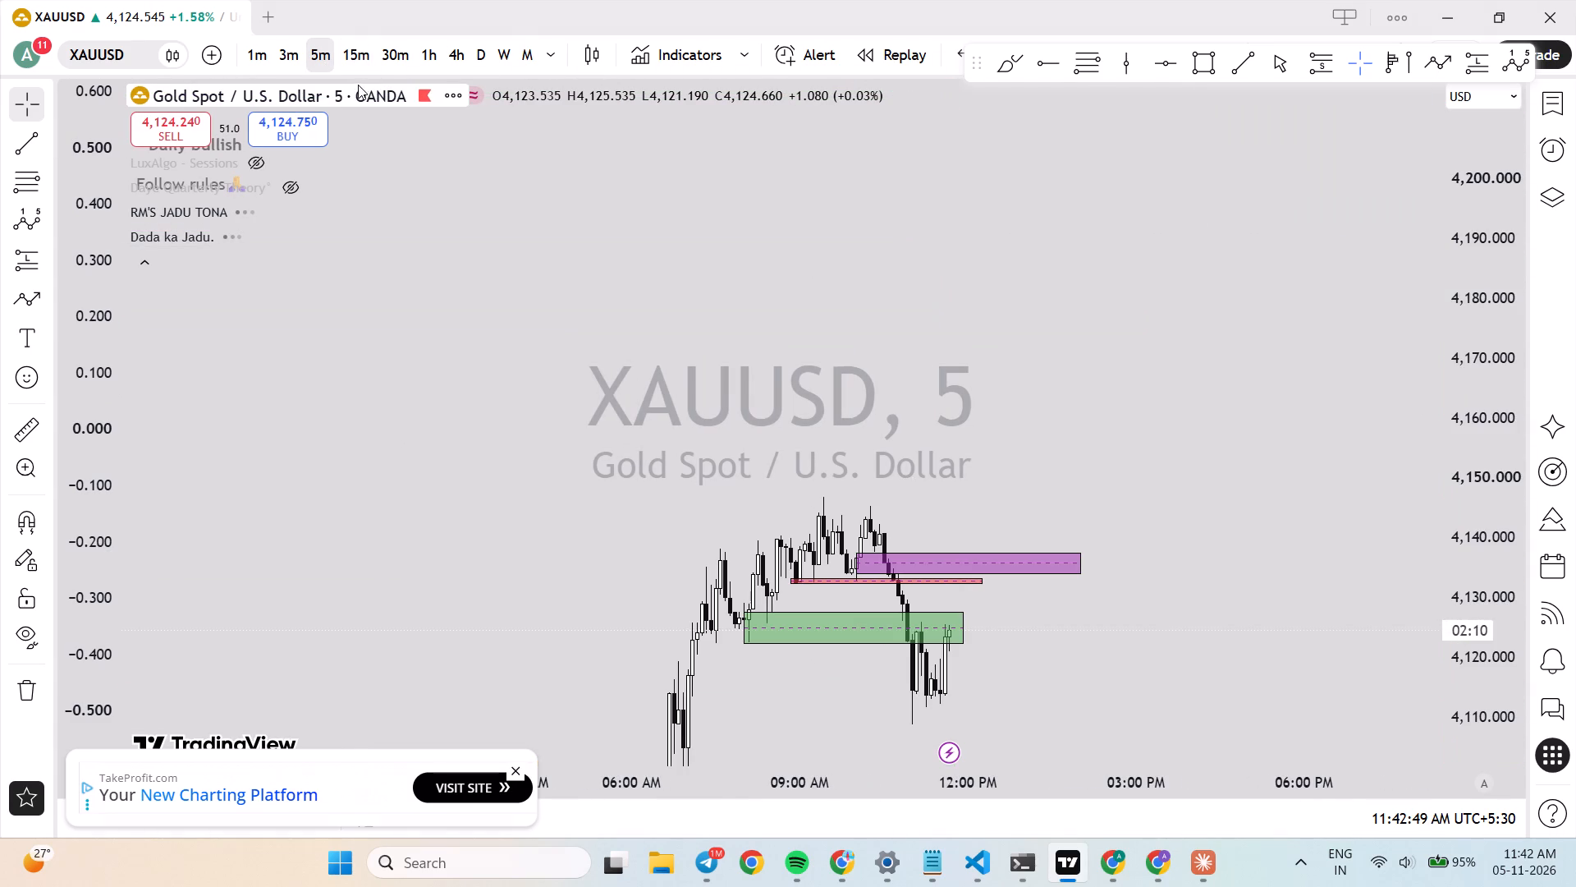
{"action": "left_click_drag", "start_coordinate": [1489, 311], "coordinate": [1463, 452]}
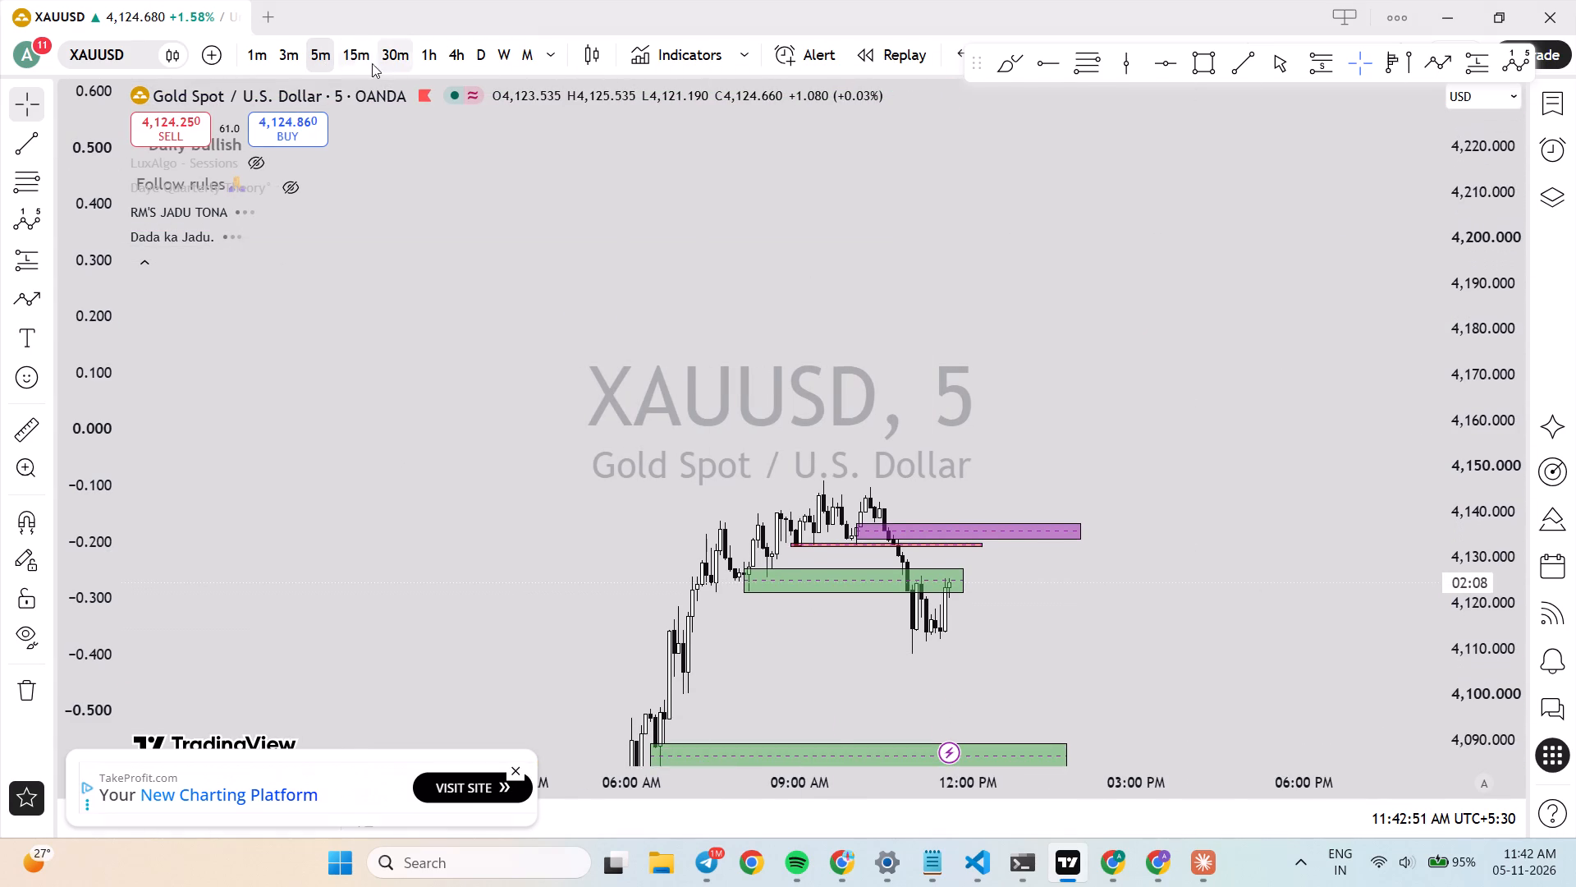
{"action": "left_click", "coordinate": [358, 59]}
{"action": "left_click_drag", "start_coordinate": [1483, 276], "coordinate": [1459, 434]}
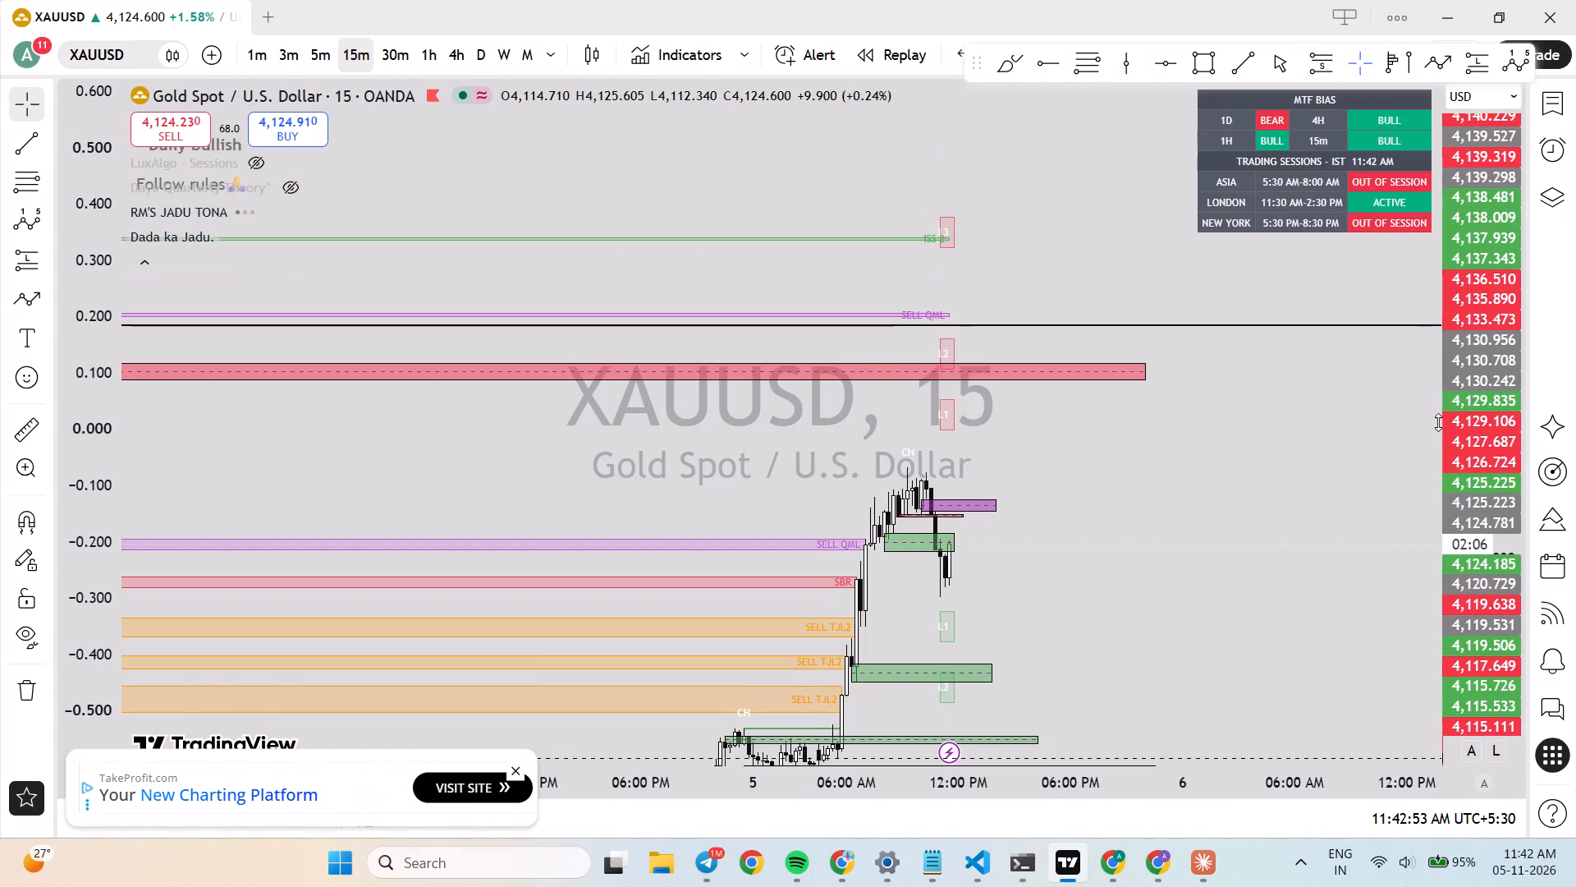
{"action": "scroll", "coordinate": [956, 489], "scroll_direction": "down", "scroll_amount": 3}
{"action": "left_click_drag", "start_coordinate": [1485, 396], "coordinate": [1462, 576]}
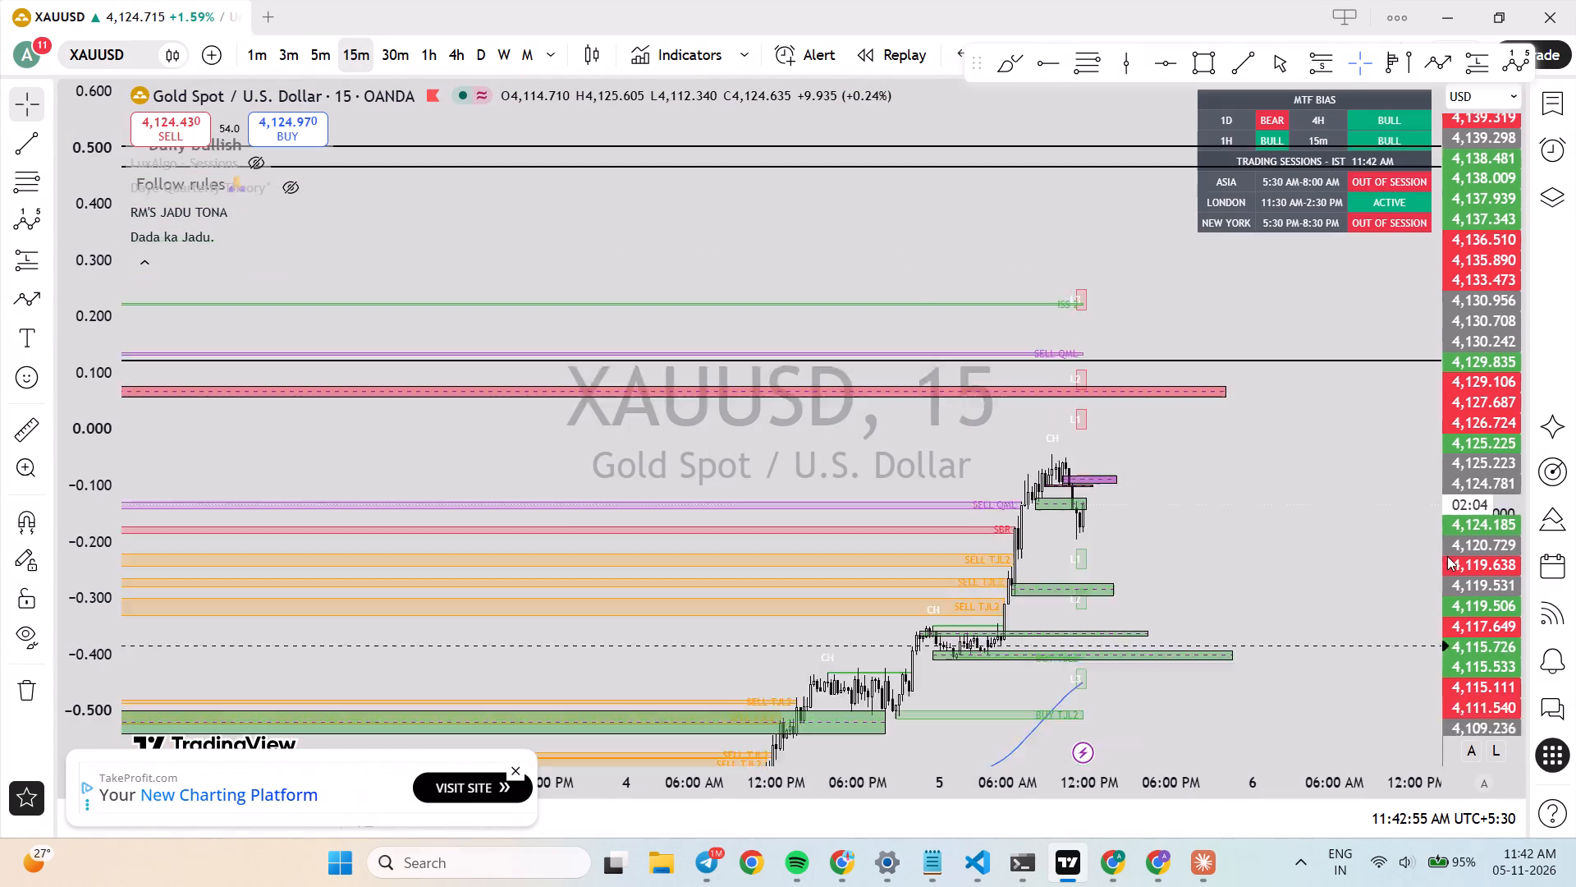
{"action": "left_click", "coordinate": [1556, 108]}
{"action": "left_click", "coordinate": [1556, 108]}
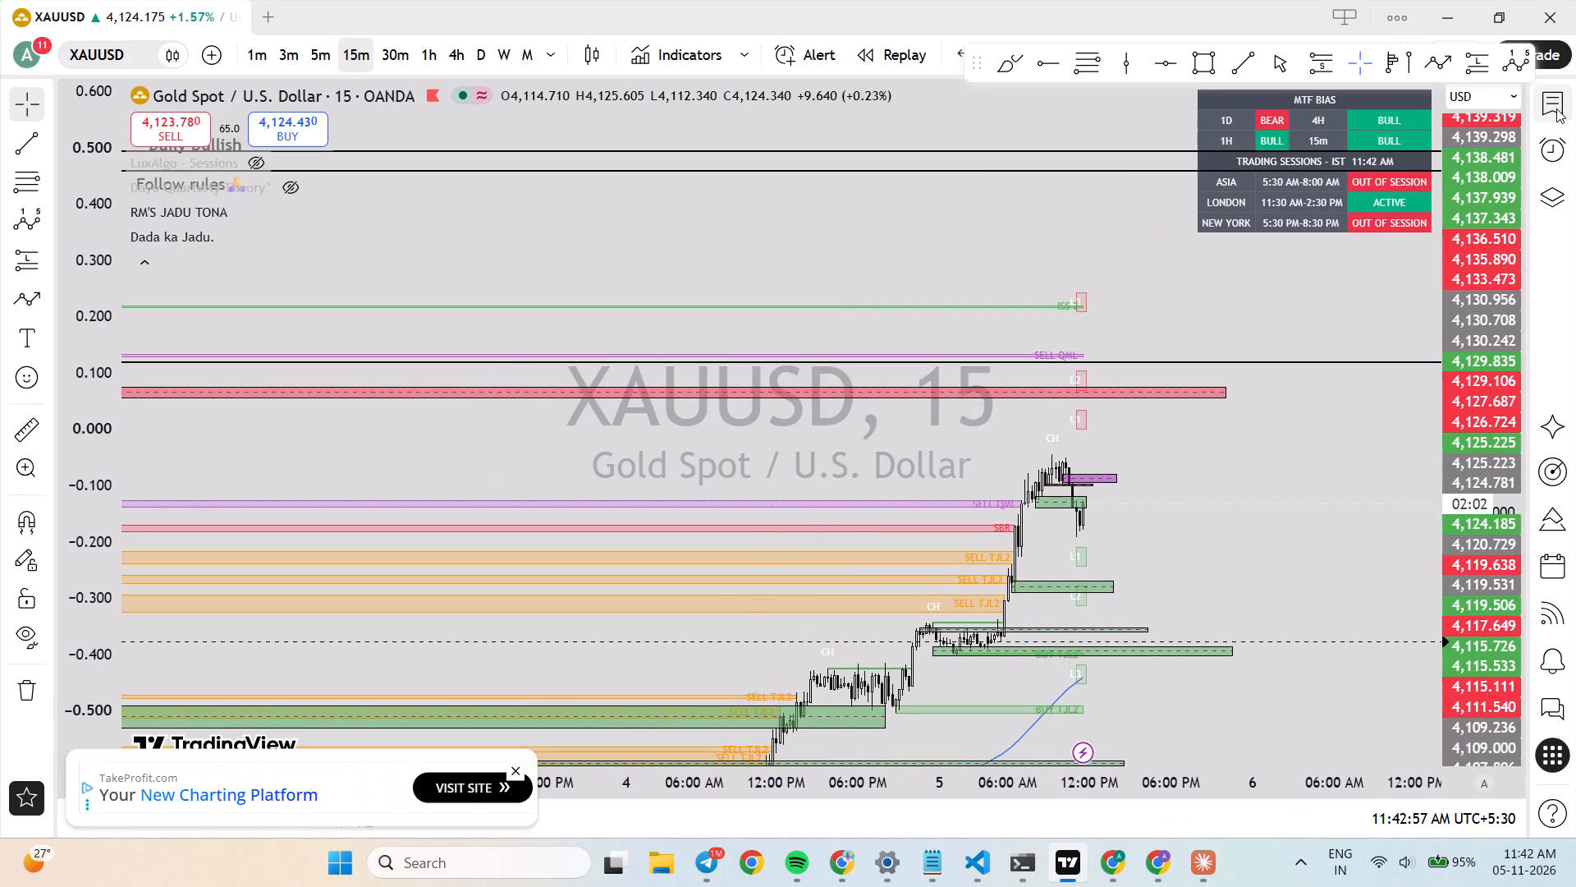
{"action": "left_click_drag", "start_coordinate": [1489, 408], "coordinate": [1493, 347]}
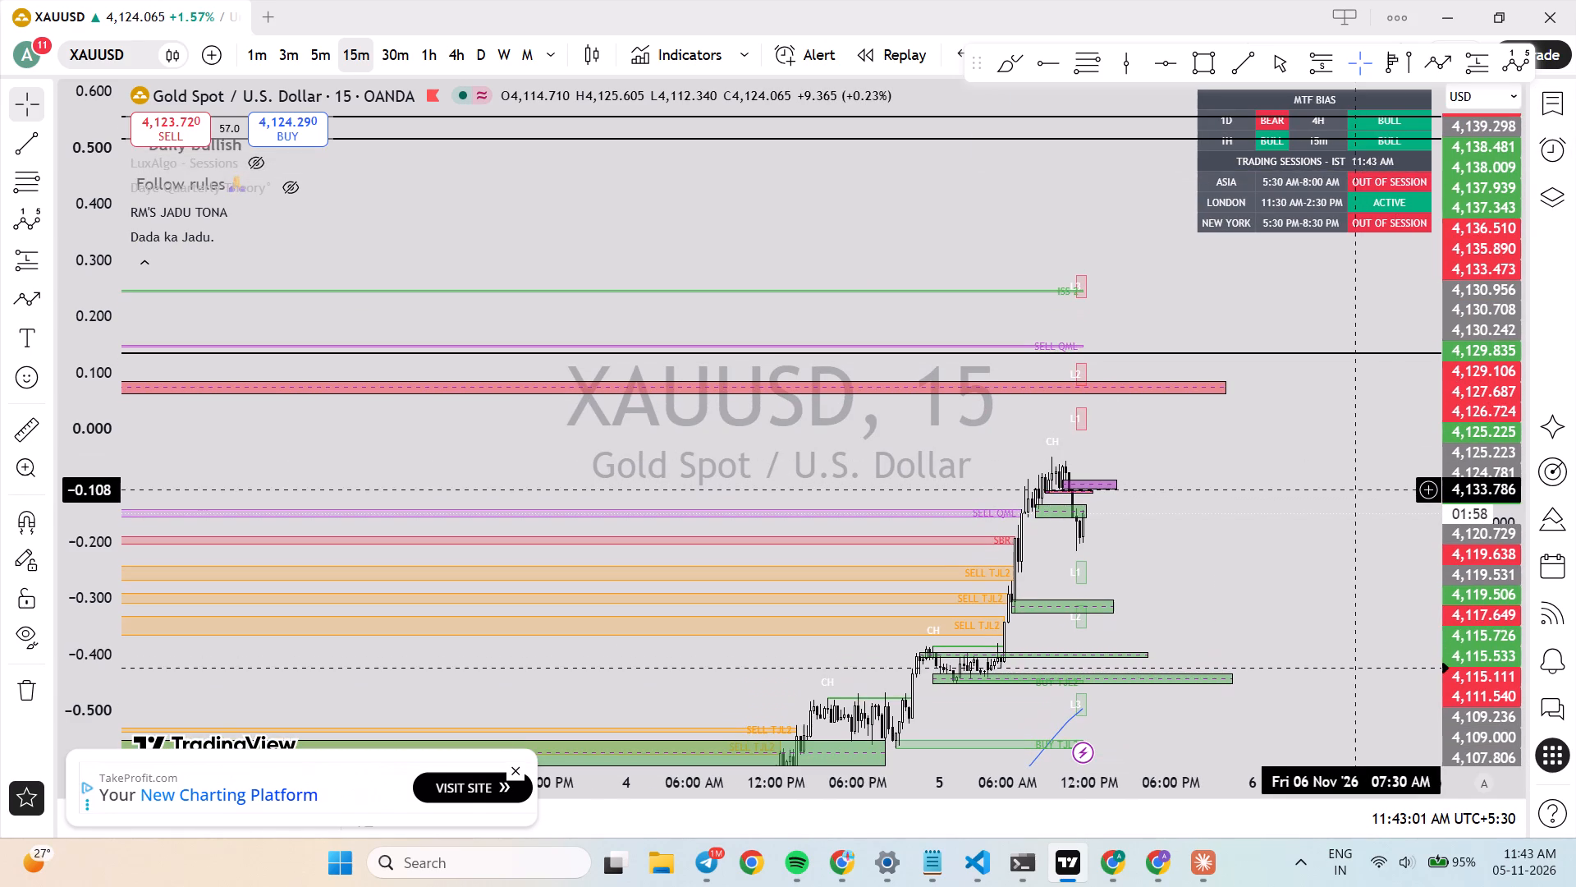
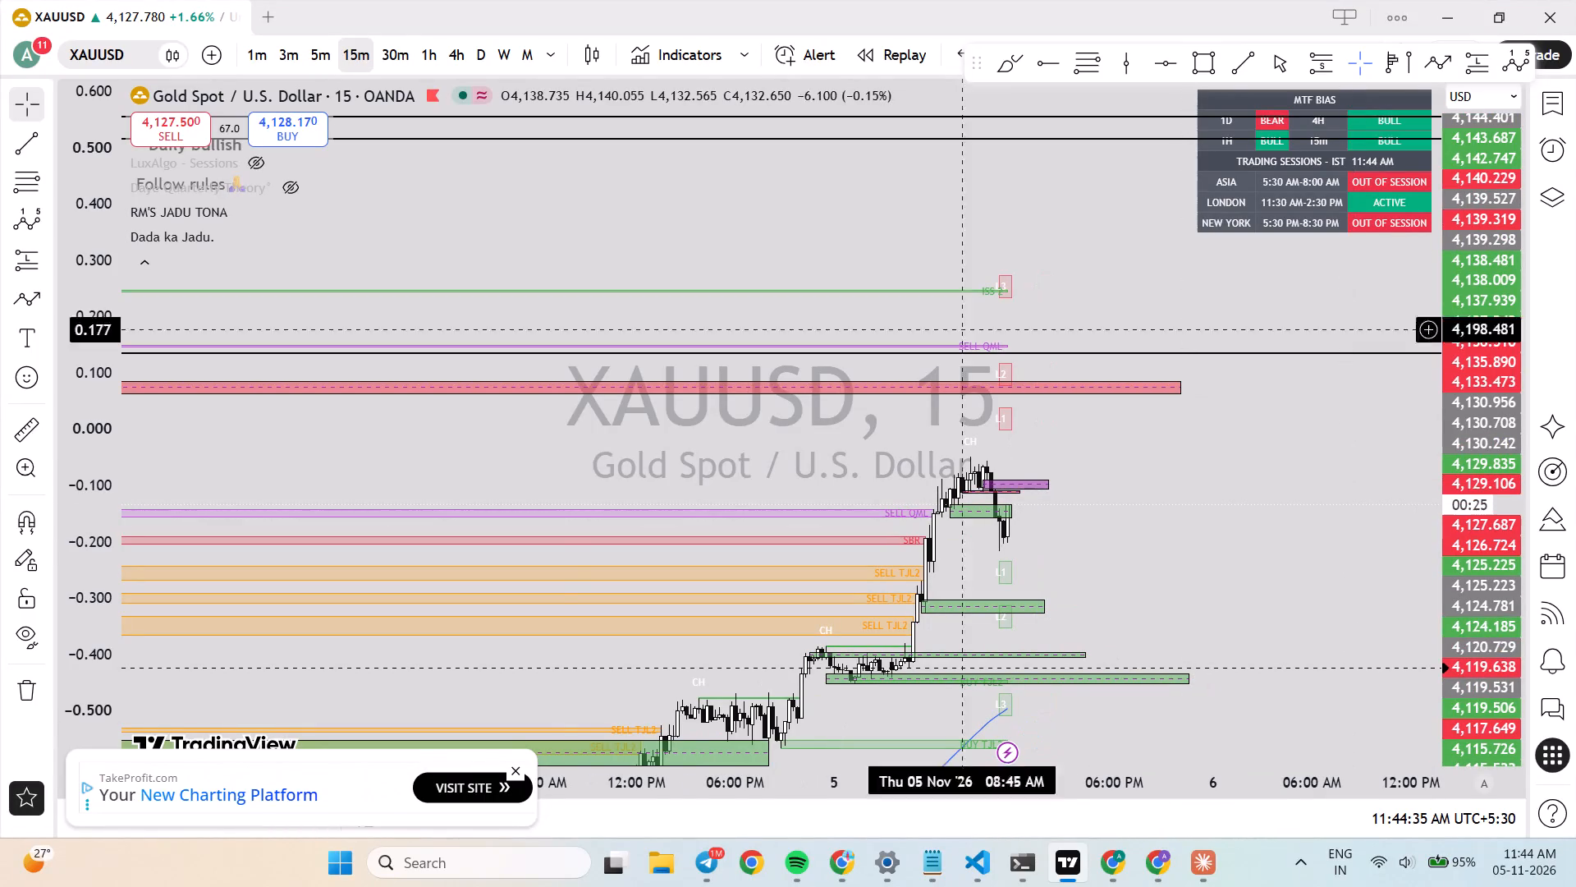
On the 5-minute chart, draw a thin rectangle zone from about 4,109 to 4,111, running from the morning rally base to 11:10 AM.
{"action": "left_click", "coordinate": [323, 39]}
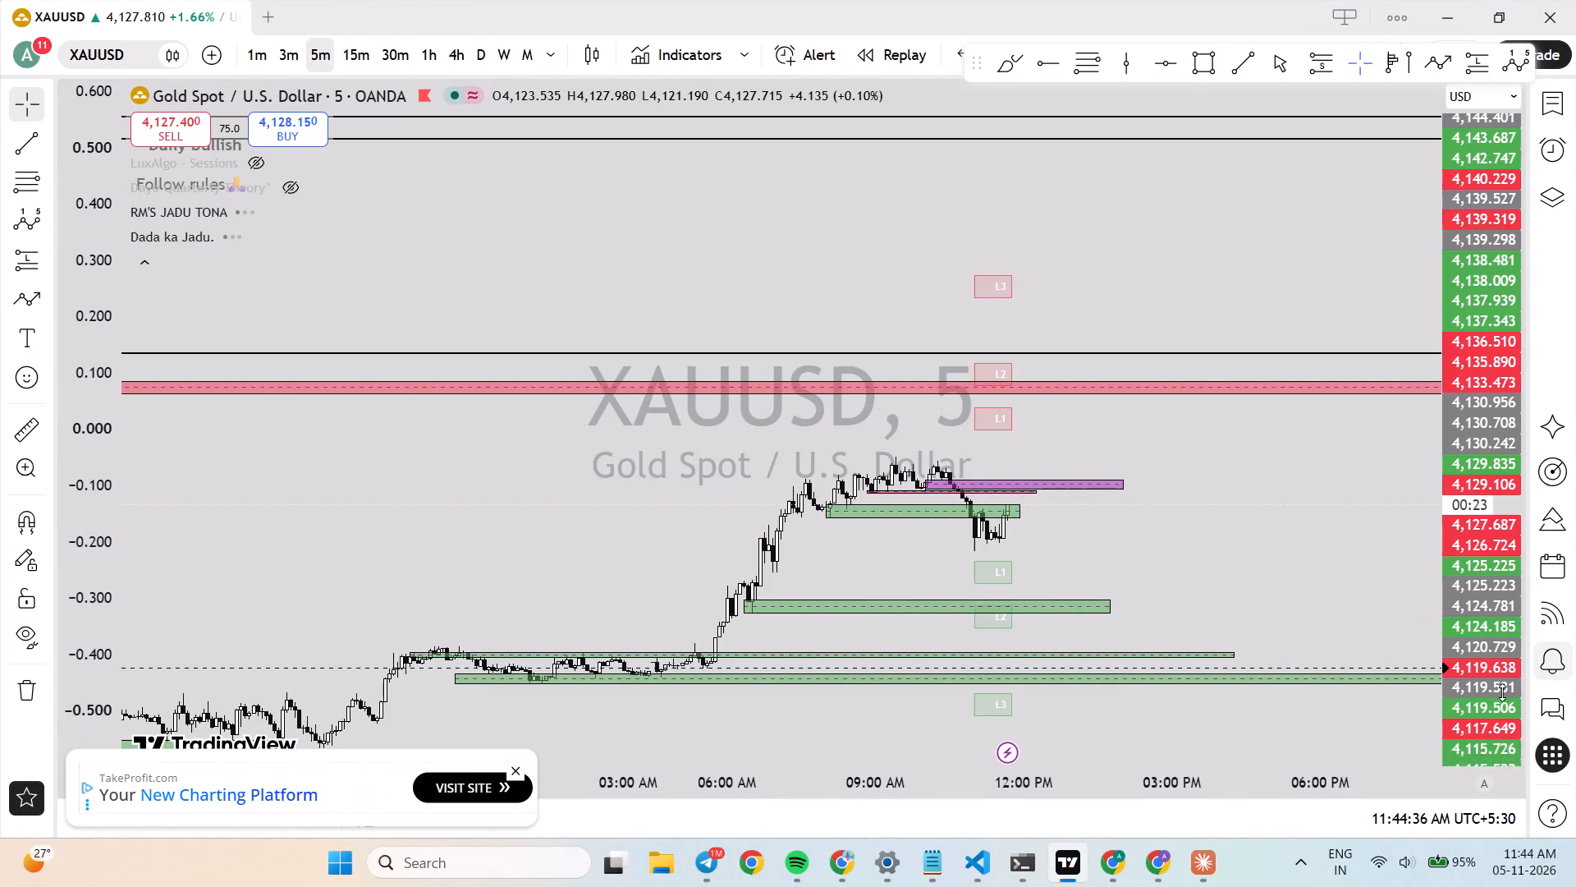
{"action": "left_click_drag", "start_coordinate": [1502, 694], "coordinate": [1487, 239]}
{"action": "left_click_drag", "start_coordinate": [1202, 659], "coordinate": [1257, 434]}
{"action": "scroll", "coordinate": [1254, 522], "scroll_direction": "up", "scroll_amount": 2}
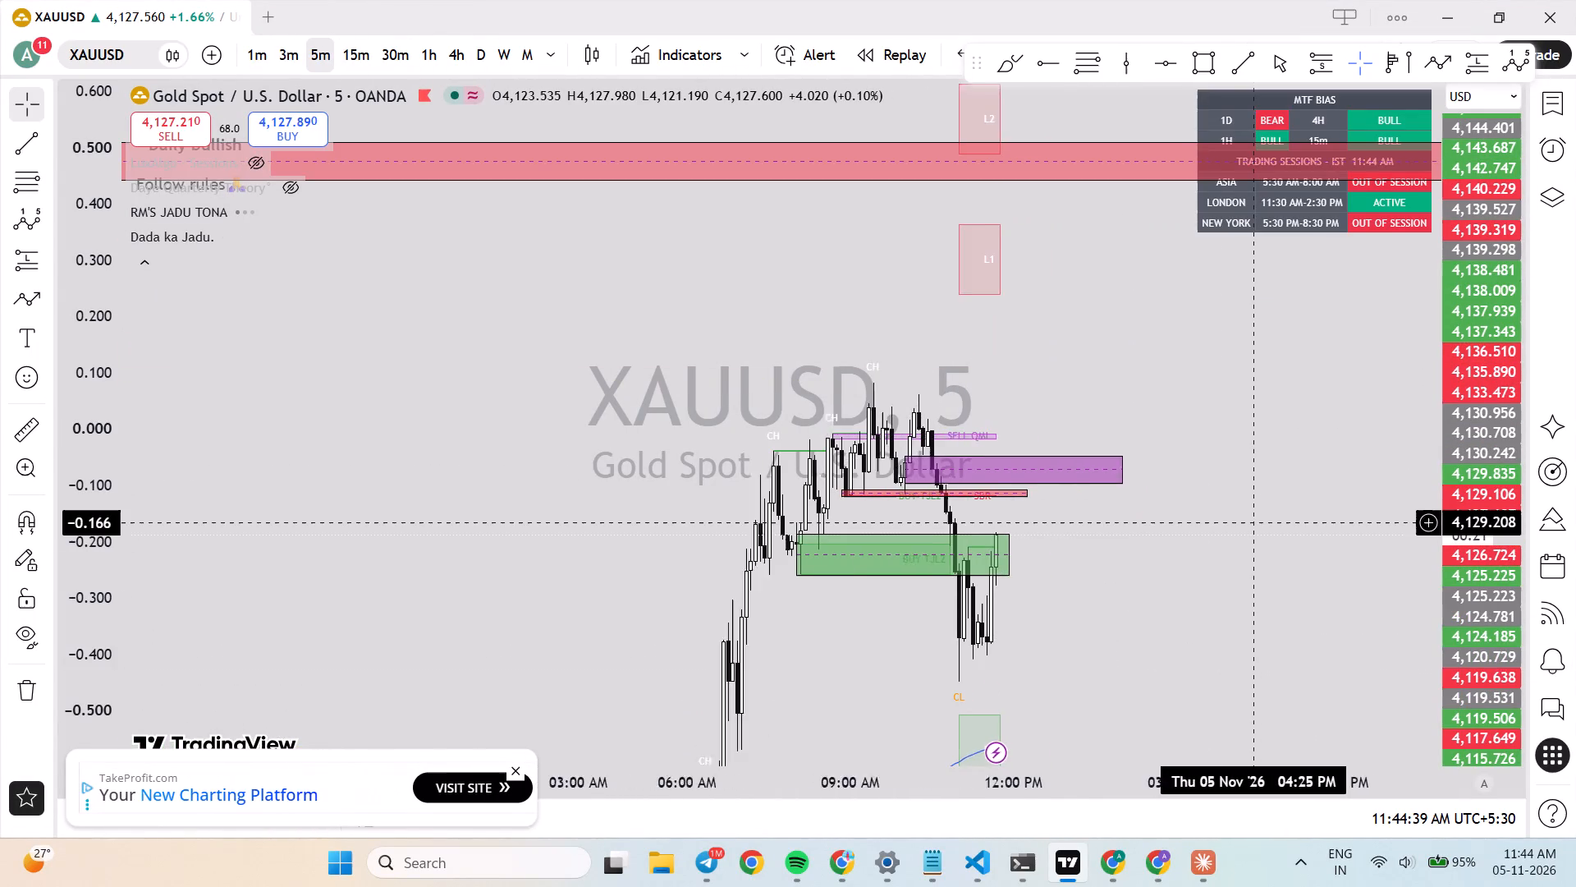
{"action": "left_click_drag", "start_coordinate": [1473, 642], "coordinate": [1477, 481]}
{"action": "scroll", "coordinate": [1389, 568], "scroll_direction": "up", "scroll_amount": 2}
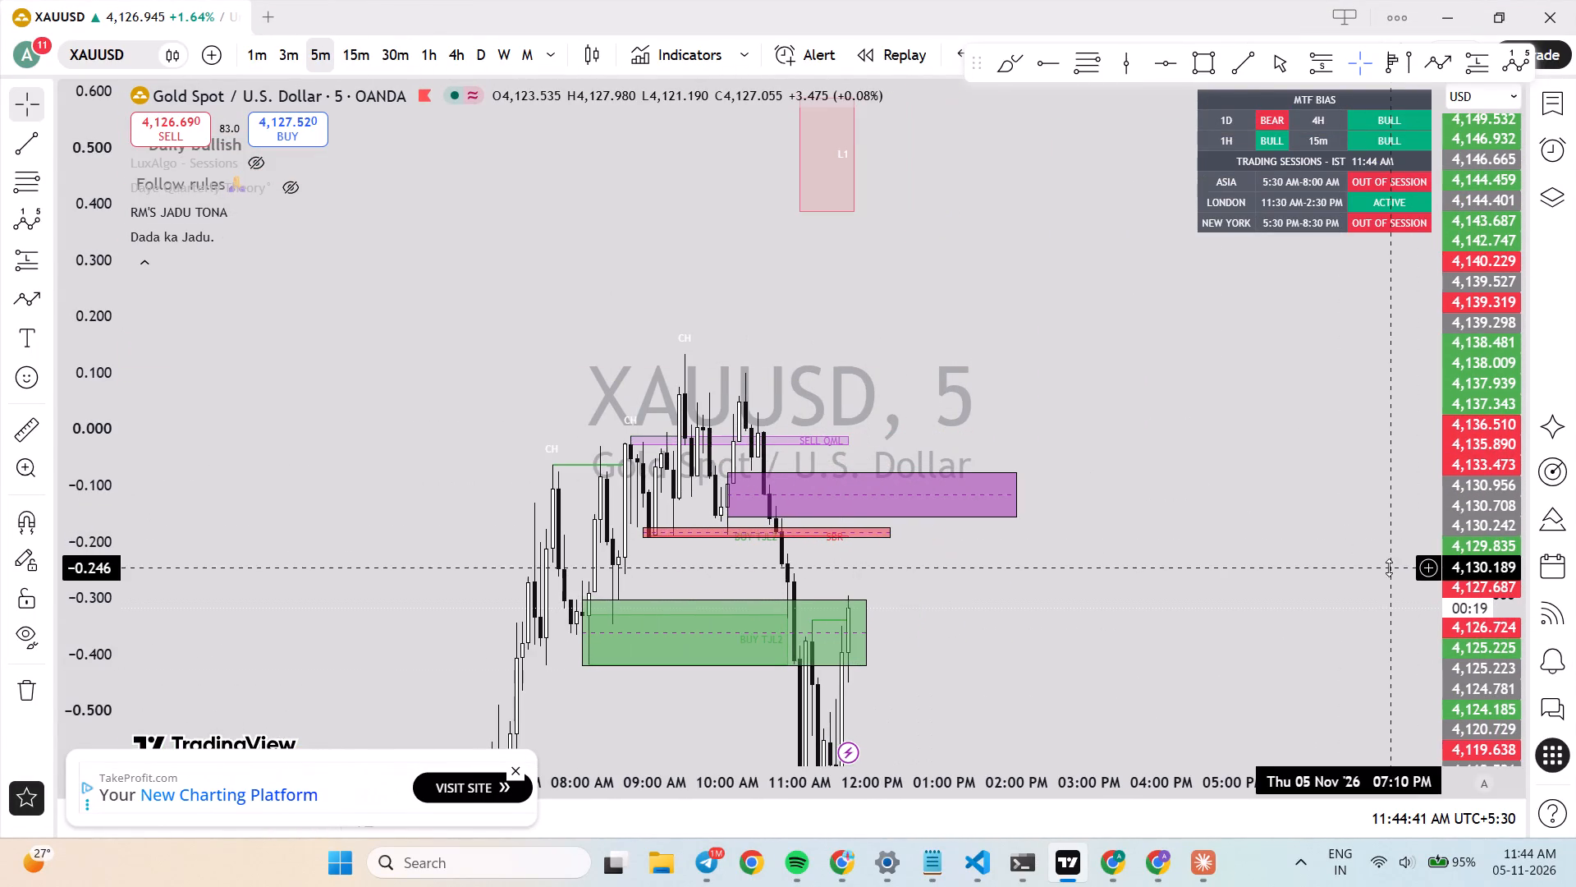
{"action": "left_click_drag", "start_coordinate": [1502, 488], "coordinate": [1477, 616]}
{"action": "scroll", "coordinate": [1106, 663], "scroll_direction": "up", "scroll_amount": 2}
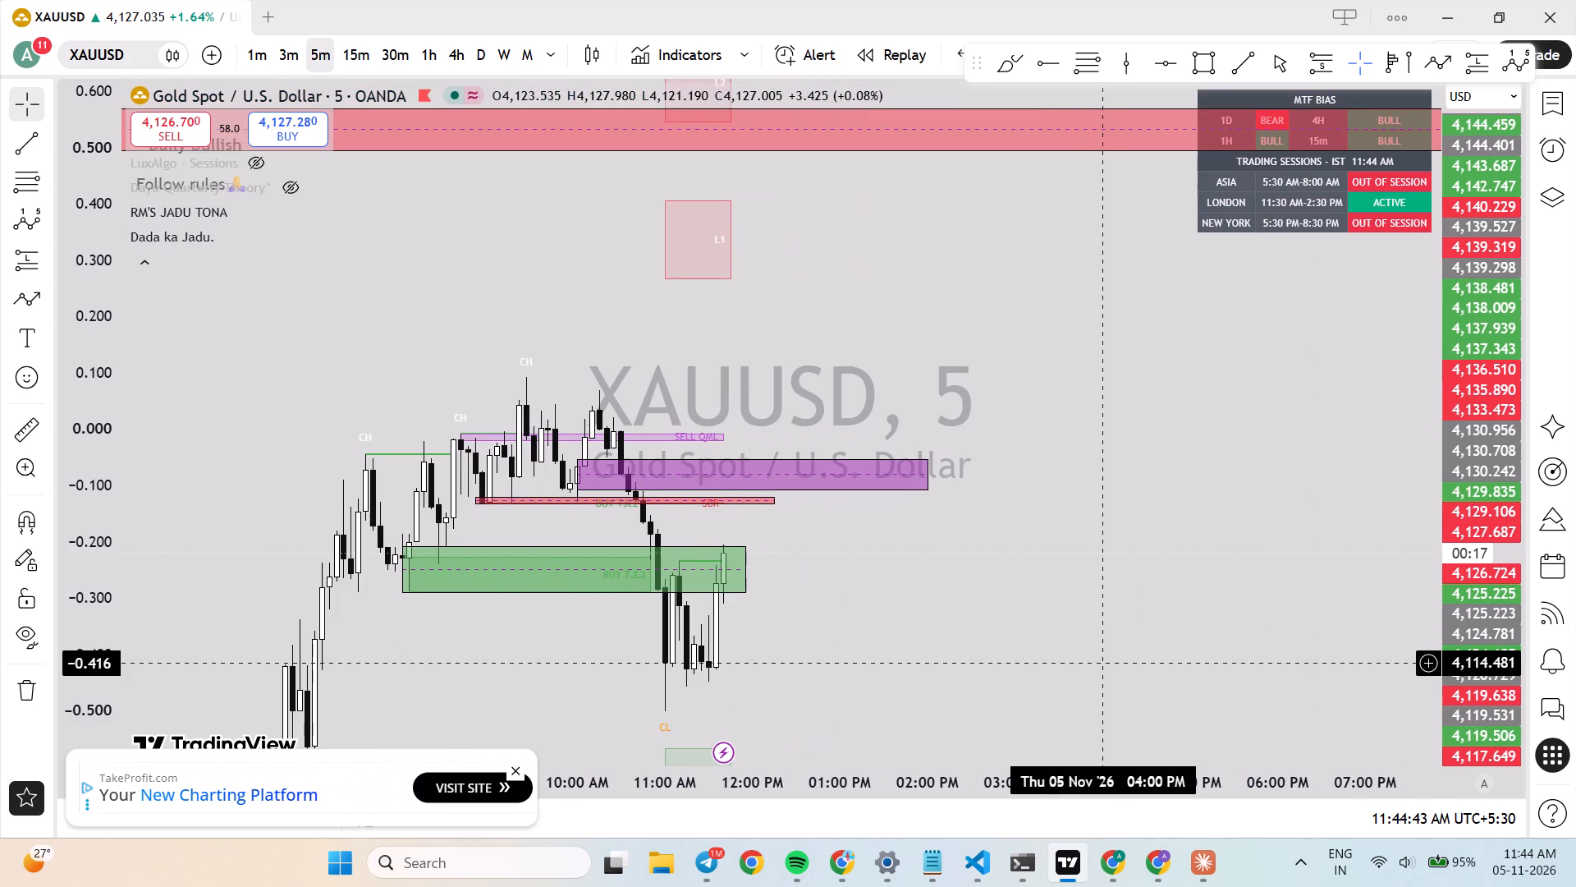
{"action": "left_click", "coordinate": [1082, 711]}
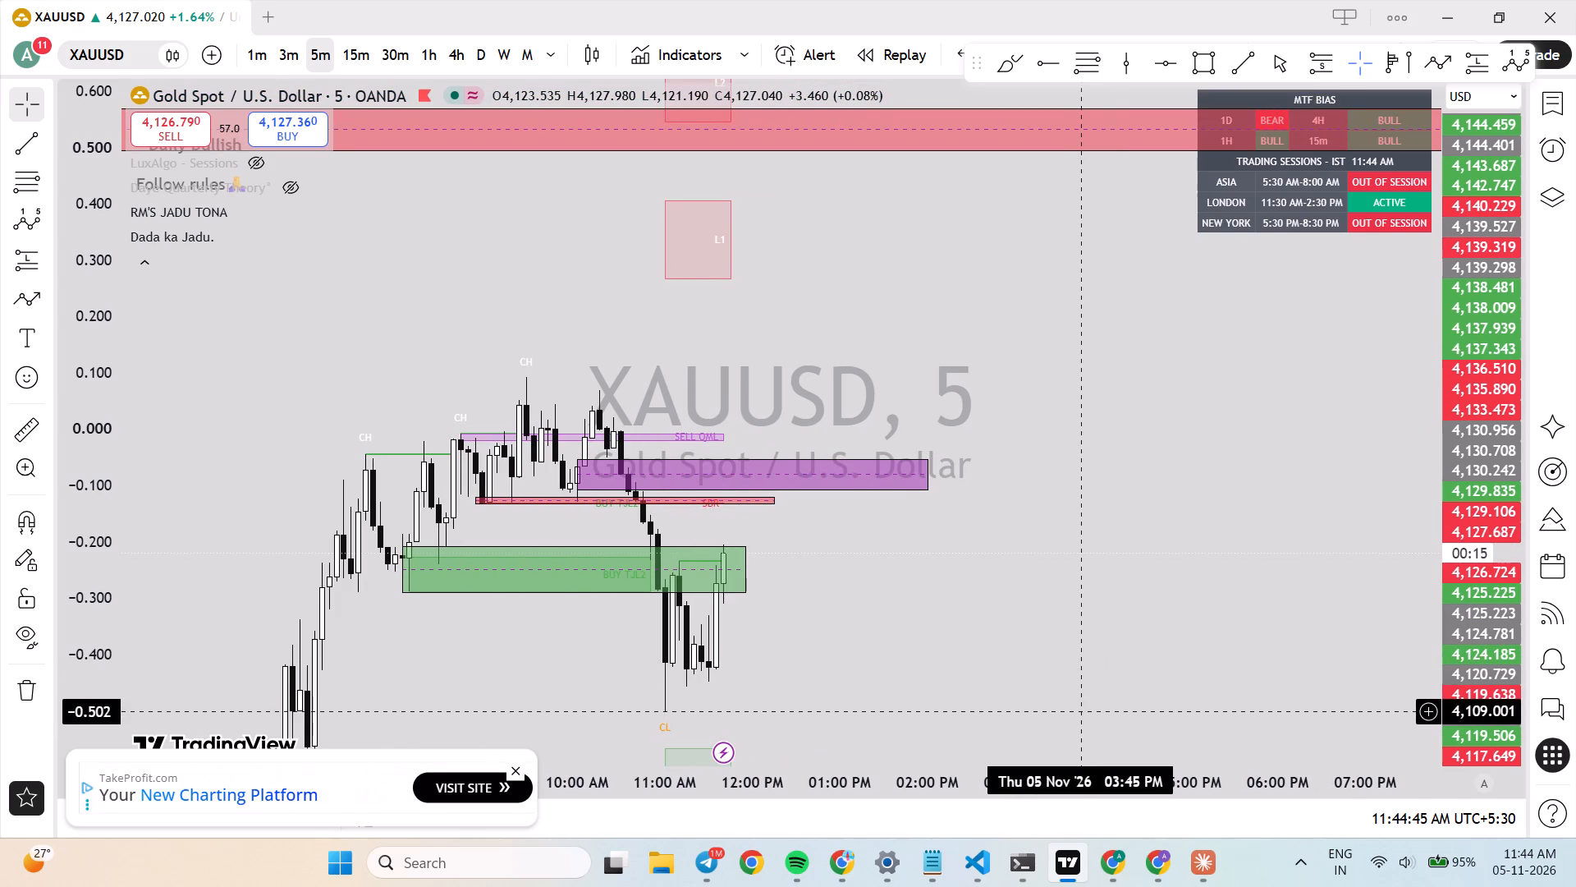
{"action": "left_click_drag", "start_coordinate": [1091, 705], "coordinate": [1125, 594]}
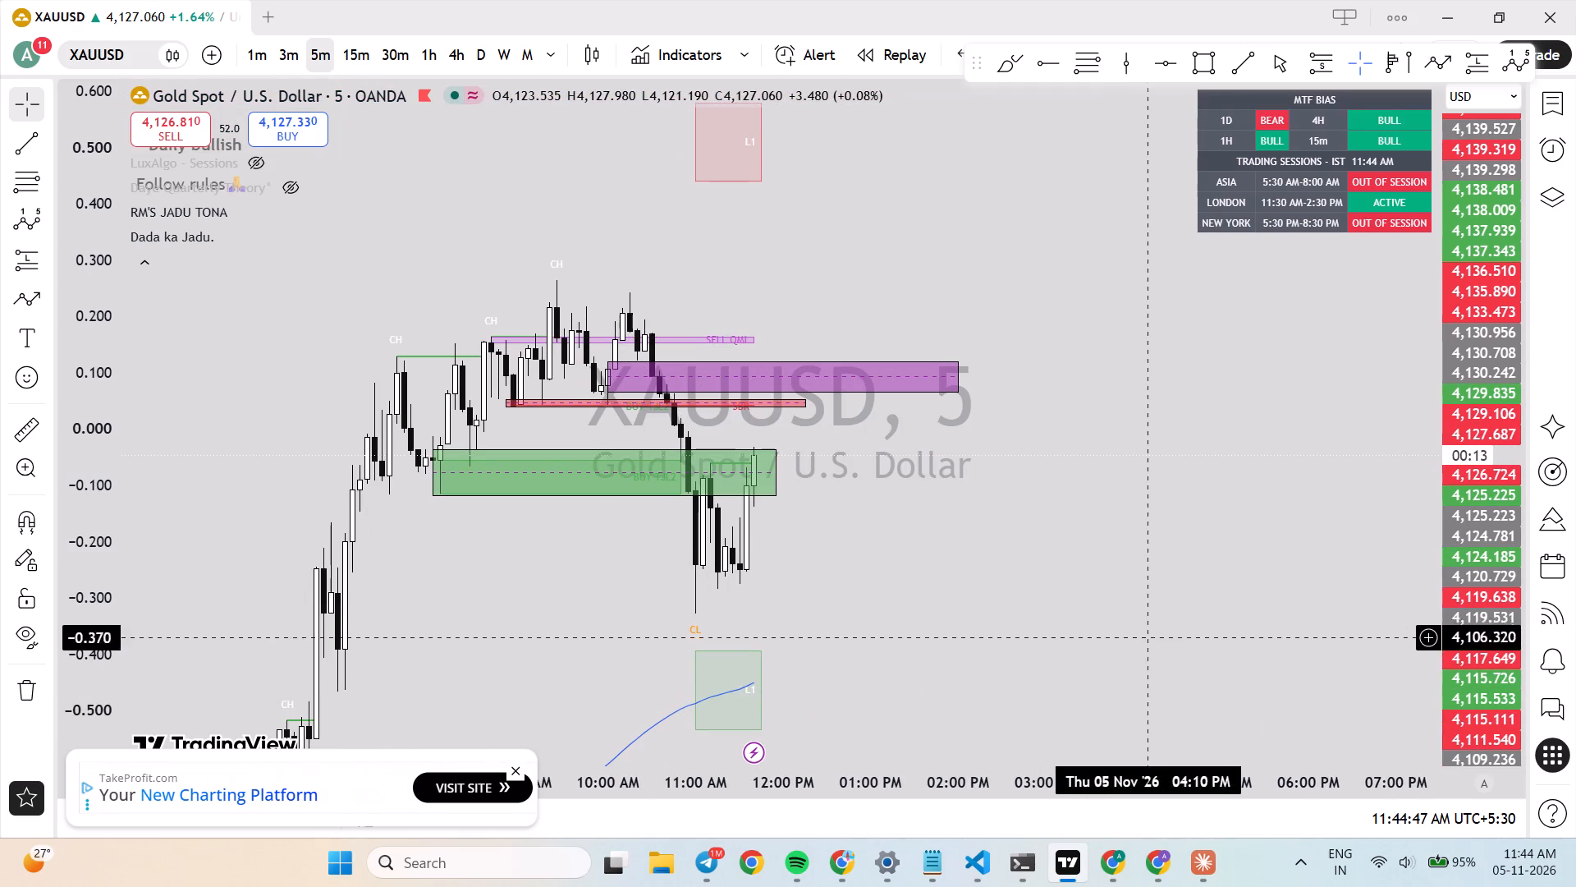
{"action": "left_click", "coordinate": [1193, 76]}
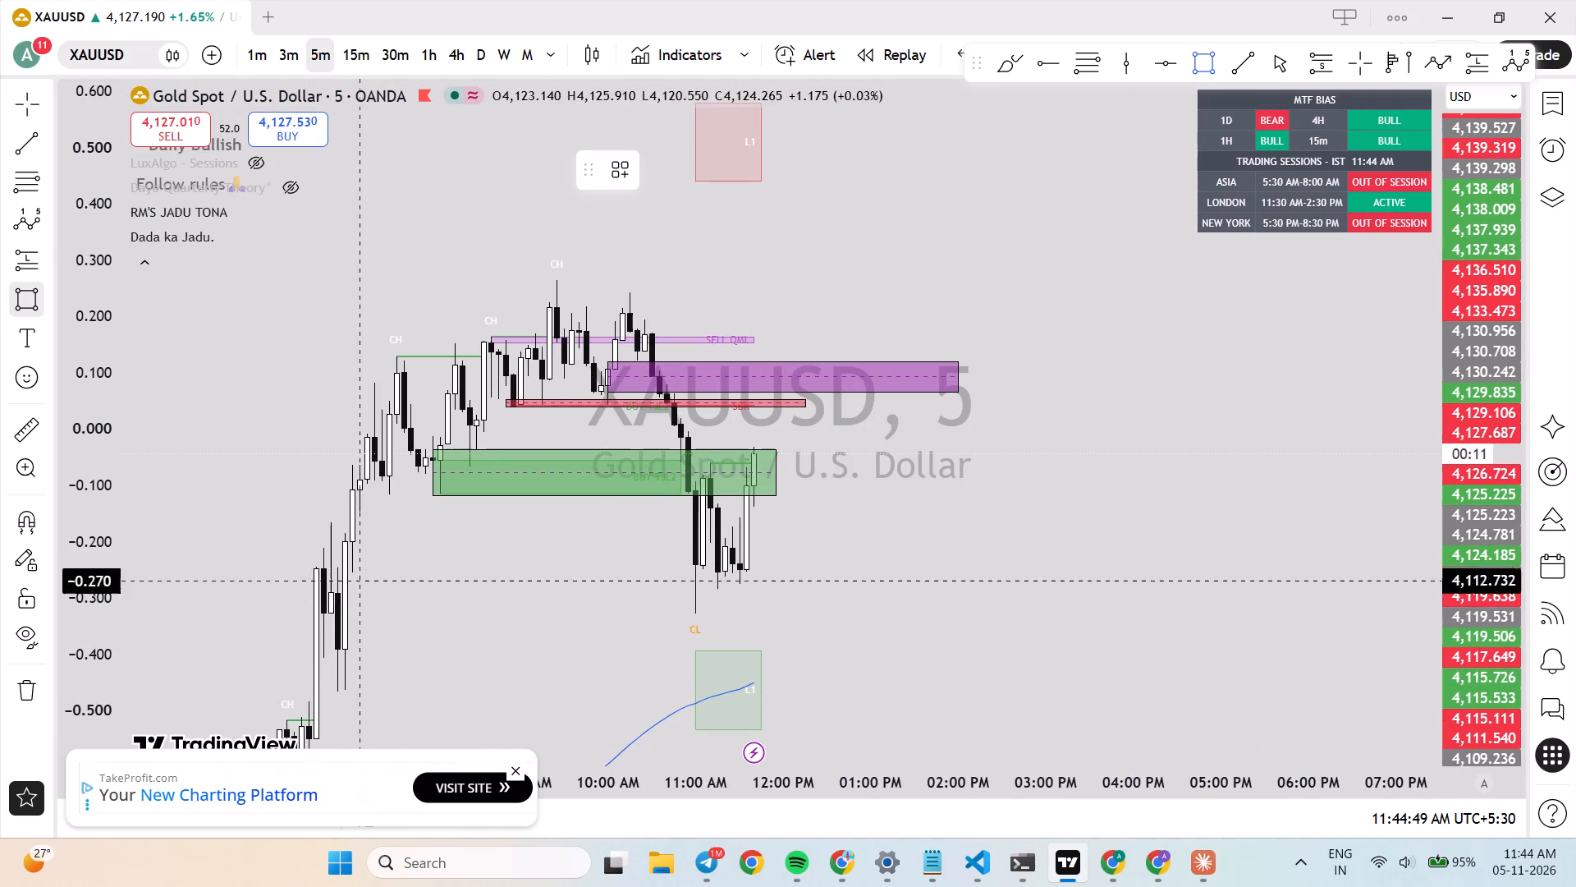
{"action": "left_click", "coordinate": [322, 591]}
{"action": "left_click", "coordinate": [354, 612]}
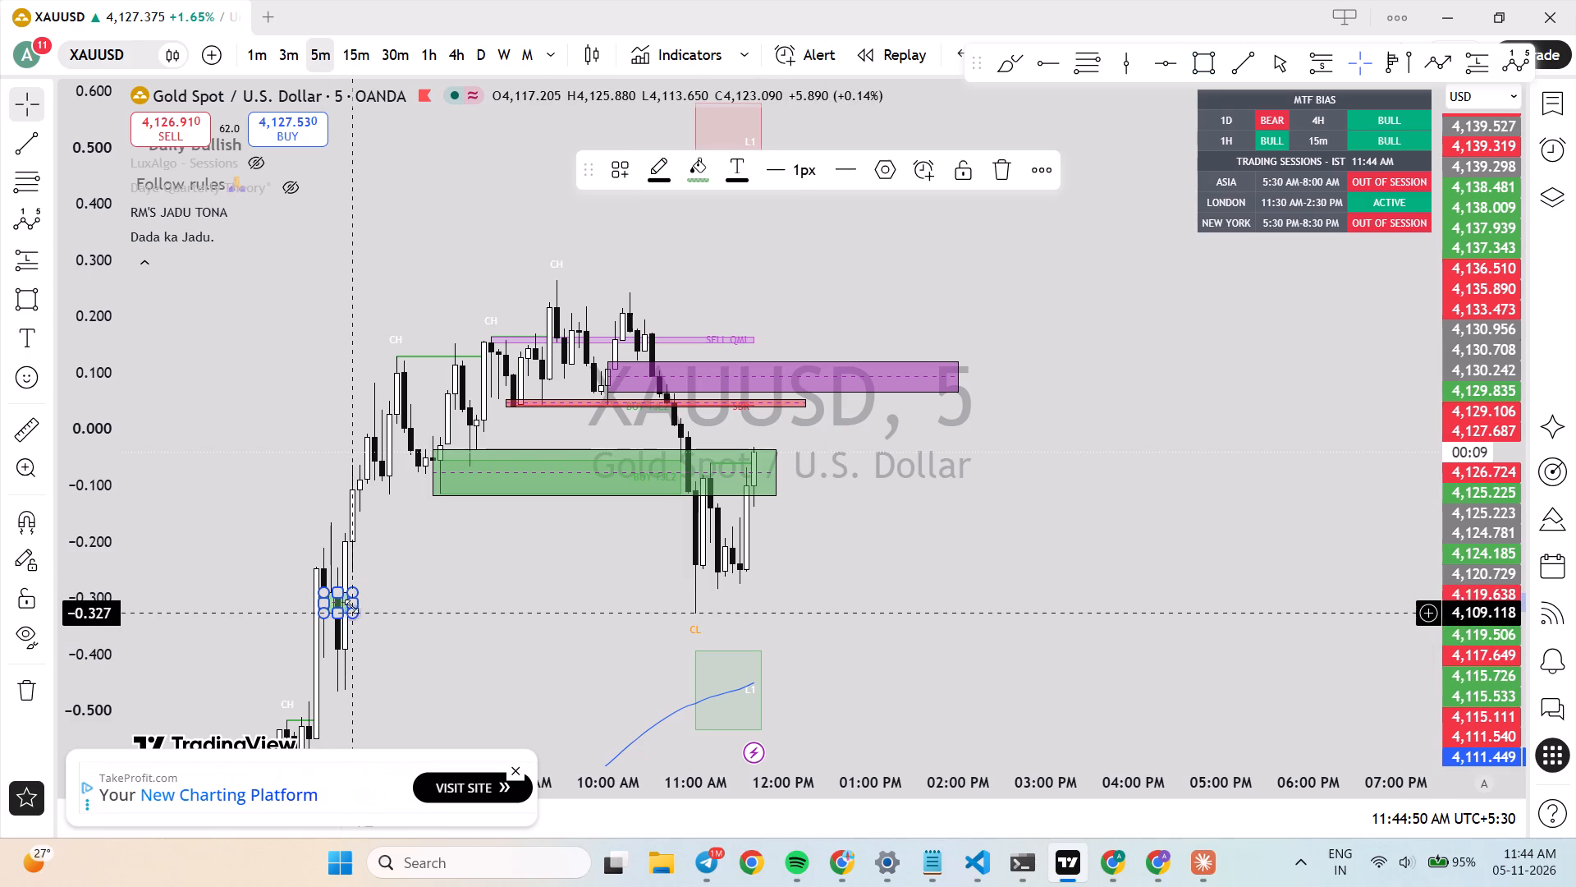
{"action": "left_click_drag", "start_coordinate": [350, 604], "coordinate": [708, 597]}
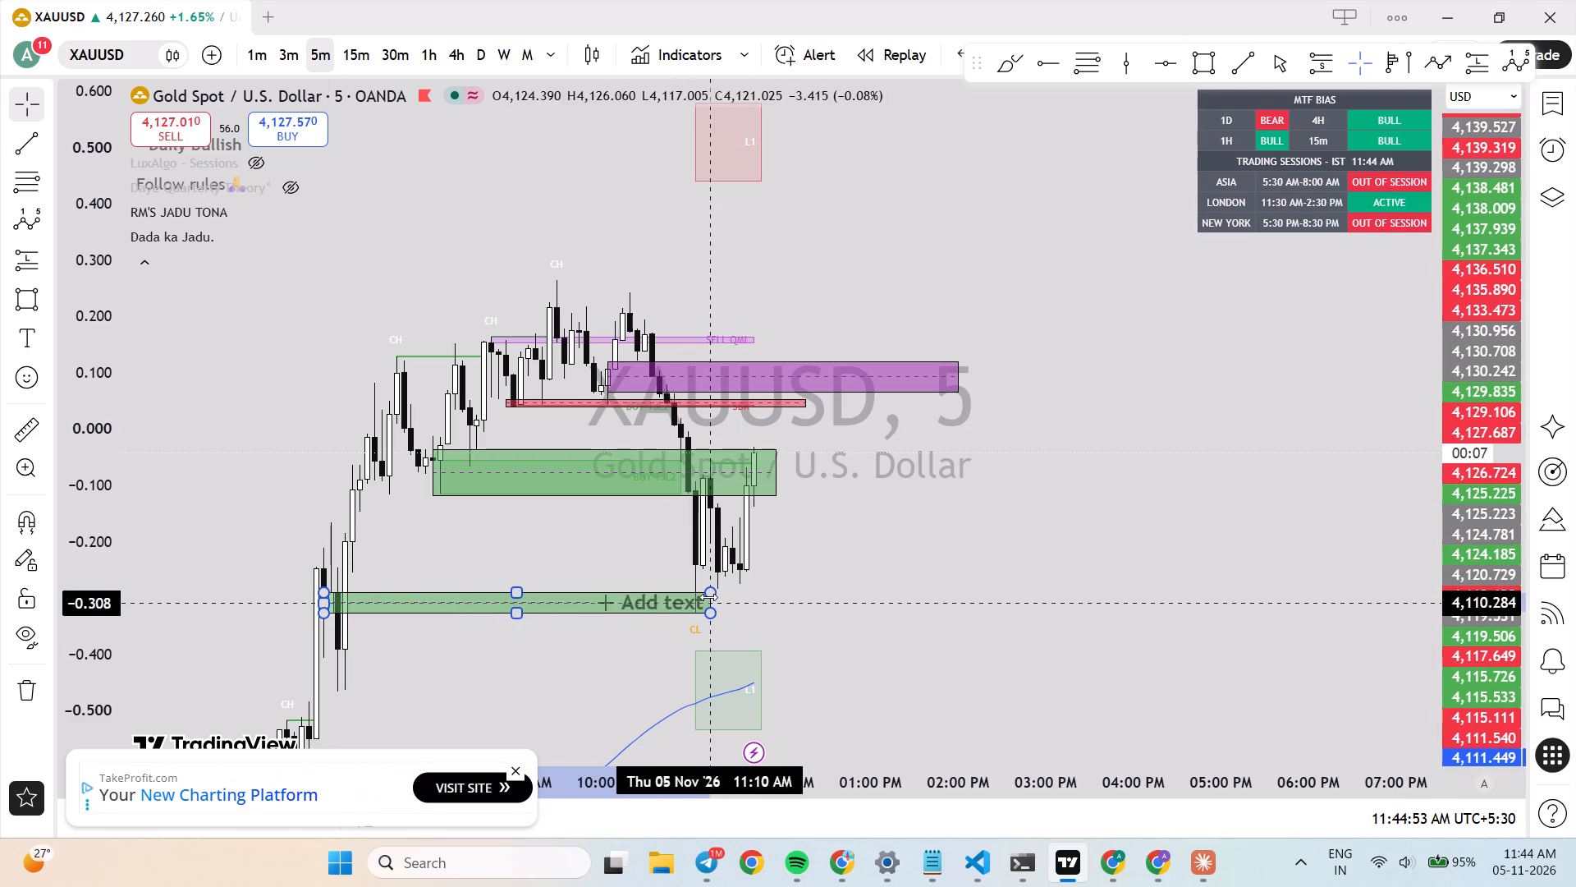
Change the fill of the new 4,109 to 4,111 zone to purple.
{"action": "left_click", "coordinate": [699, 170]}
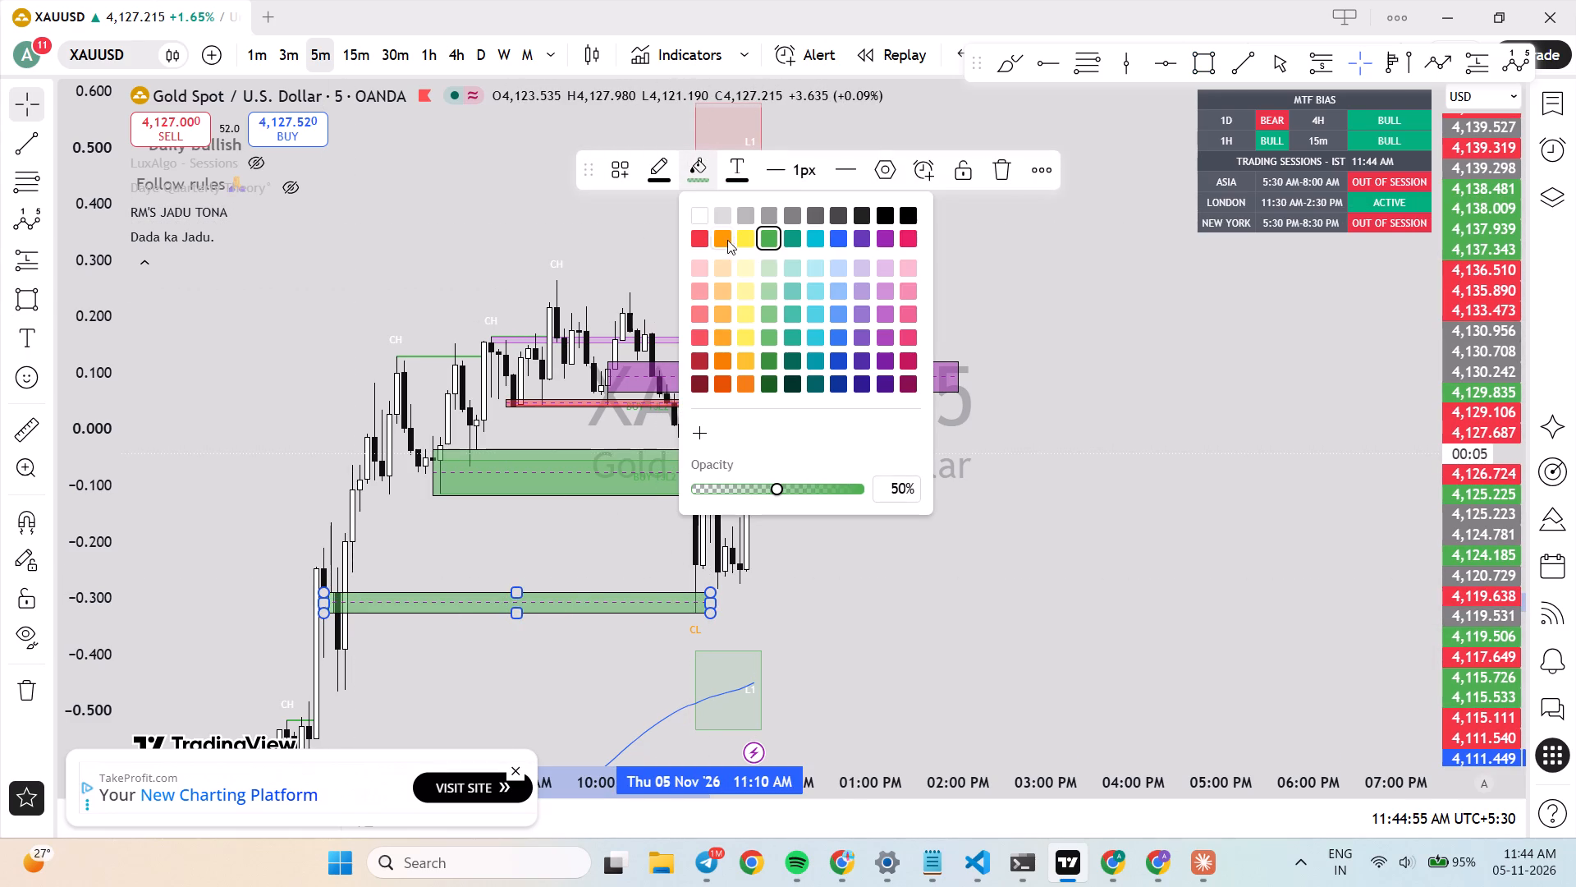
{"action": "left_click", "coordinate": [877, 240]}
{"action": "left_click", "coordinate": [1093, 444]}
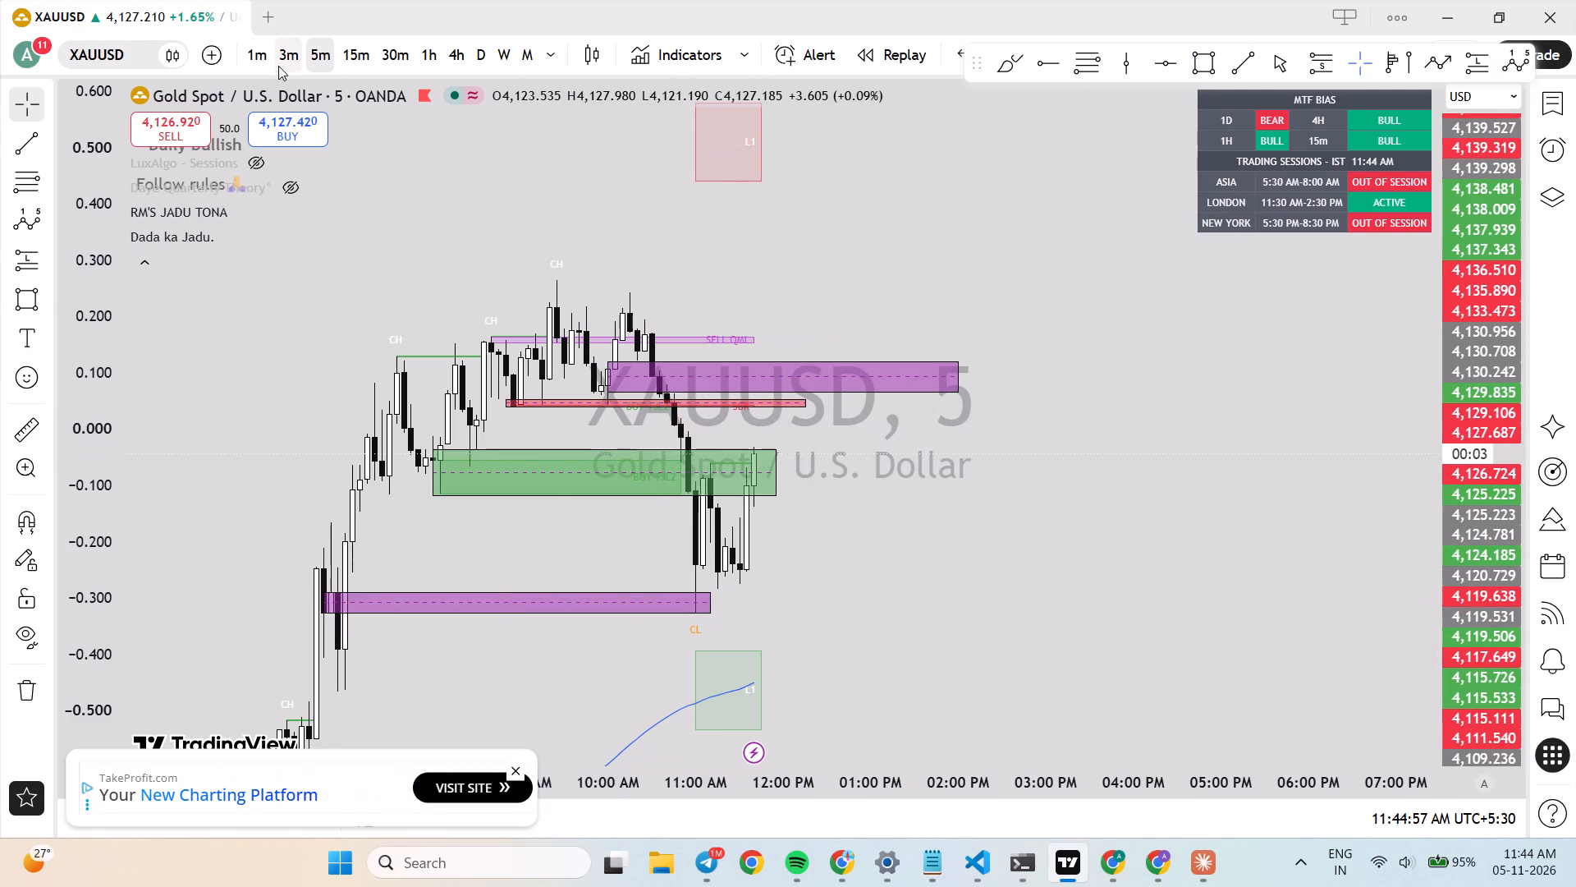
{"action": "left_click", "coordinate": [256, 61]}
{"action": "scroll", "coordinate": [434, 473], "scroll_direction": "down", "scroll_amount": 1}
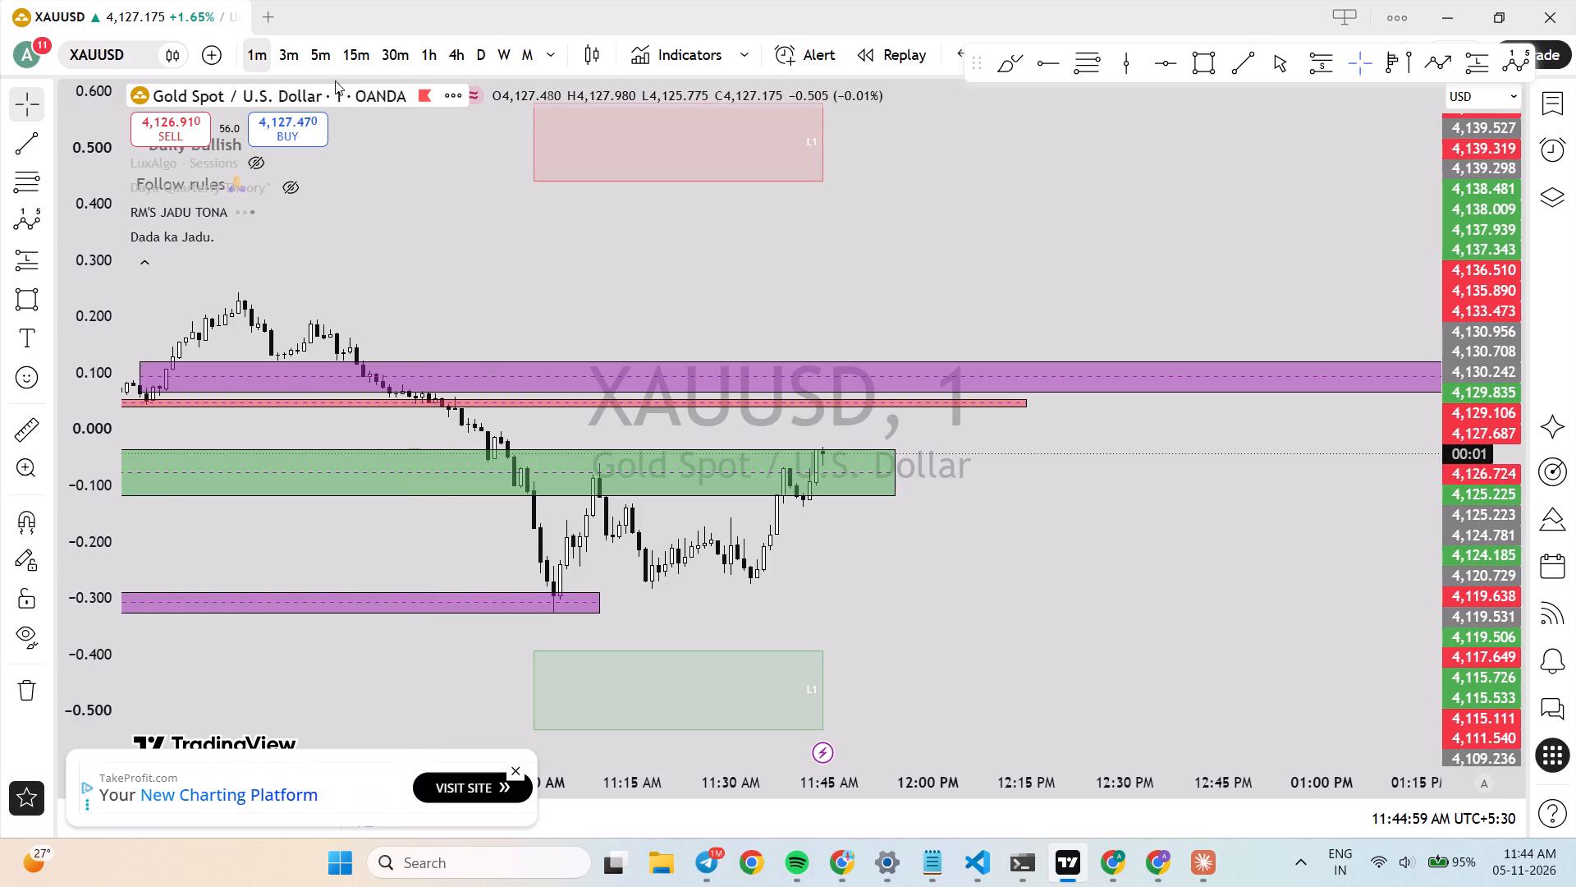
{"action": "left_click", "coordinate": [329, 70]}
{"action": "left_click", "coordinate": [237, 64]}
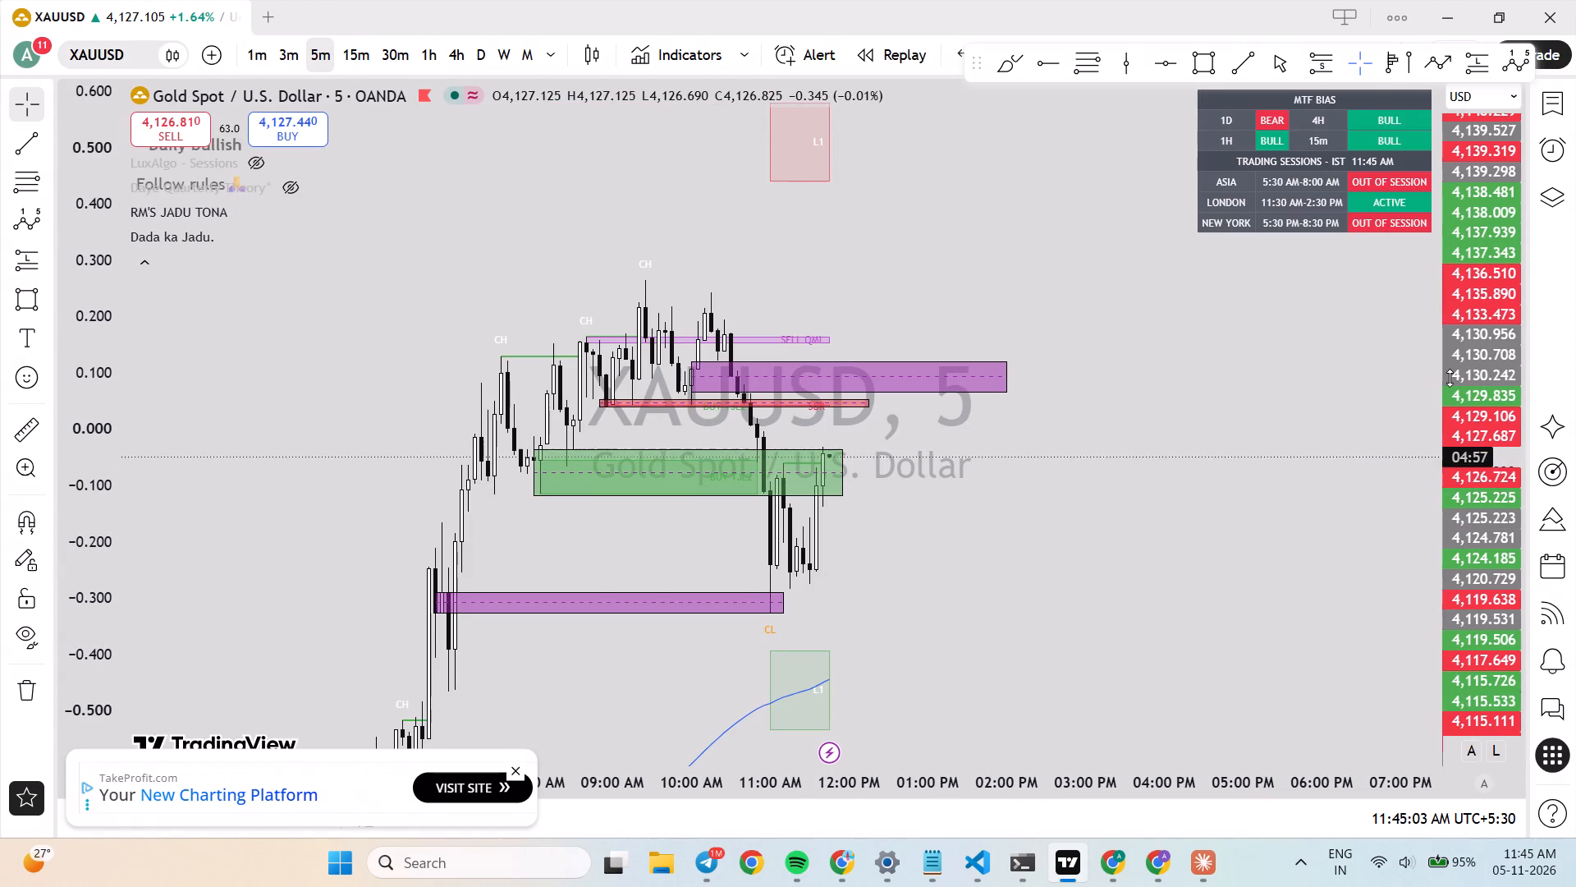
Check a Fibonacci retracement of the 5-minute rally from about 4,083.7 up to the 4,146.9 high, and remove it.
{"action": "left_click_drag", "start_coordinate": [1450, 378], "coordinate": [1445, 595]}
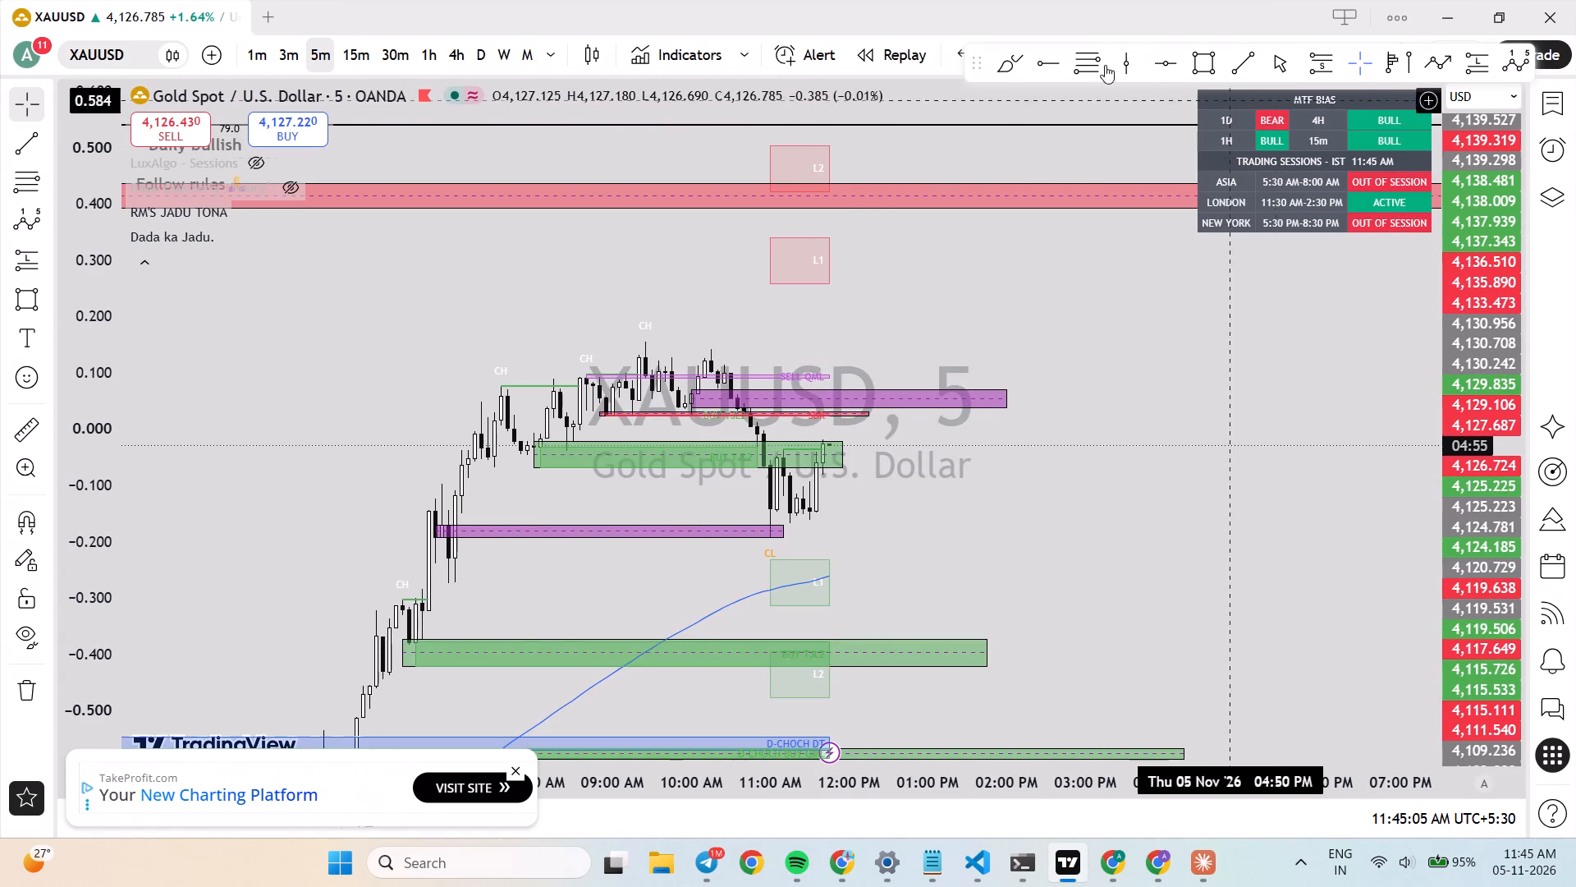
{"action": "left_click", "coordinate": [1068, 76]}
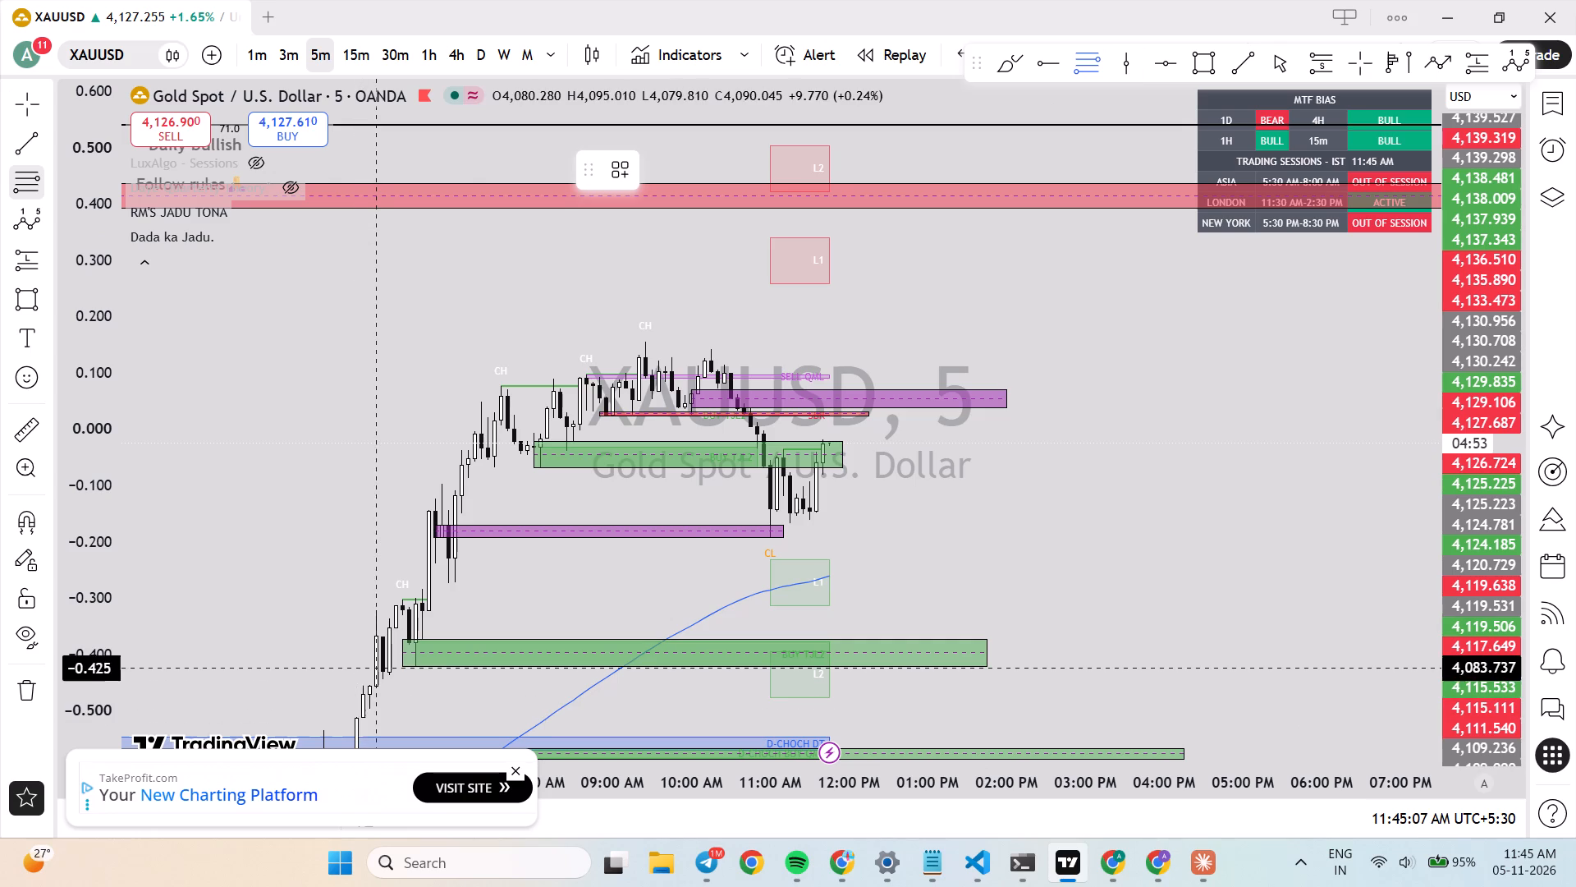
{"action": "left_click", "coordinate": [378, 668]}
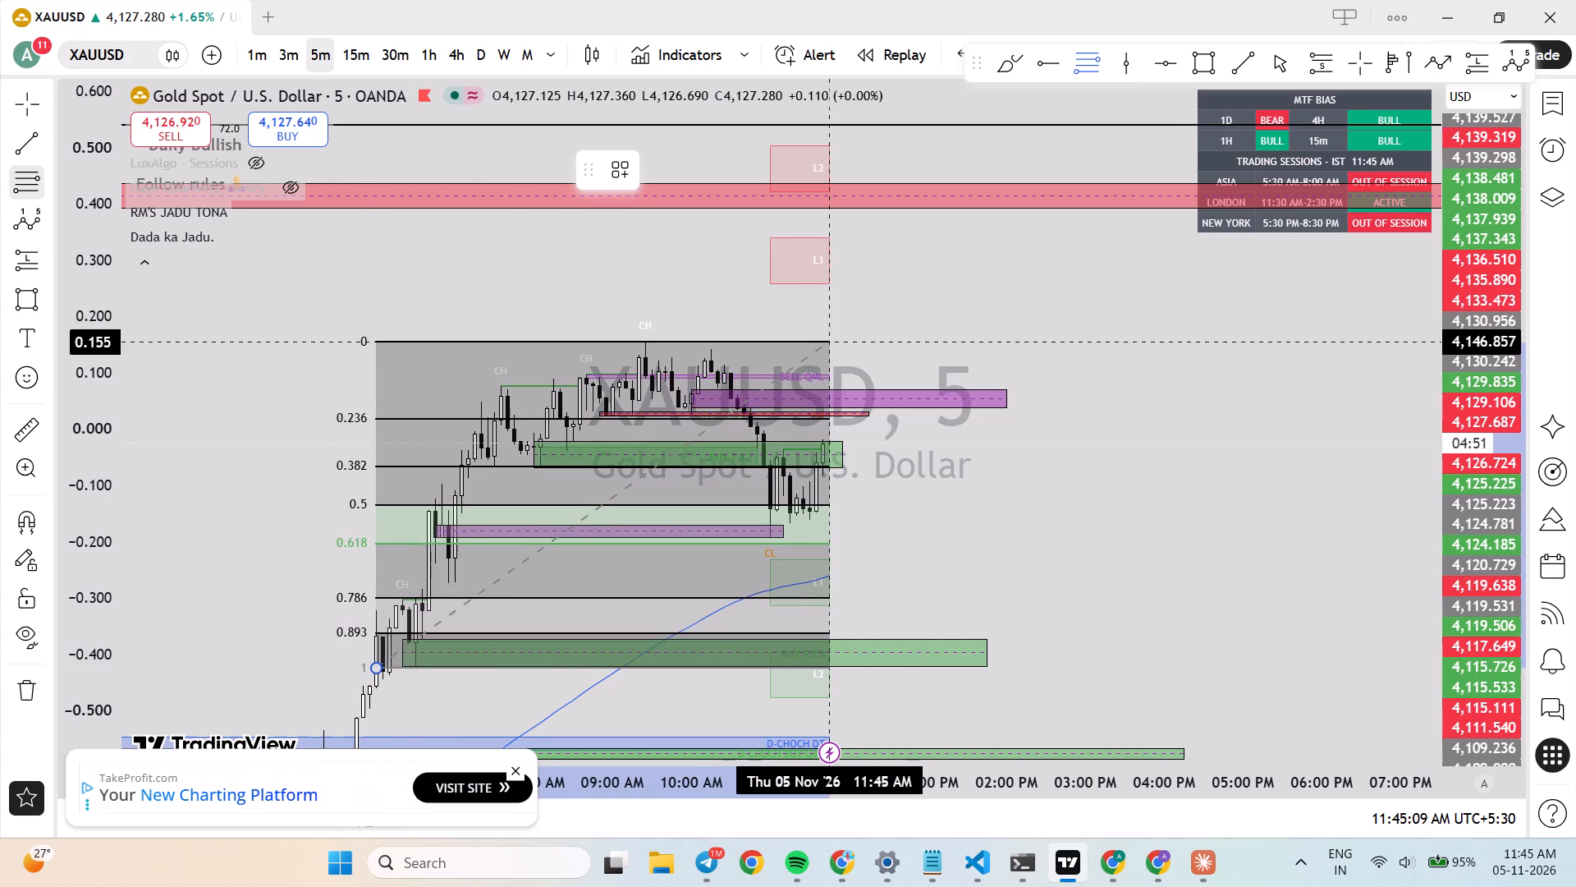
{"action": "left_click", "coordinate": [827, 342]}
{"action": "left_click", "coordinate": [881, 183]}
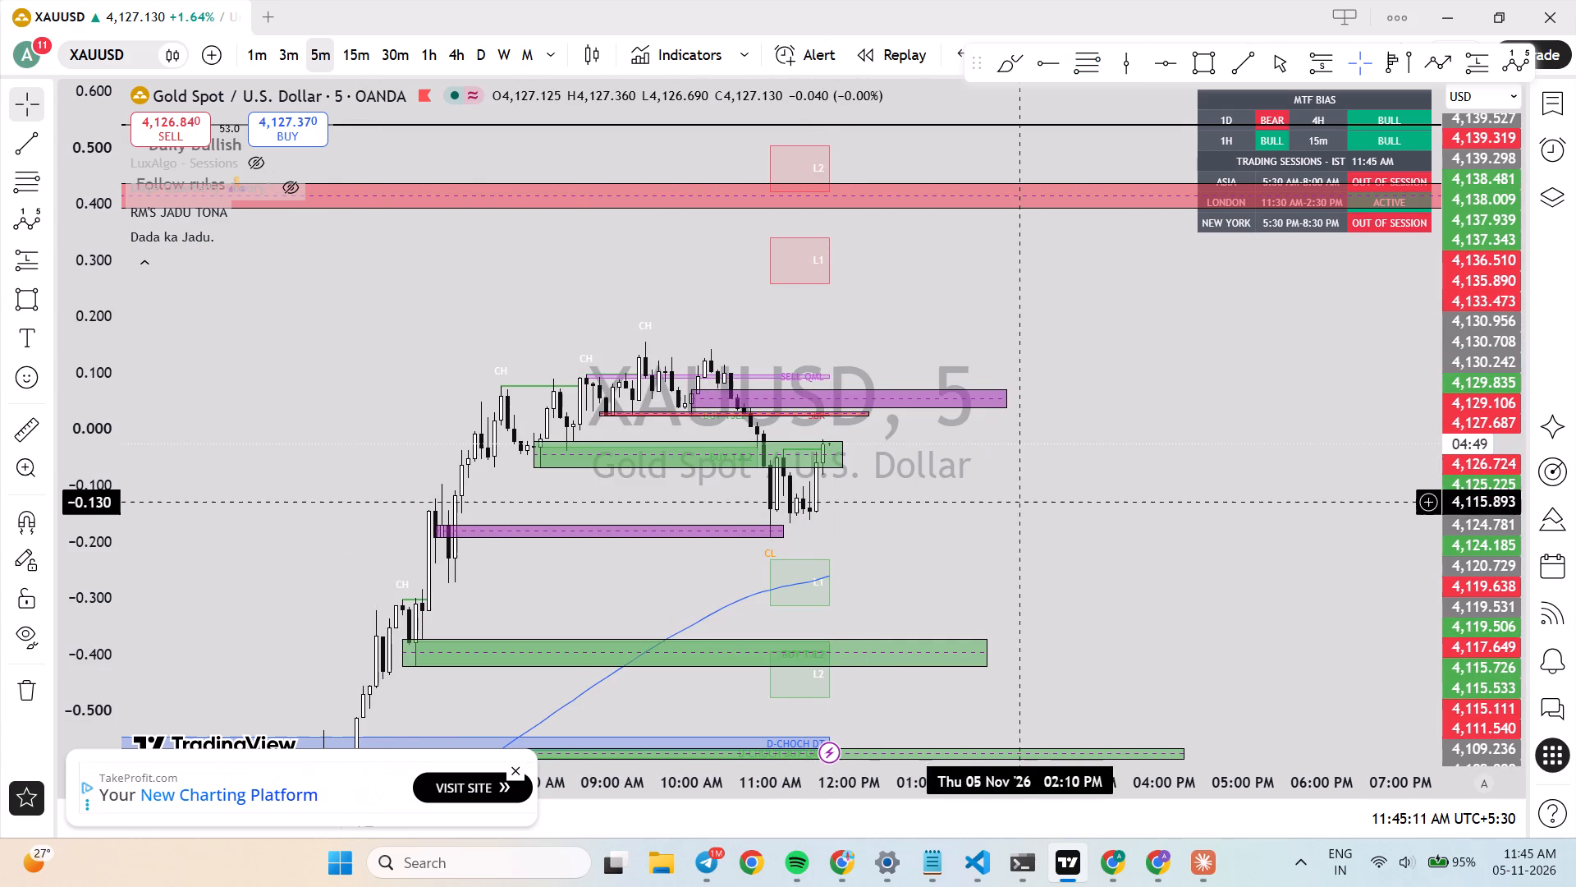
On the 1-minute chart, place a long position at 11:03 AM with its entry at about 4,114.5, above the new purple zone.
{"action": "left_click", "coordinate": [245, 43]}
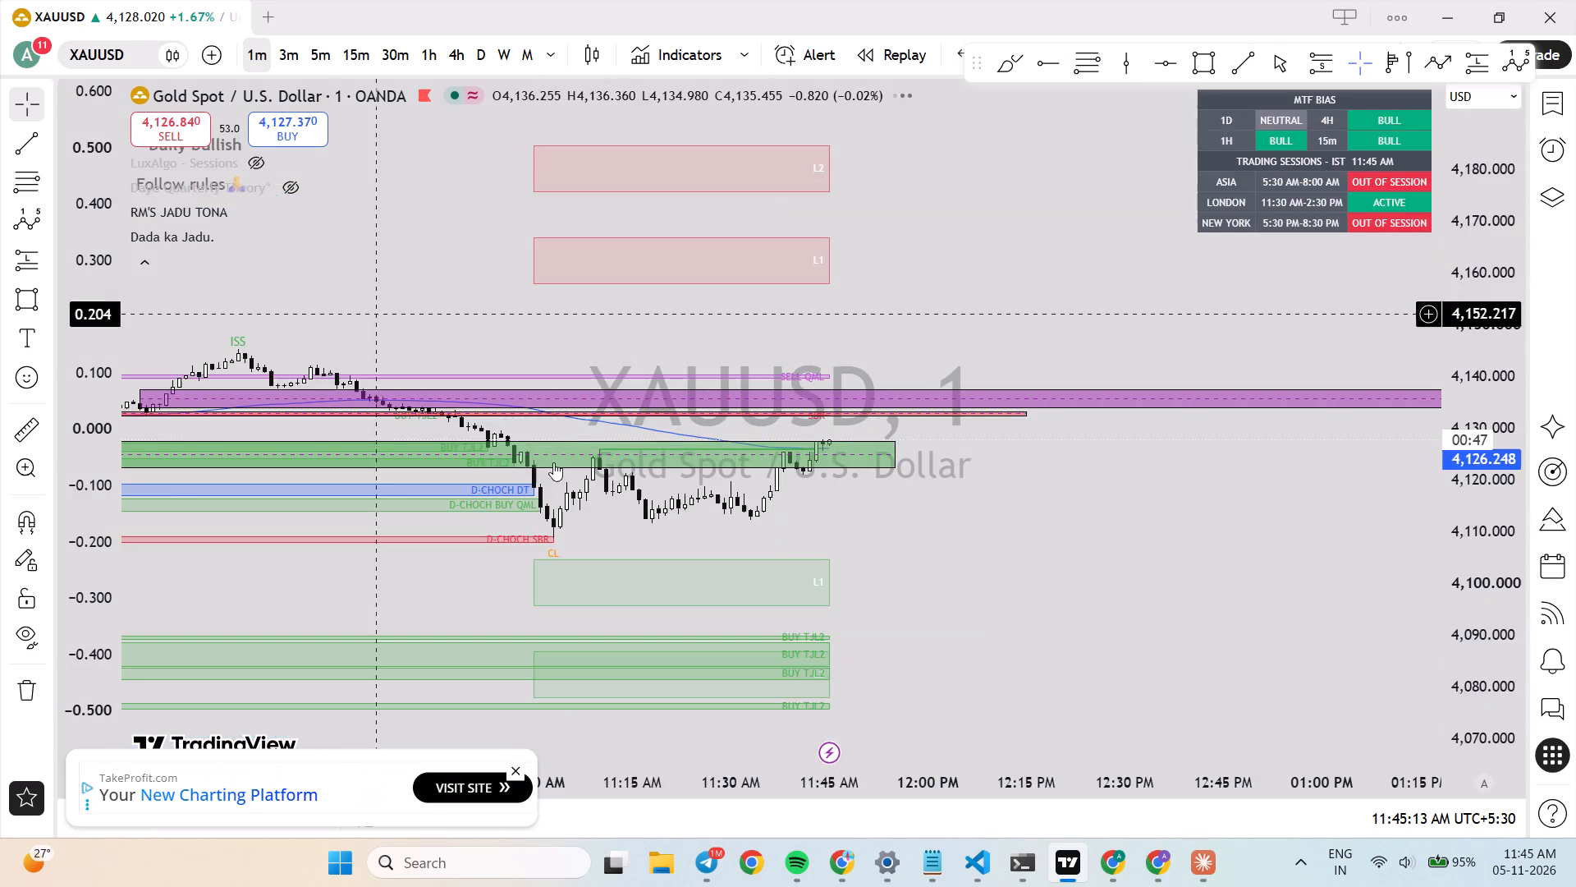
{"action": "scroll", "coordinate": [608, 491], "scroll_direction": "down", "scroll_amount": 5}
{"action": "left_click_drag", "start_coordinate": [1470, 720], "coordinate": [1484, 283]}
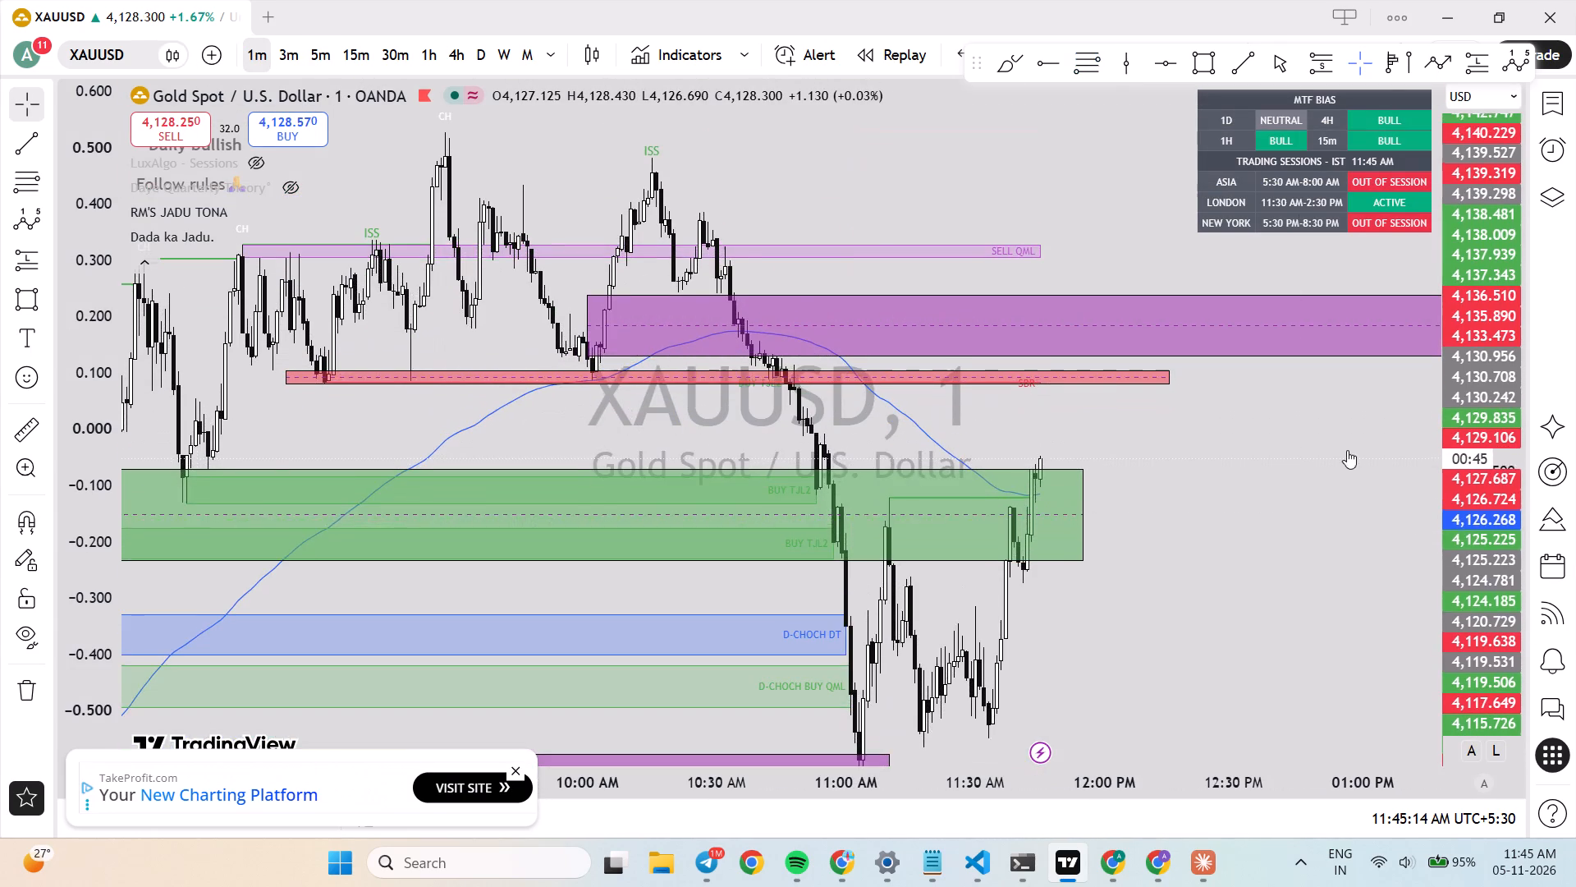
{"action": "left_click_drag", "start_coordinate": [1232, 650], "coordinate": [1274, 457]}
{"action": "scroll", "coordinate": [1242, 511], "scroll_direction": "up", "scroll_amount": 3}
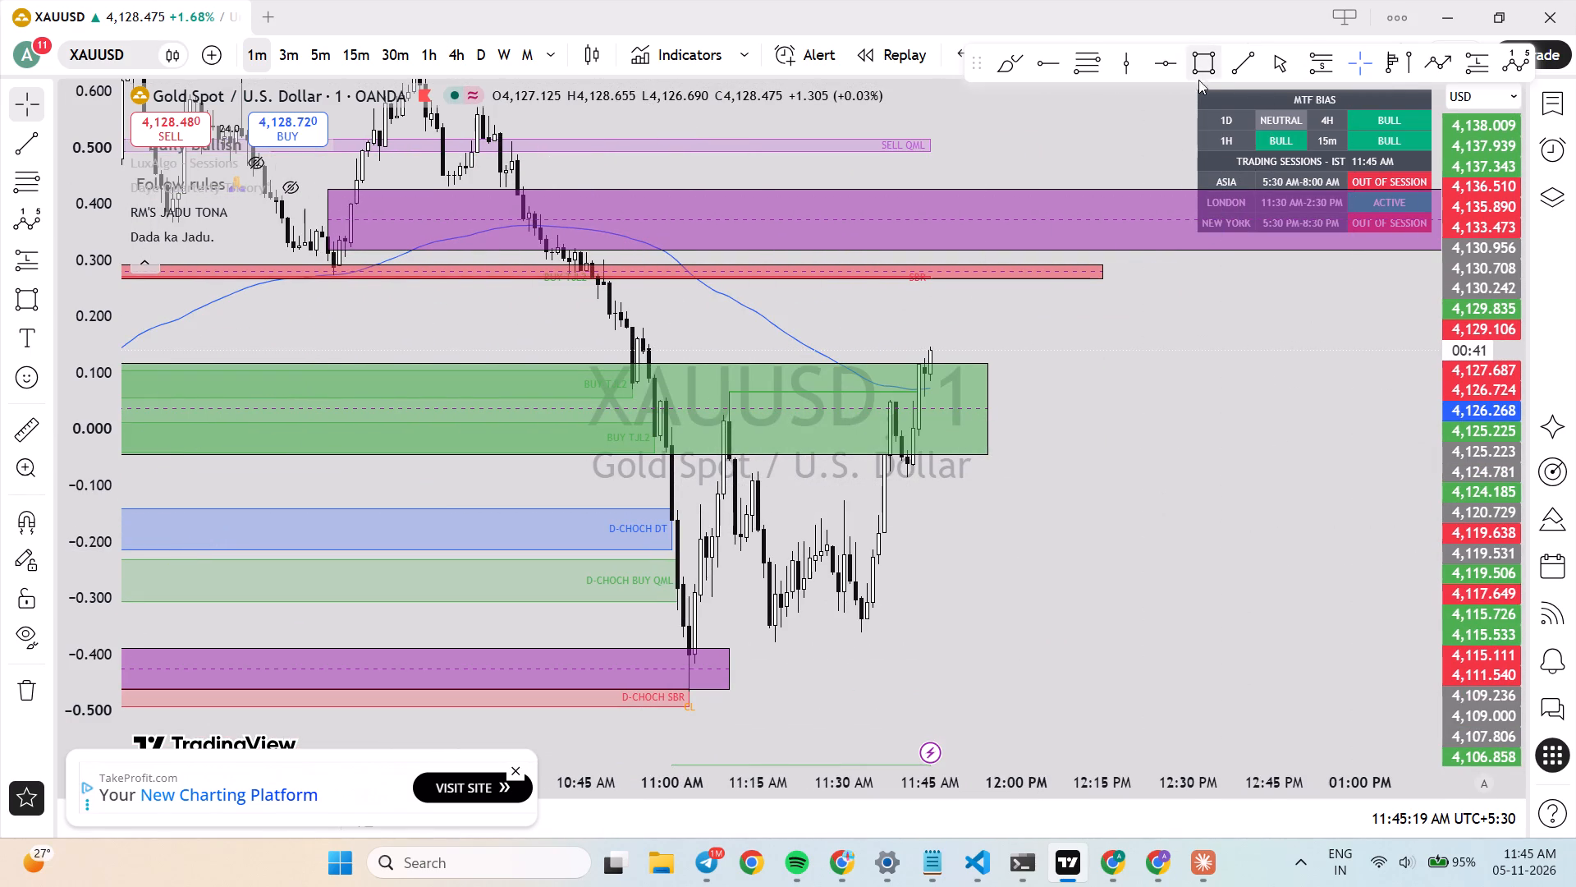
{"action": "left_click", "coordinate": [1484, 55]}
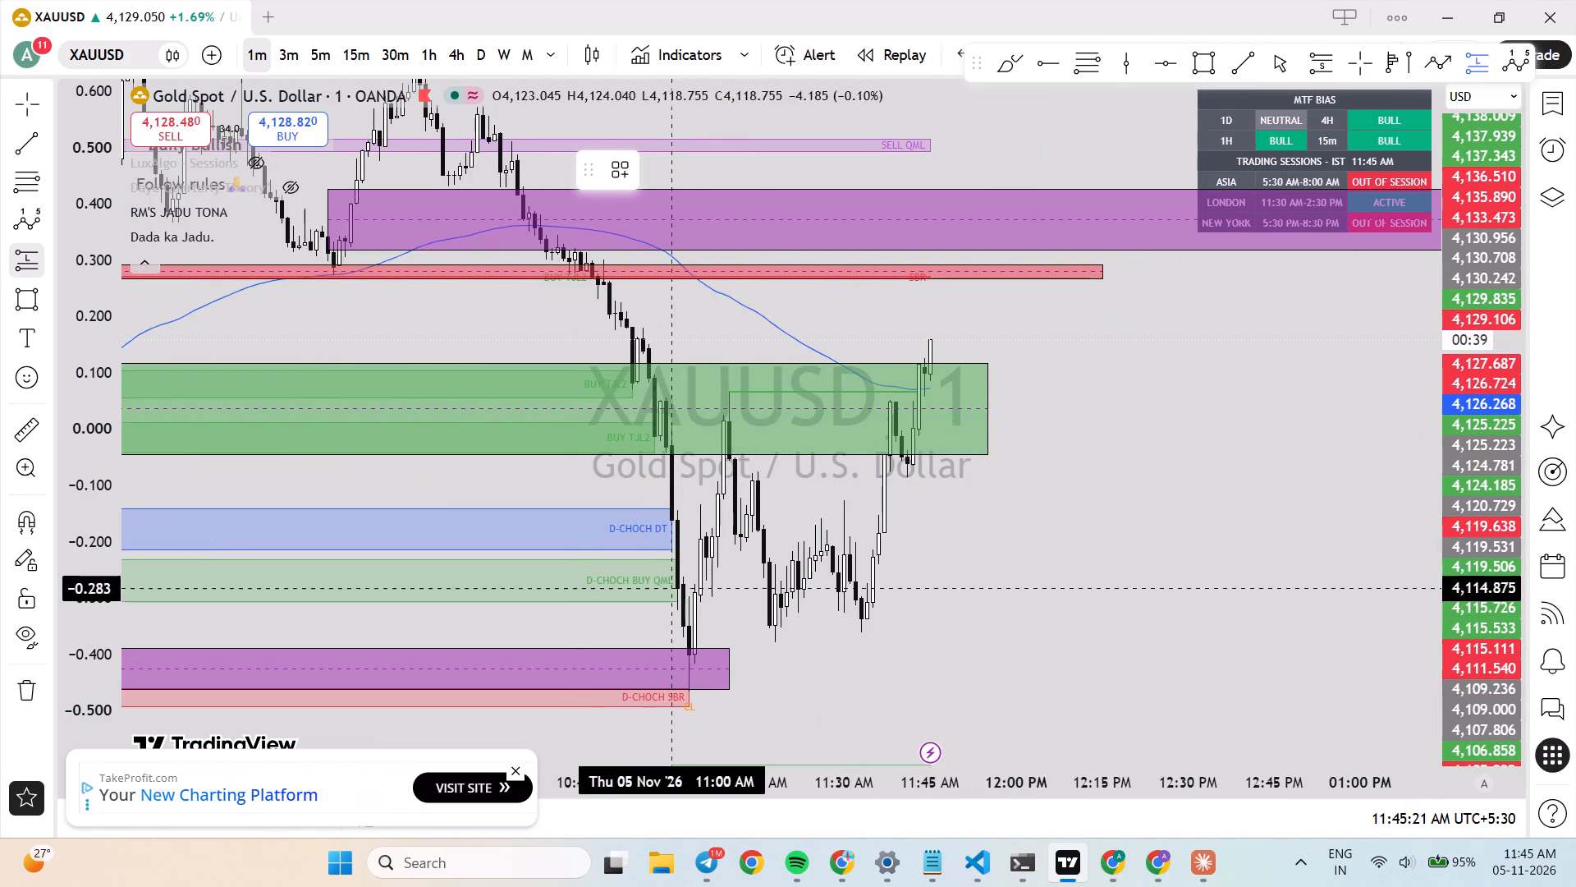
{"action": "left_click", "coordinate": [690, 594]}
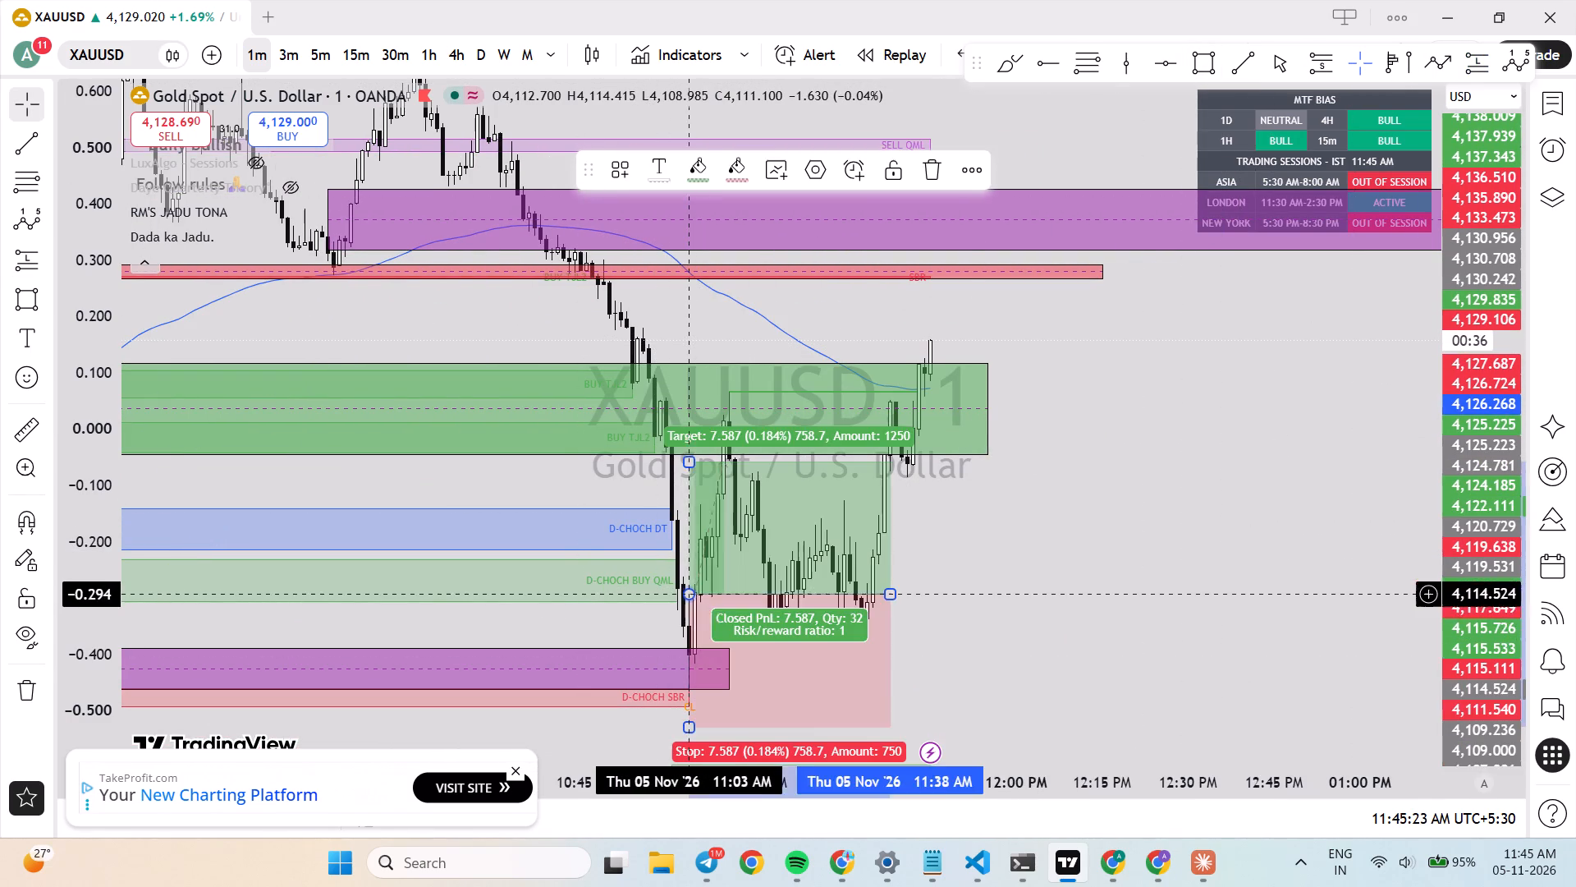
Tighten the long position's stop to about 4,109.49, near the lower edge of the purple zone.
{"action": "left_click_drag", "start_coordinate": [986, 664], "coordinate": [987, 607]}
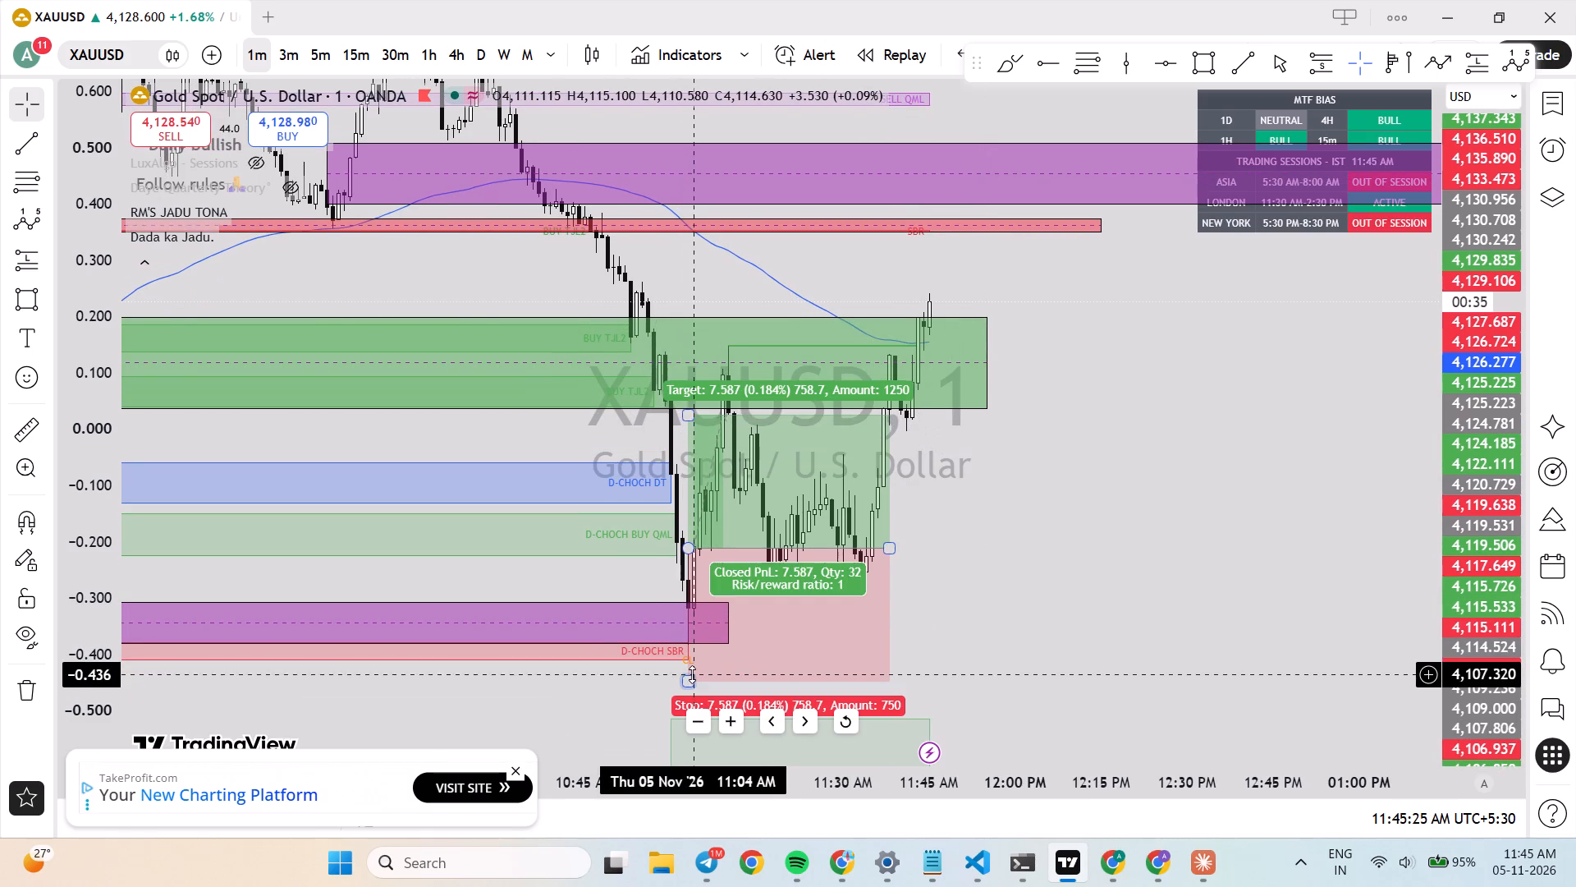
{"action": "left_click_drag", "start_coordinate": [692, 674], "coordinate": [718, 610]}
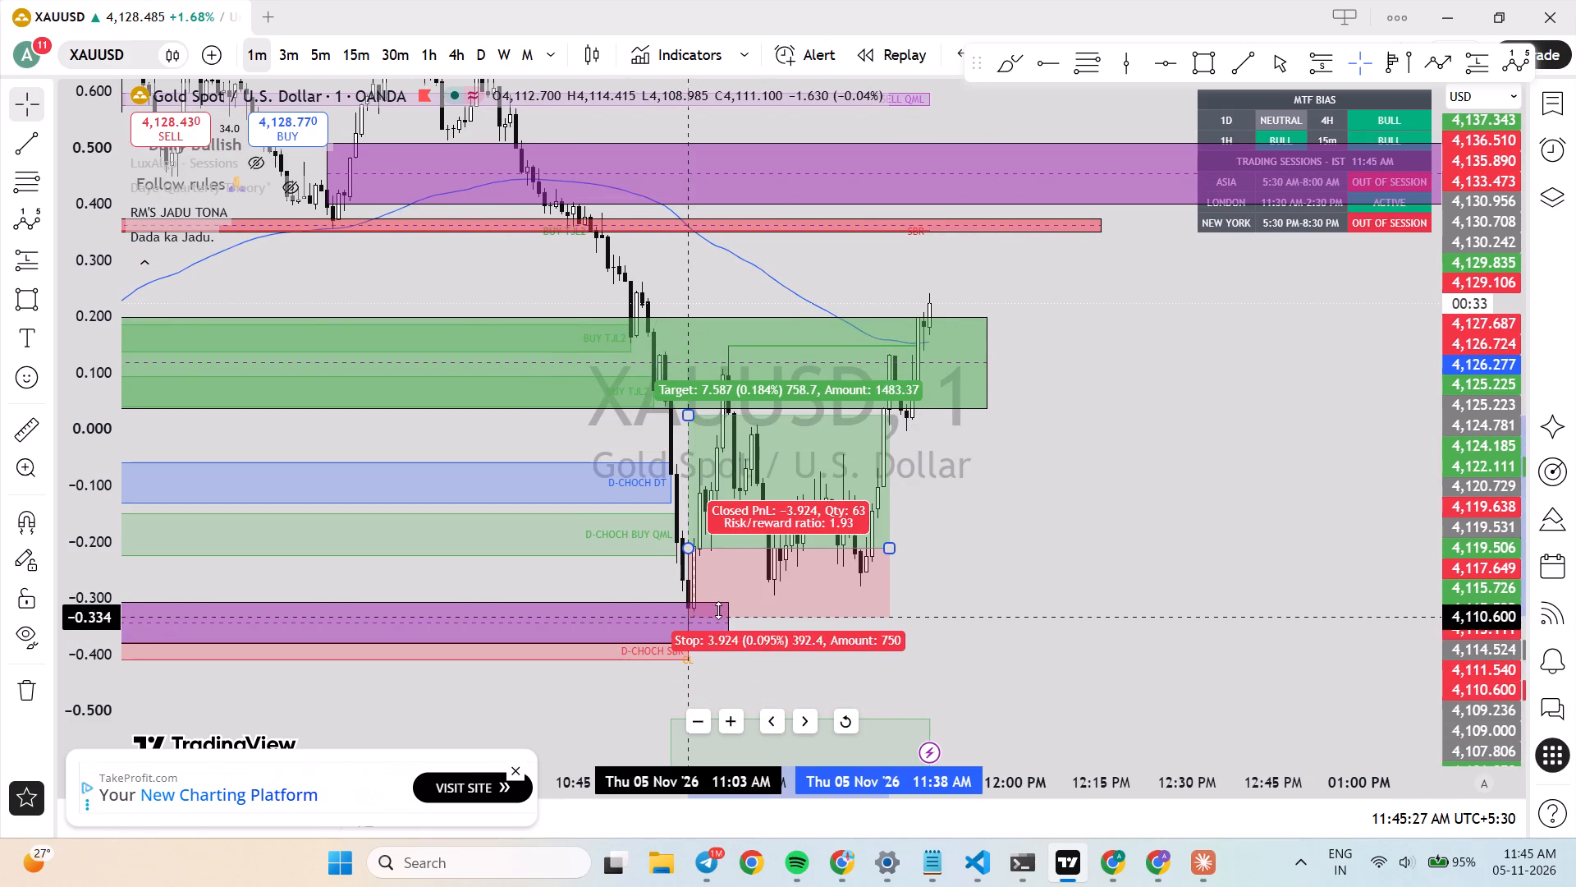
{"action": "left_click_drag", "start_coordinate": [718, 610], "coordinate": [712, 632]}
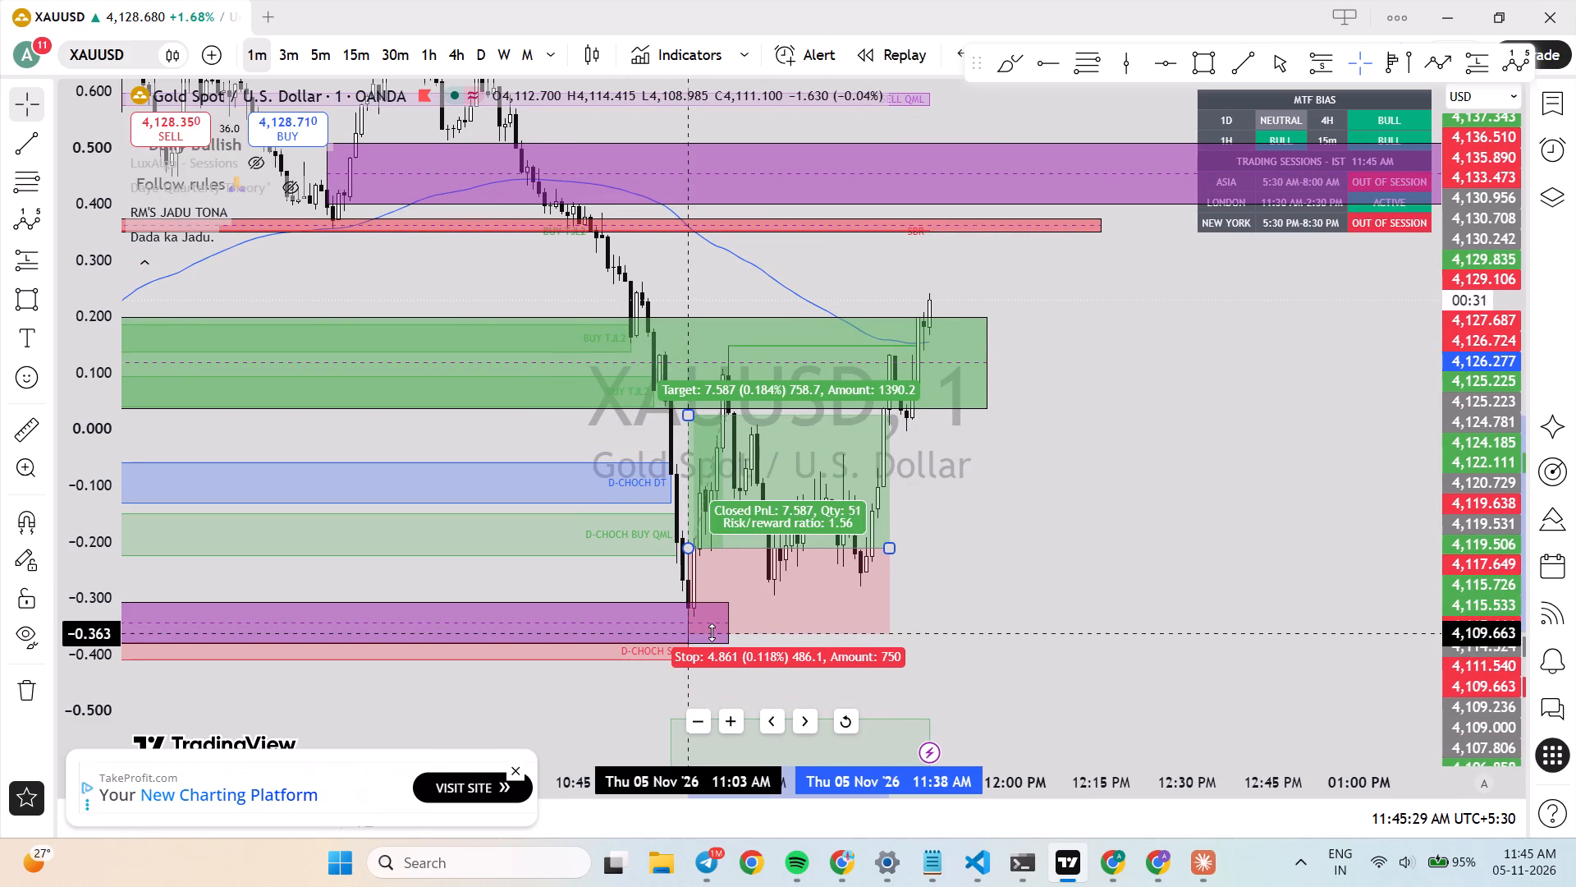
{"action": "left_click_drag", "start_coordinate": [712, 632], "coordinate": [708, 636]}
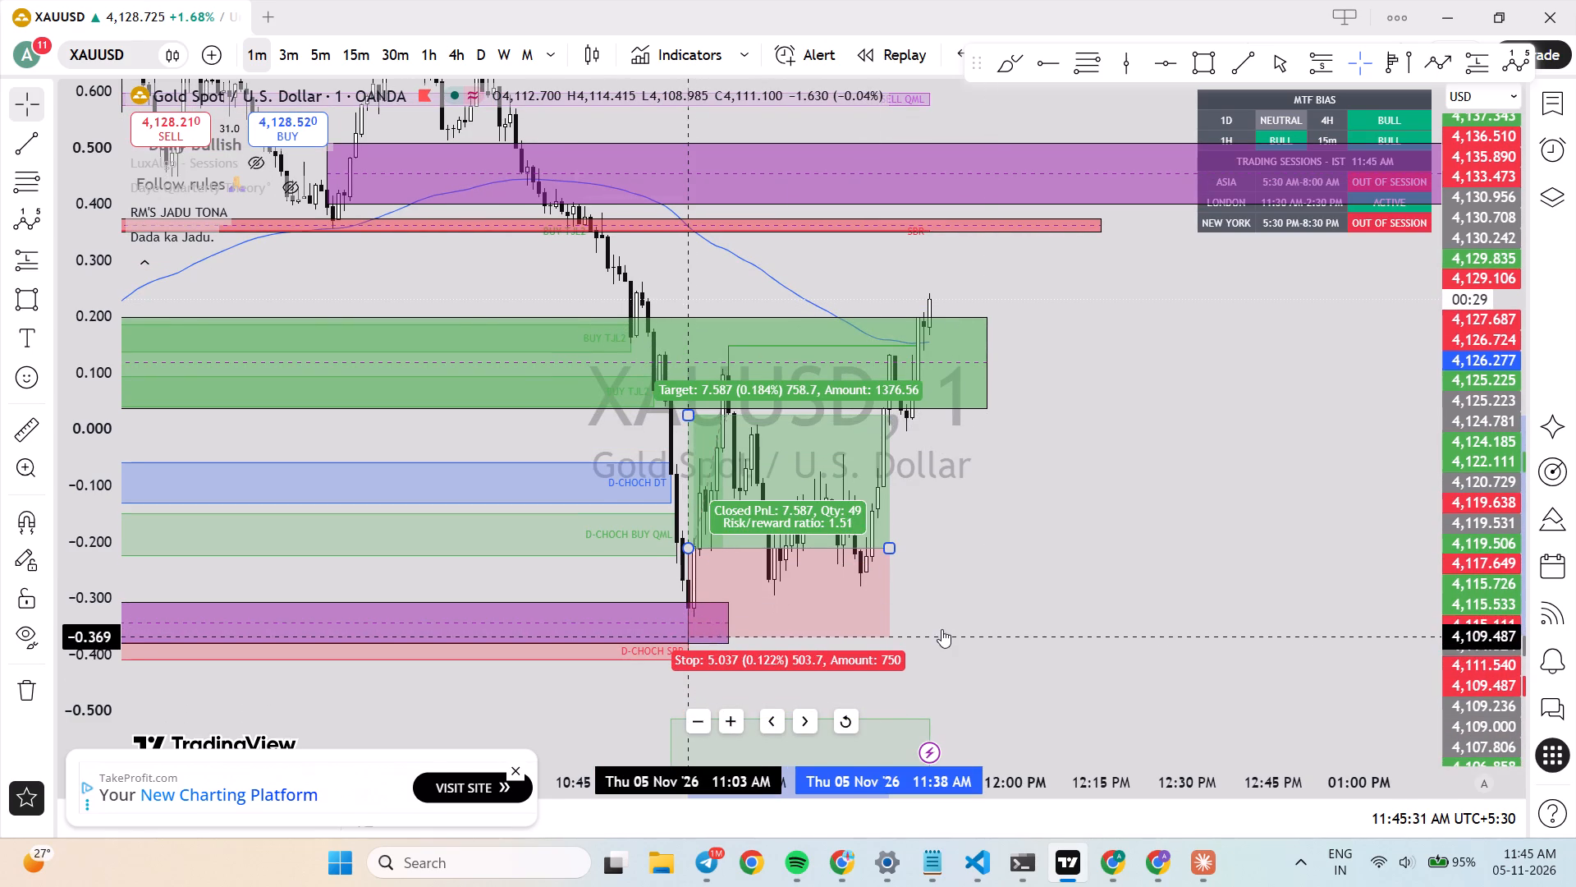
{"action": "left_click", "coordinate": [973, 621]}
Raise the long position's target to about 4,130.16 and extend its end to about 12:00 PM.
{"action": "left_click_drag", "start_coordinate": [688, 415], "coordinate": [782, 326]}
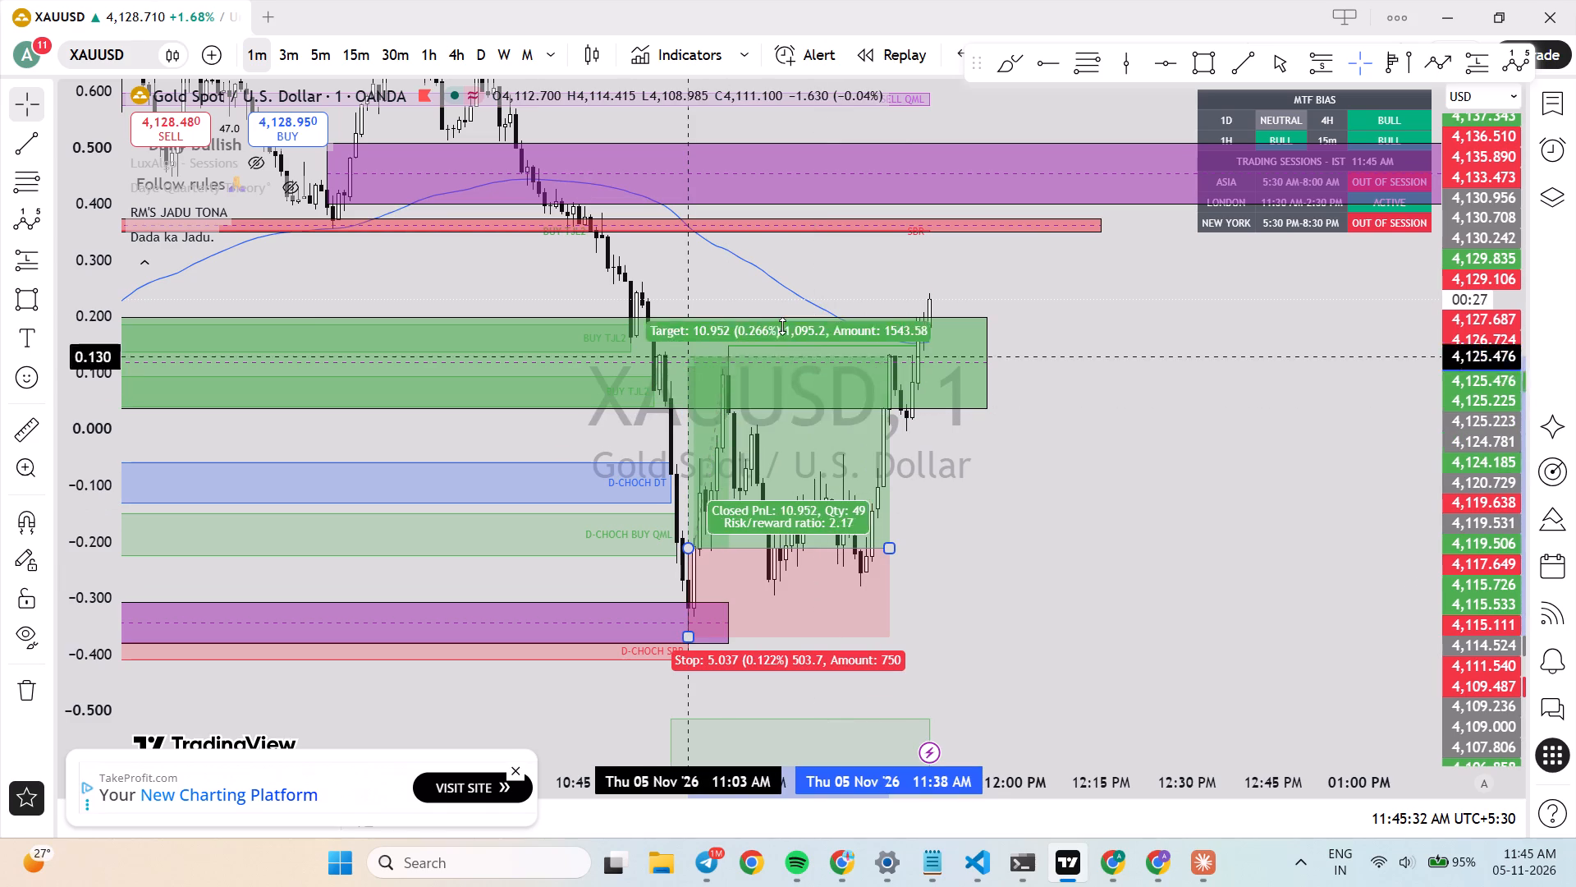
{"action": "left_click_drag", "start_coordinate": [782, 326], "coordinate": [803, 301]}
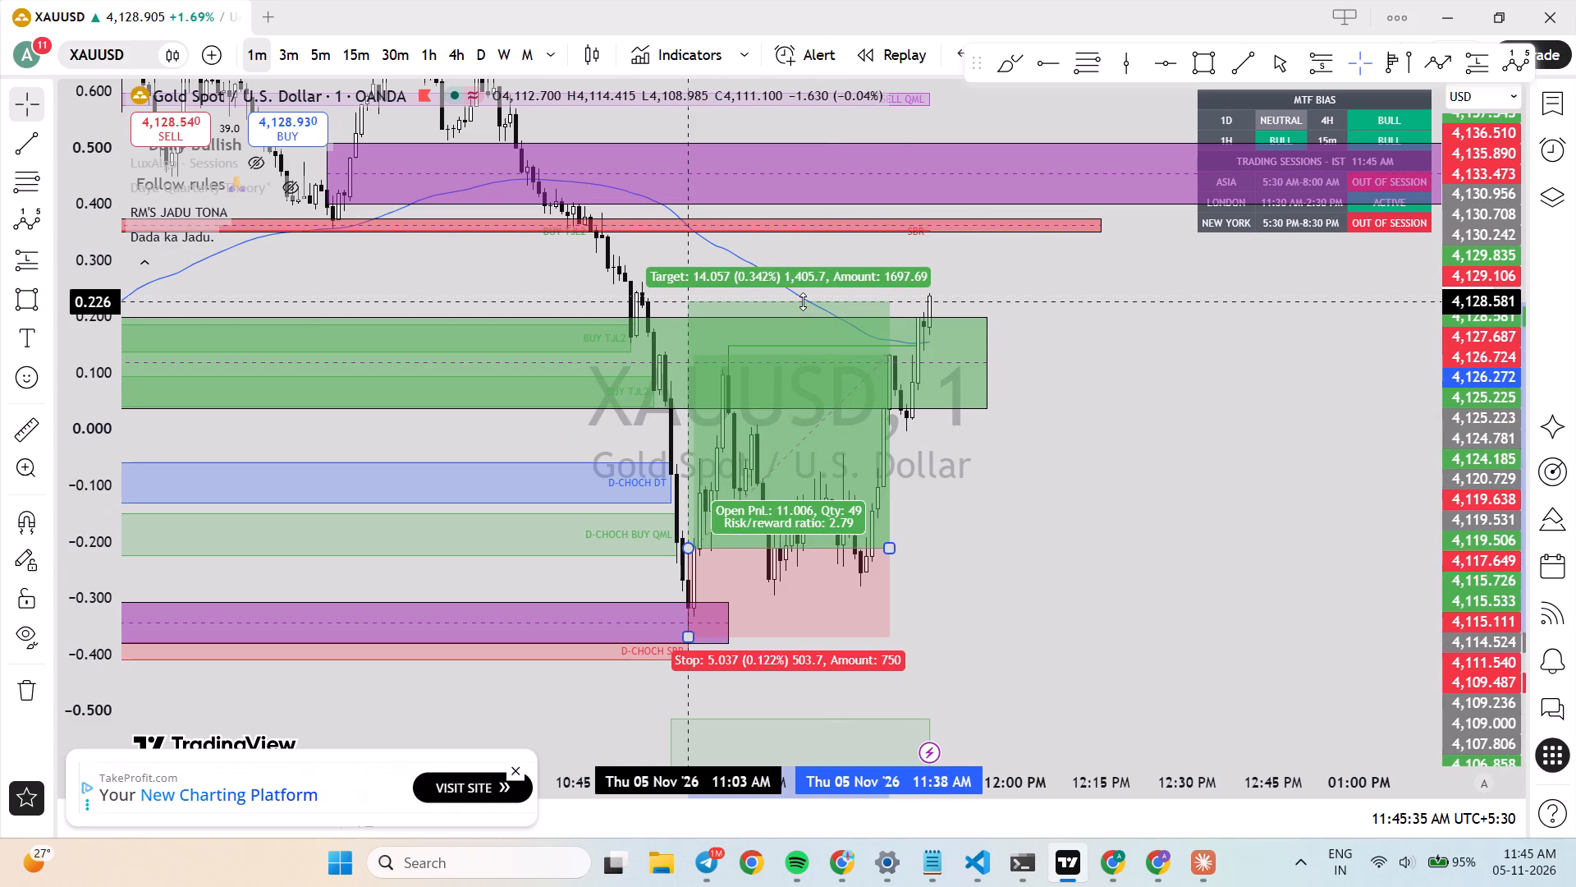
{"action": "left_click_drag", "start_coordinate": [803, 301], "coordinate": [796, 273]}
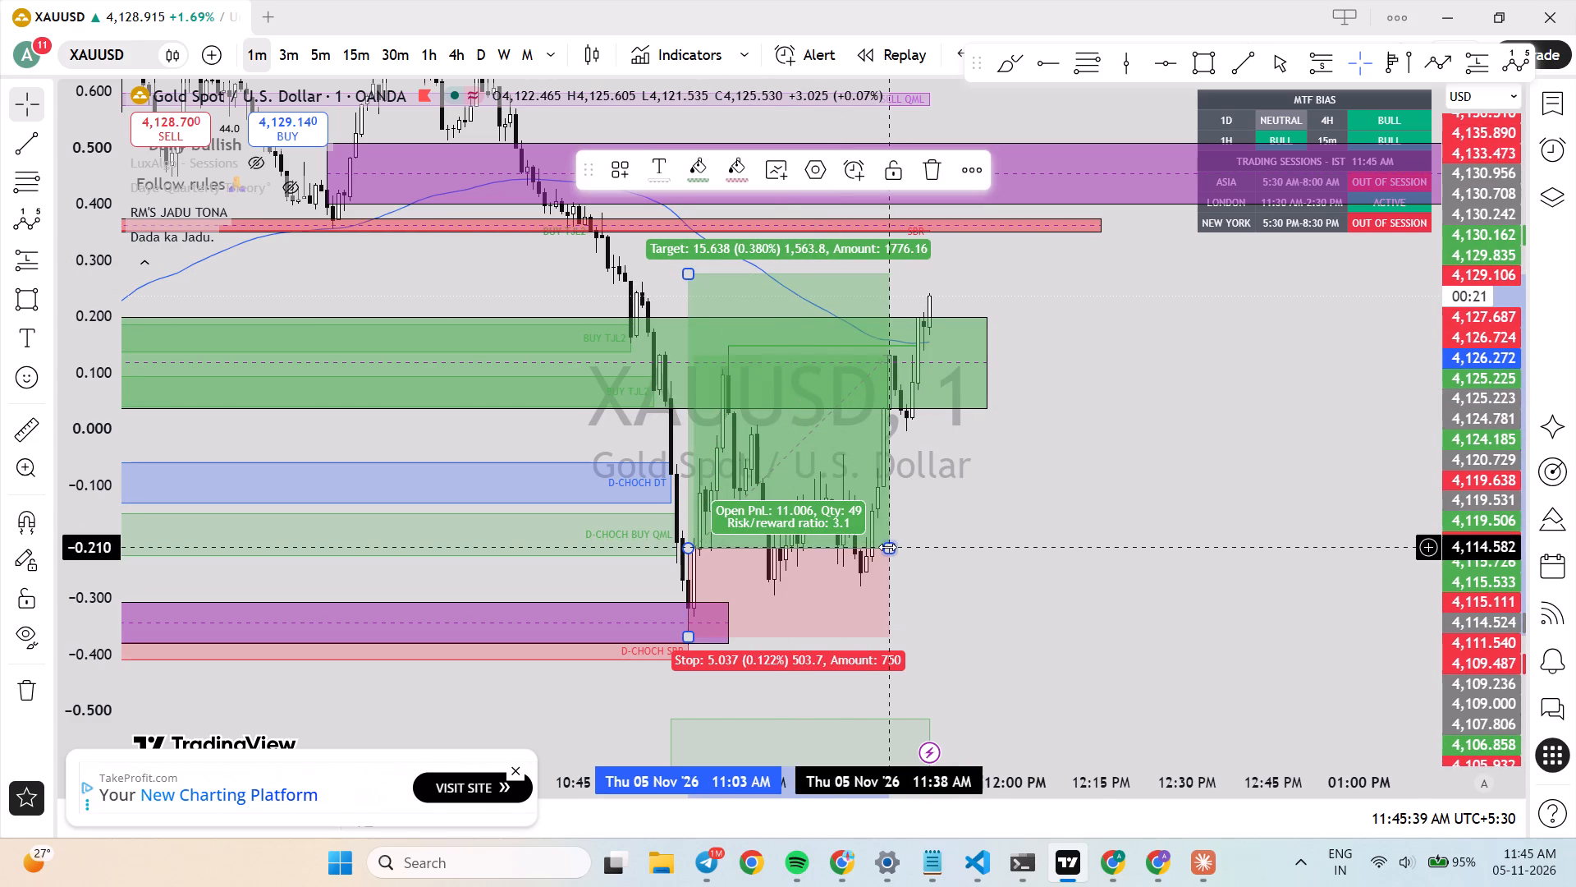
{"action": "left_click_drag", "start_coordinate": [887, 547], "coordinate": [1012, 516]}
{"action": "left_click", "coordinate": [1129, 491]}
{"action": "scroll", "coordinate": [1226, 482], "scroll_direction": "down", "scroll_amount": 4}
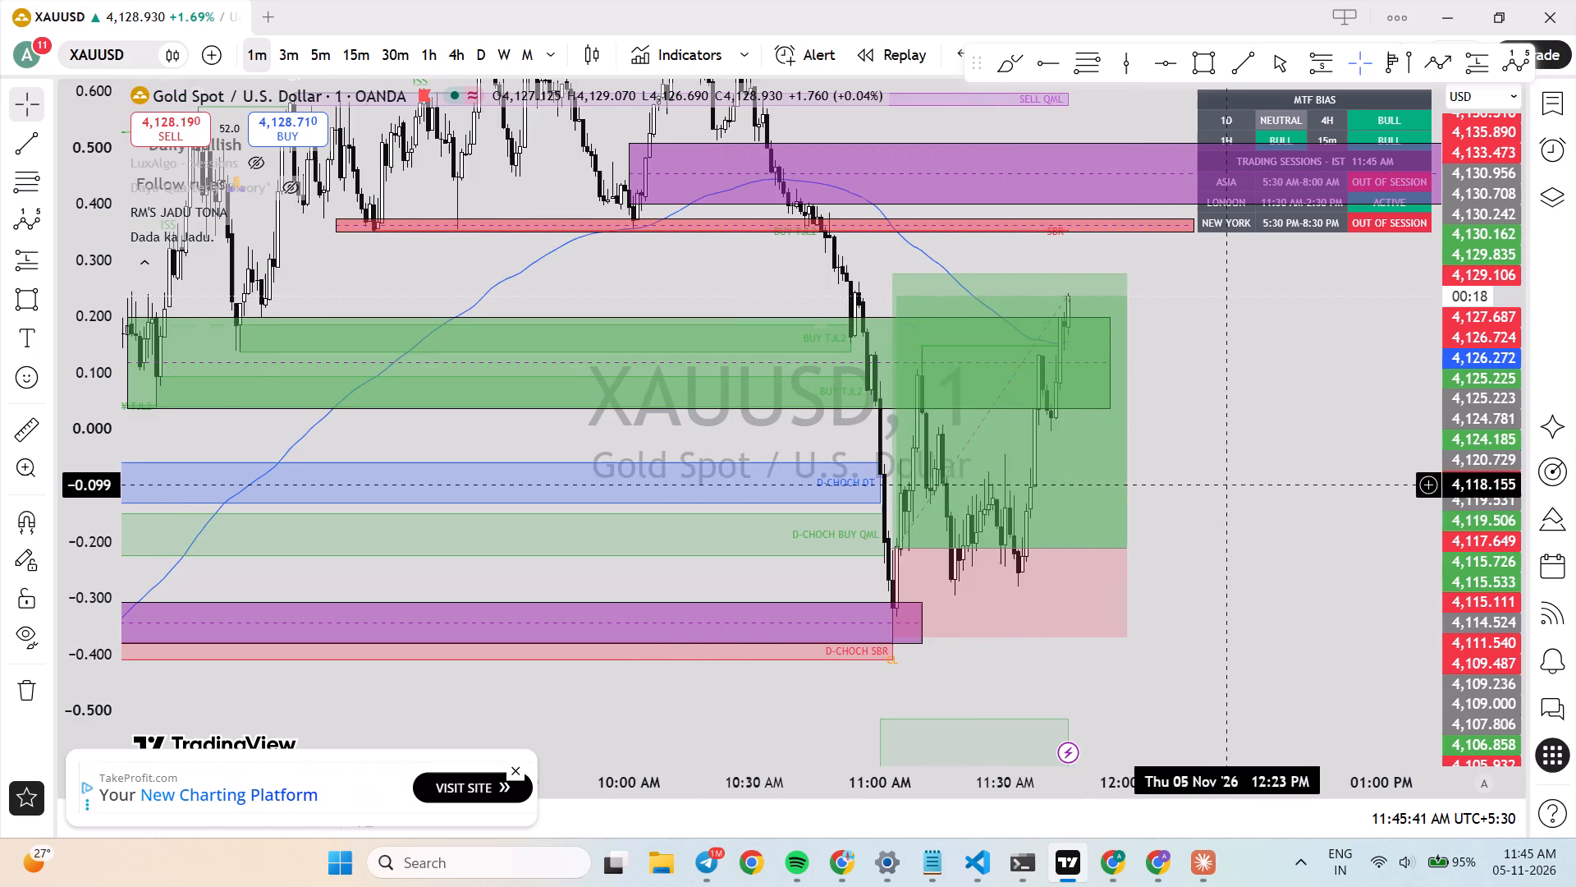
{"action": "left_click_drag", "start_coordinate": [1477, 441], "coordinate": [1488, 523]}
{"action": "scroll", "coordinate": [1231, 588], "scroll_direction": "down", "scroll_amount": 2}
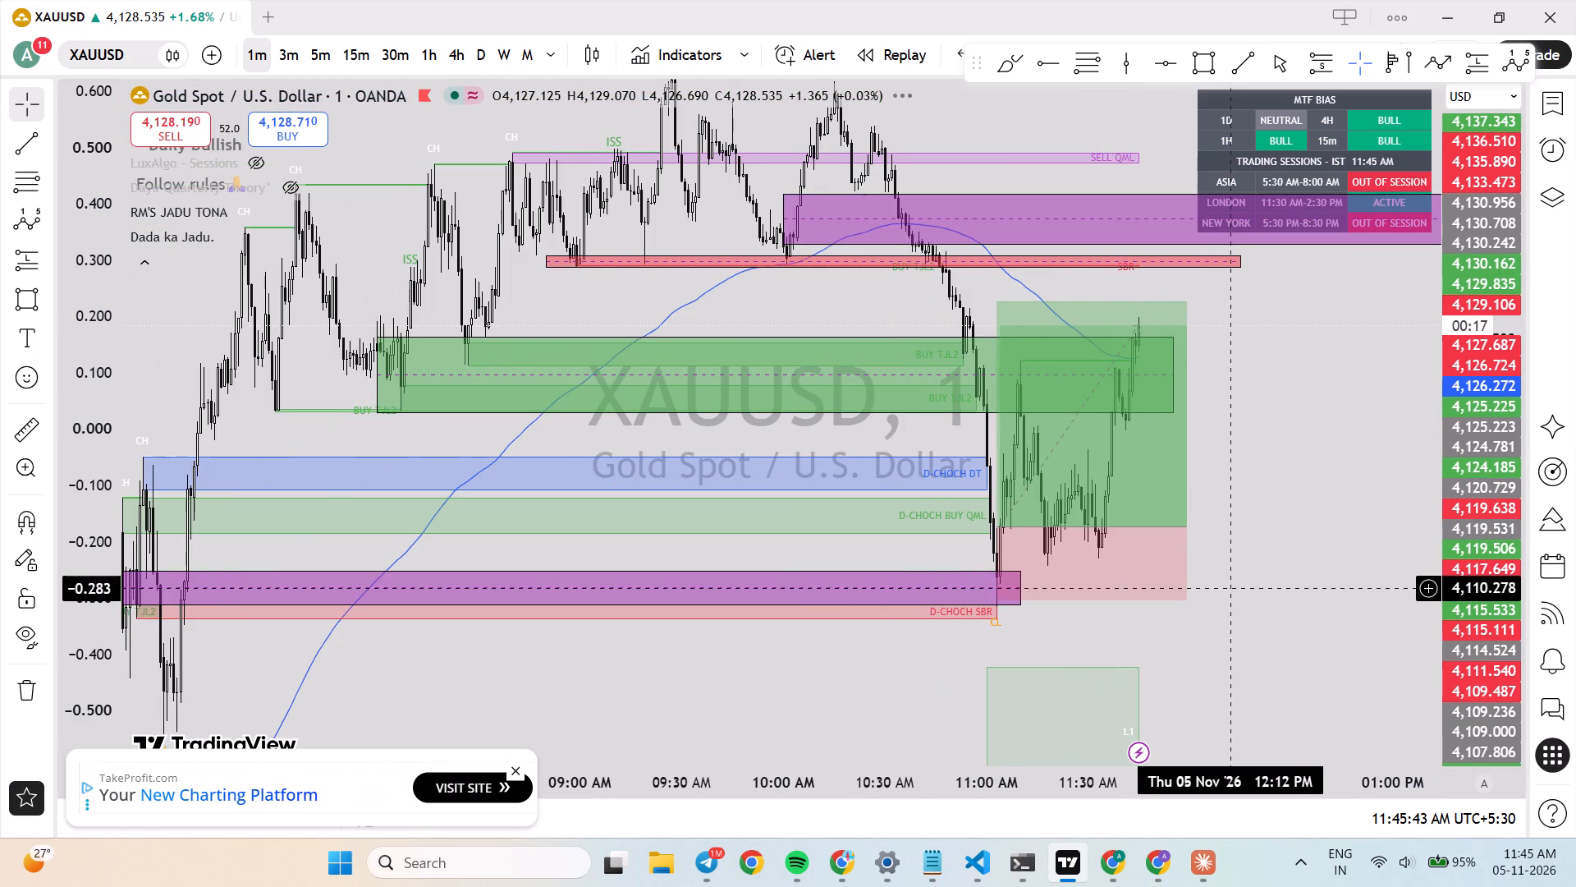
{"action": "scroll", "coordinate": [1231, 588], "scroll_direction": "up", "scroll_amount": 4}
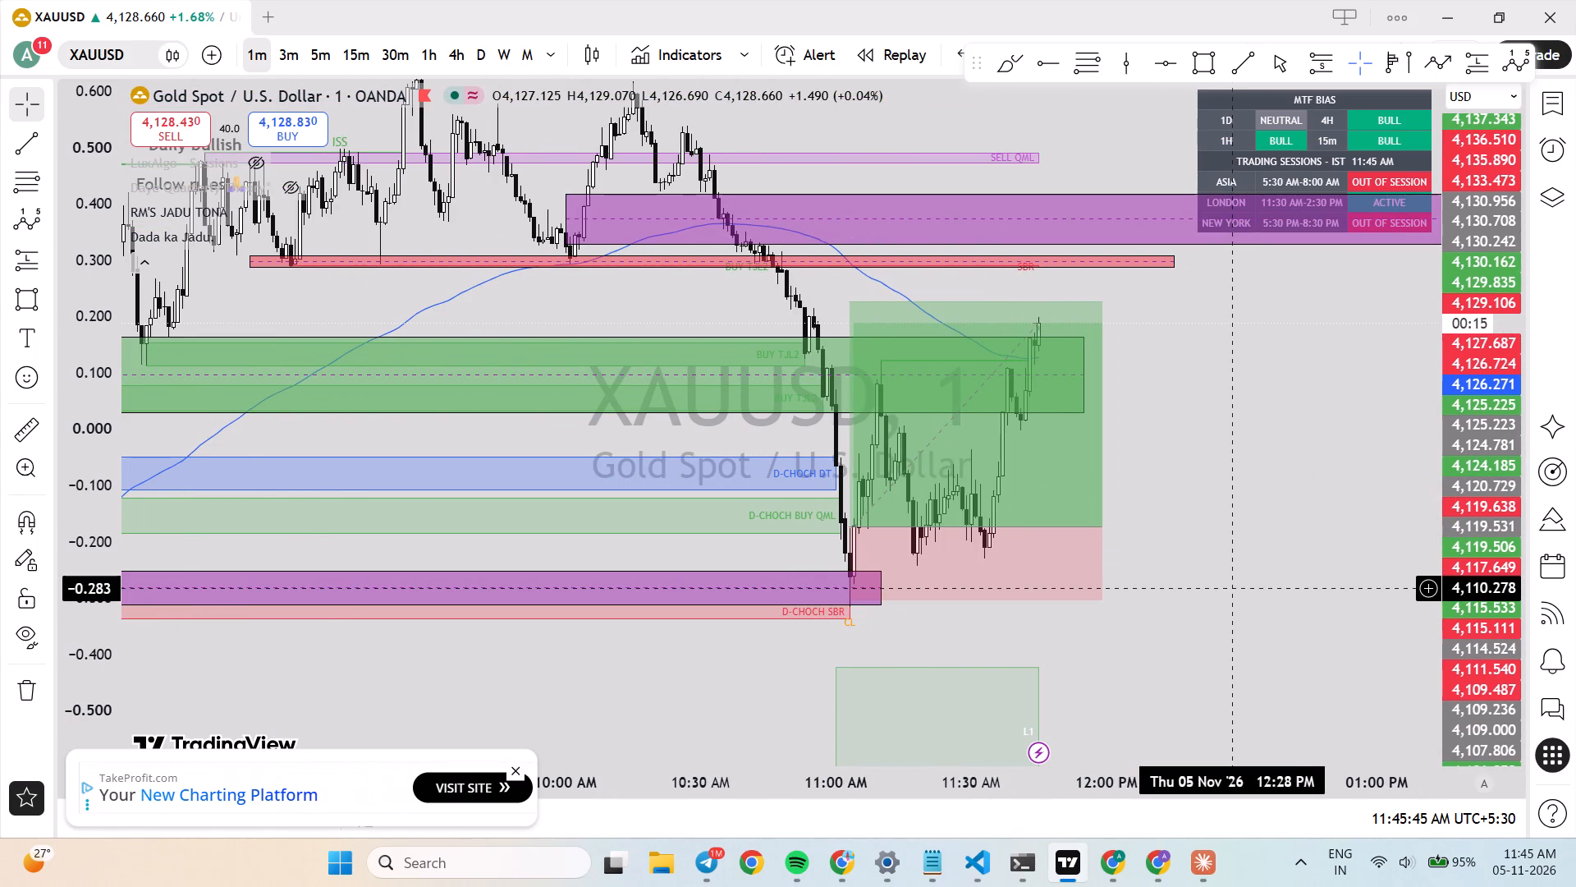
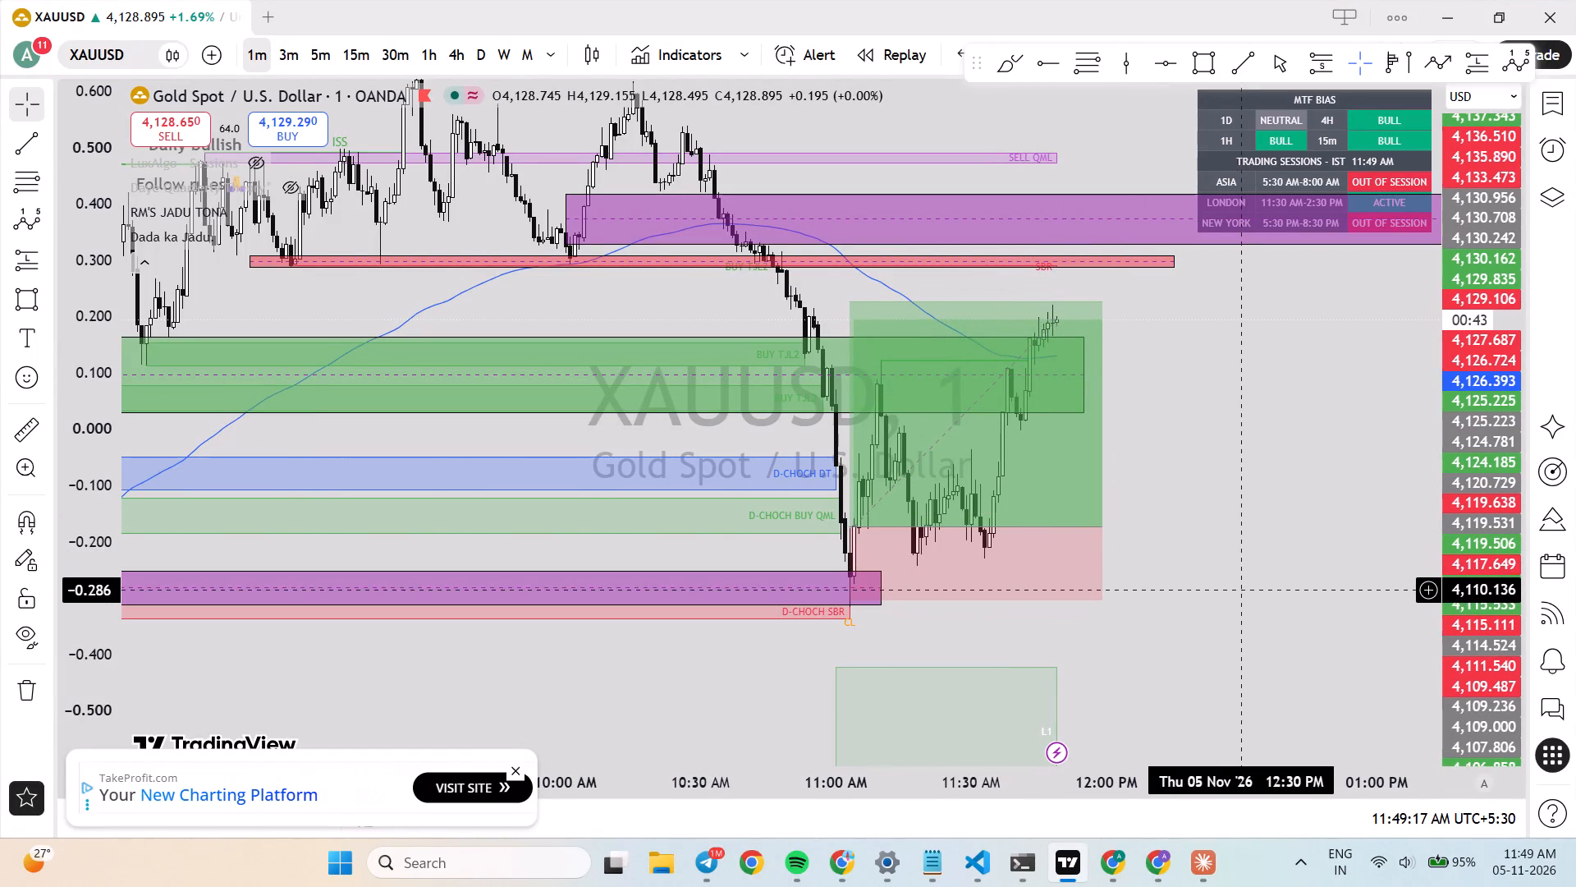
Delete the long position drawn from above the lower purple demand zone on the 1-minute chart.
{"action": "left_click_drag", "start_coordinate": [1235, 494], "coordinate": [1233, 509]}
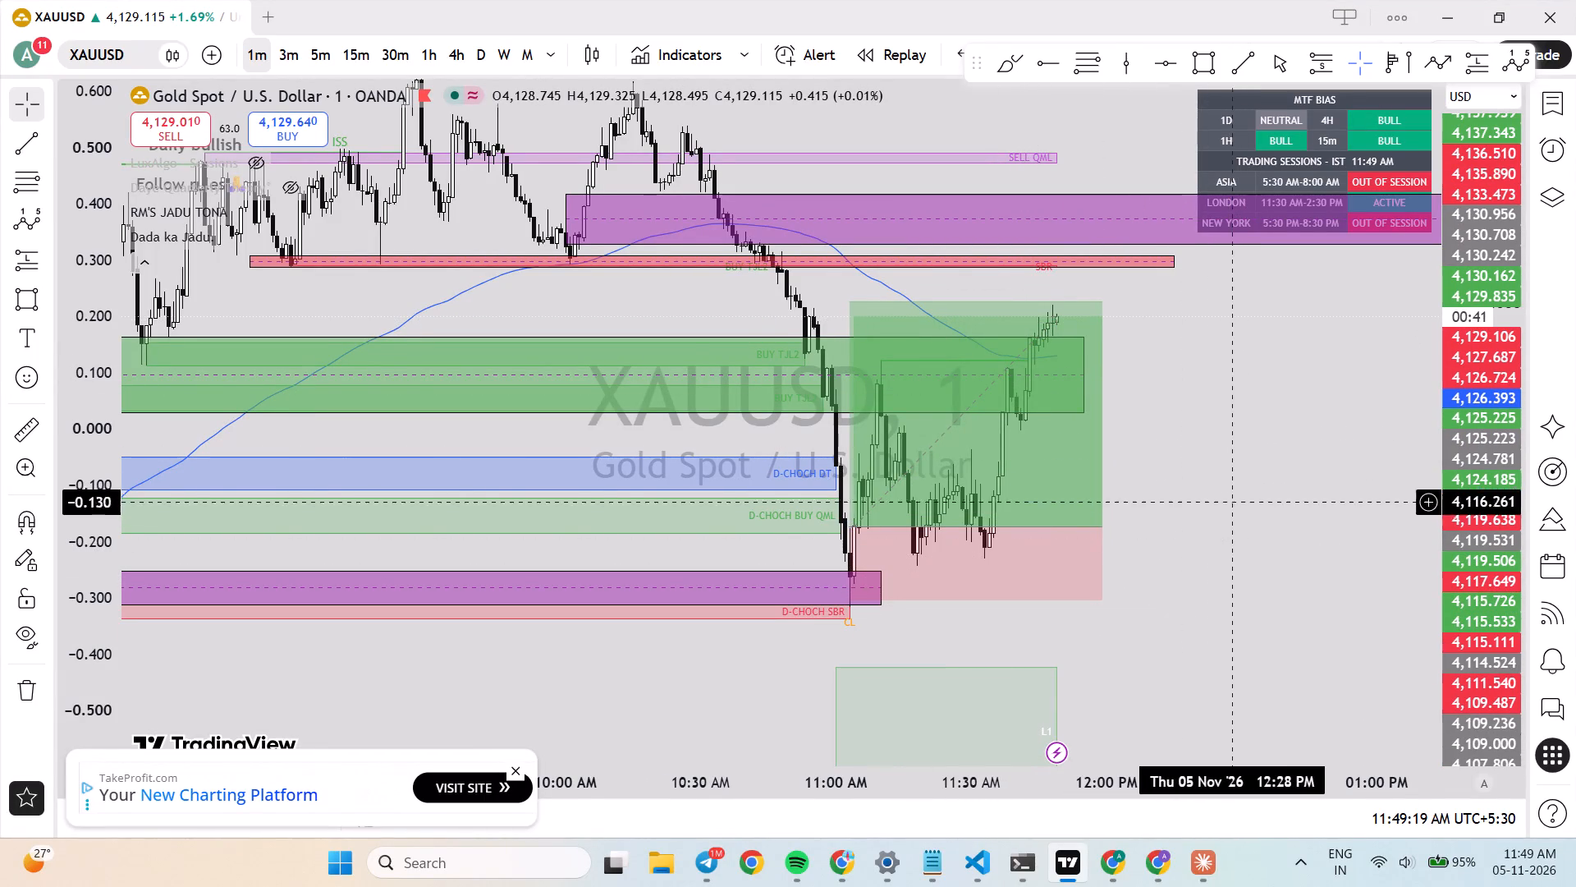
{"action": "left_click_drag", "start_coordinate": [1233, 509], "coordinate": [1234, 576]}
{"action": "scroll", "coordinate": [1225, 566], "scroll_direction": "down", "scroll_amount": 4}
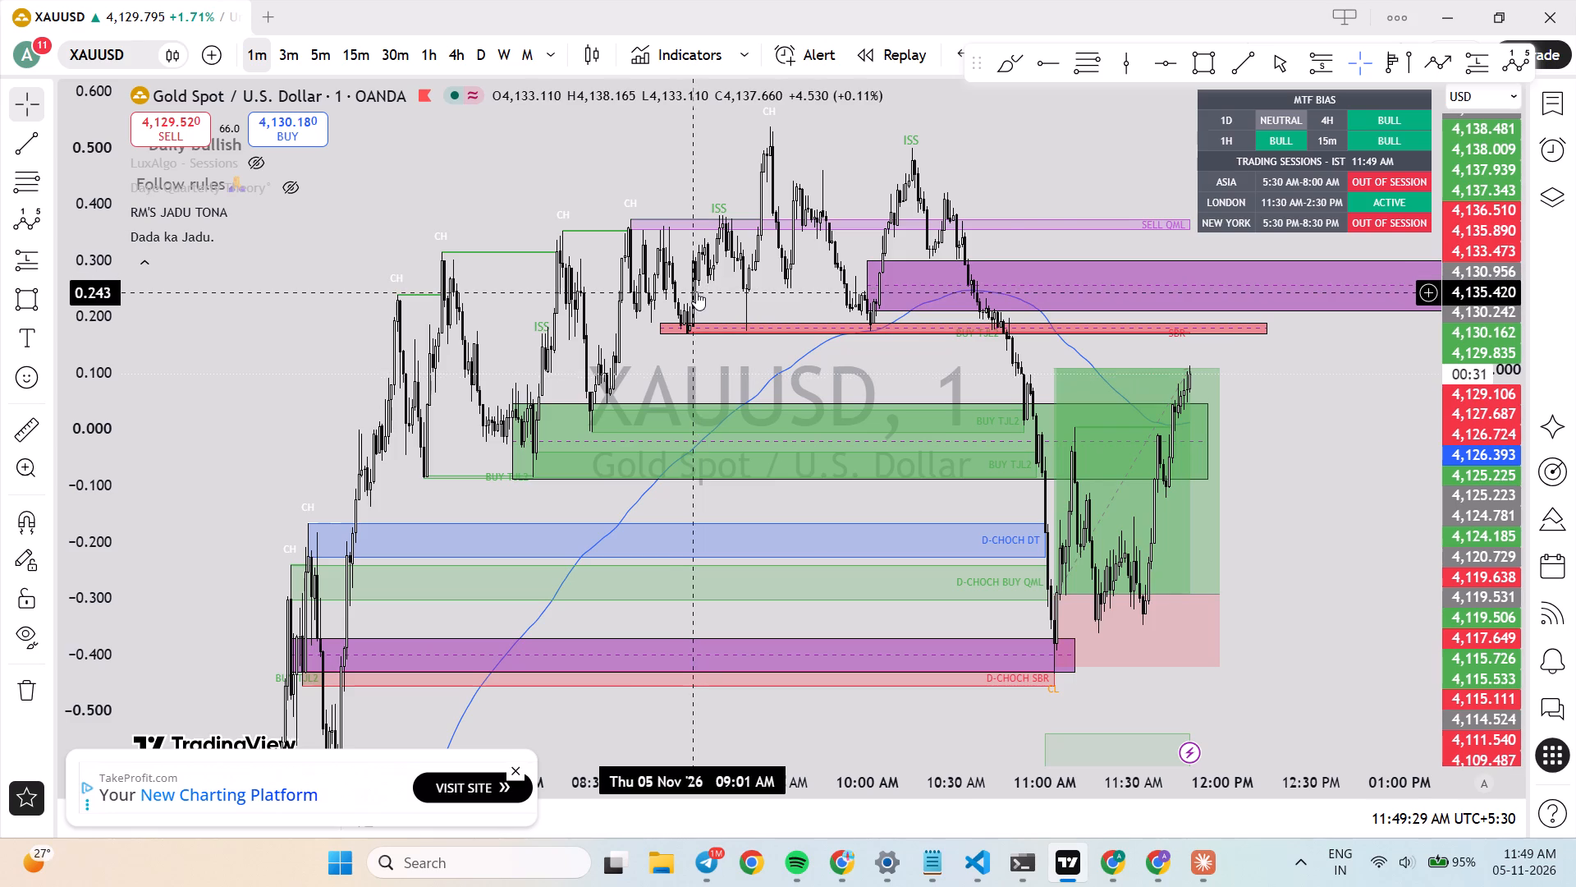
{"action": "left_click_drag", "start_coordinate": [1048, 239], "coordinate": [1010, 249]}
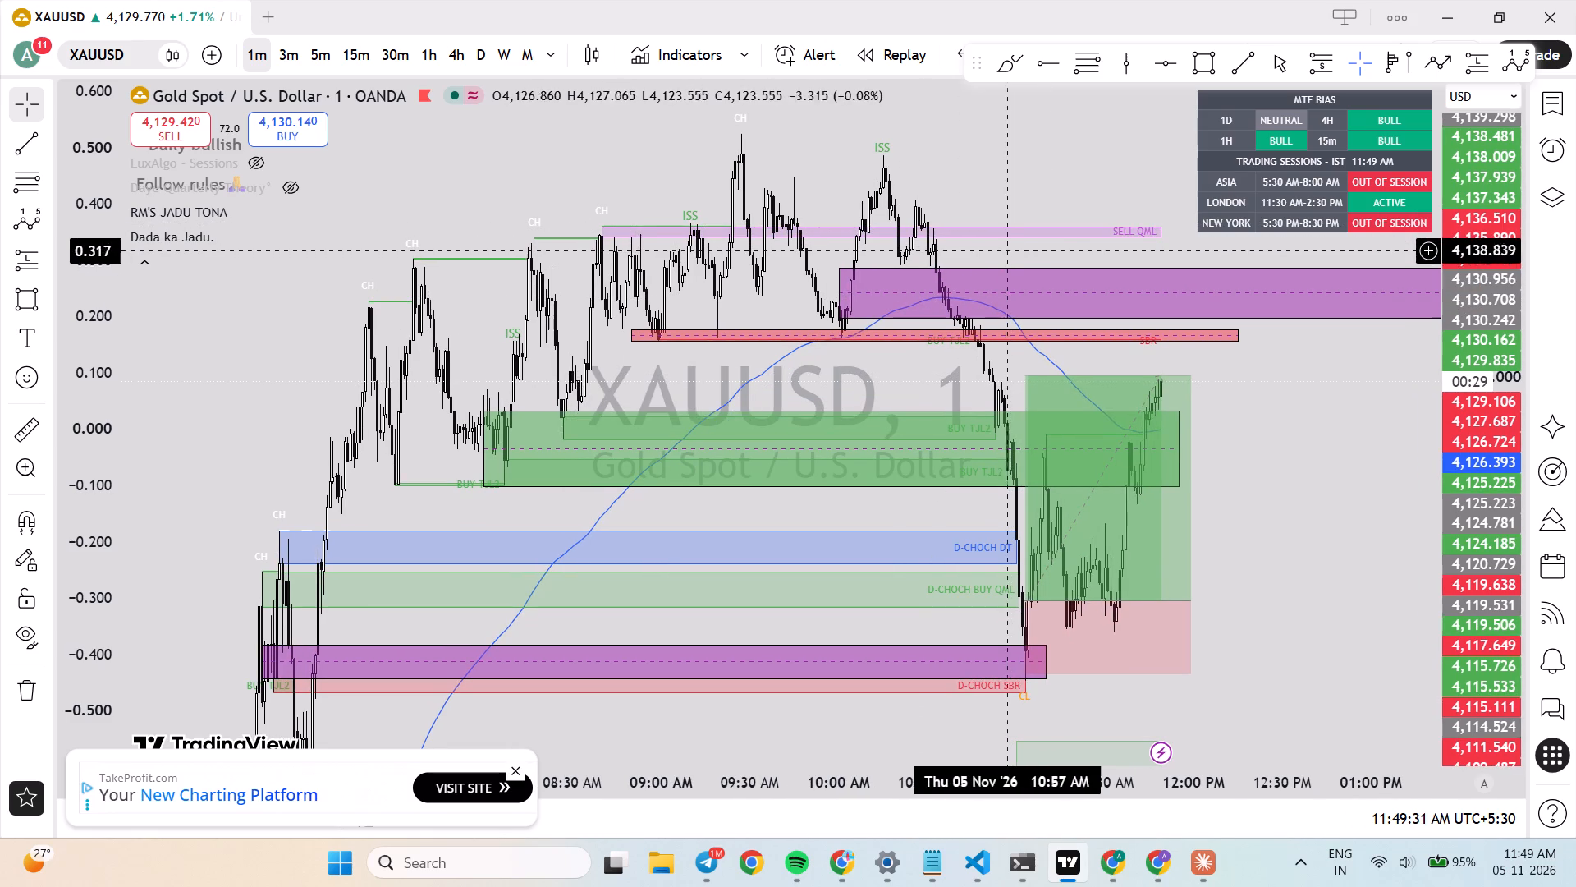
{"action": "left_click_drag", "start_coordinate": [1022, 253], "coordinate": [994, 255]}
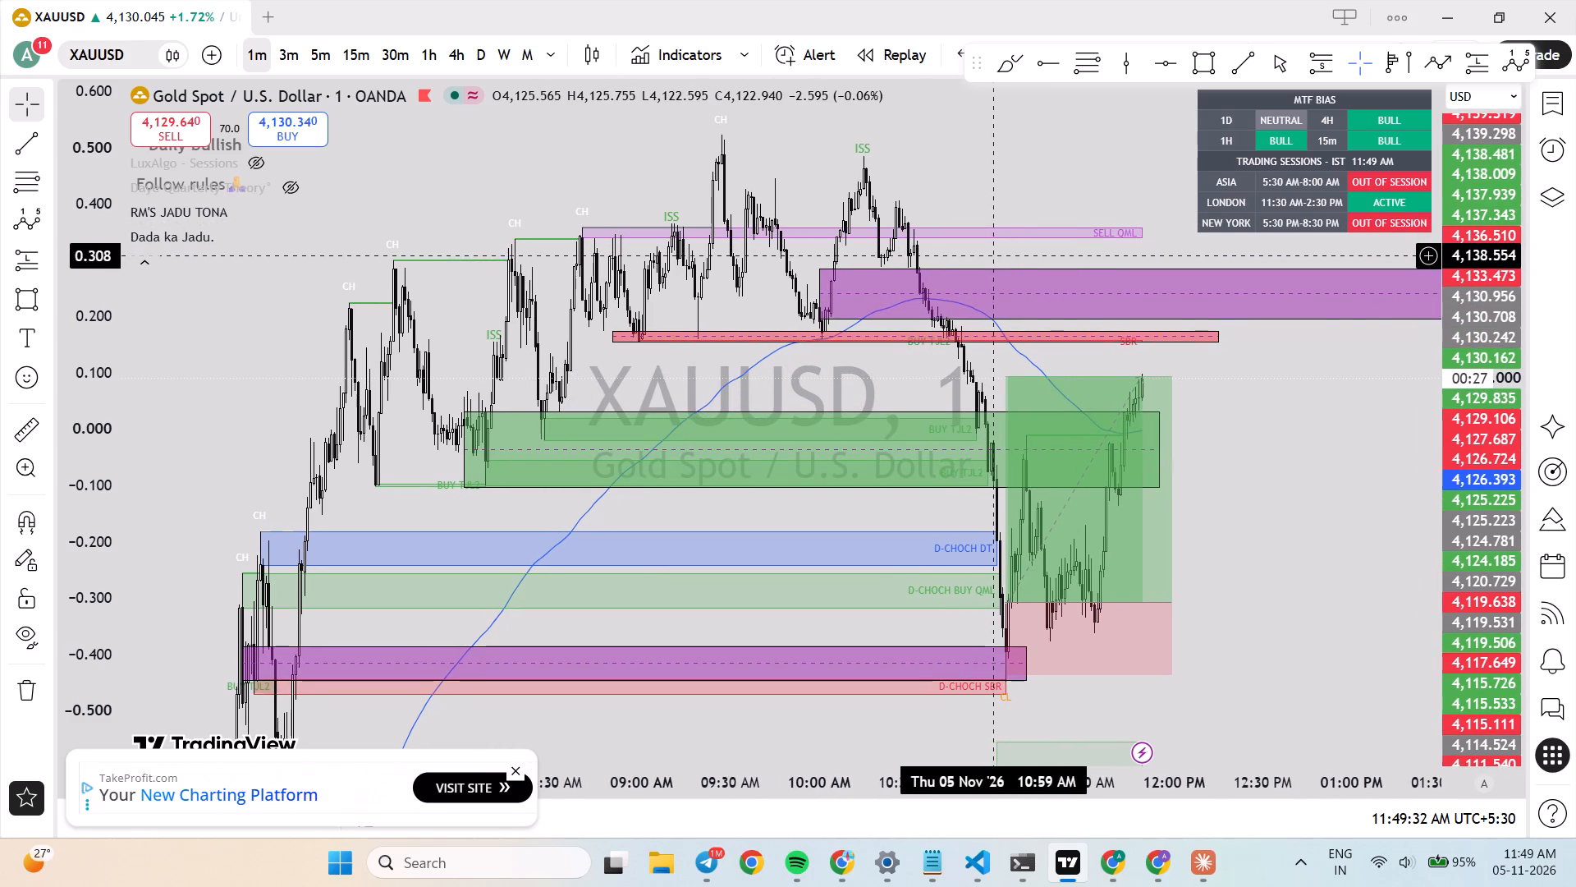
{"action": "left_click", "coordinate": [1121, 558]}
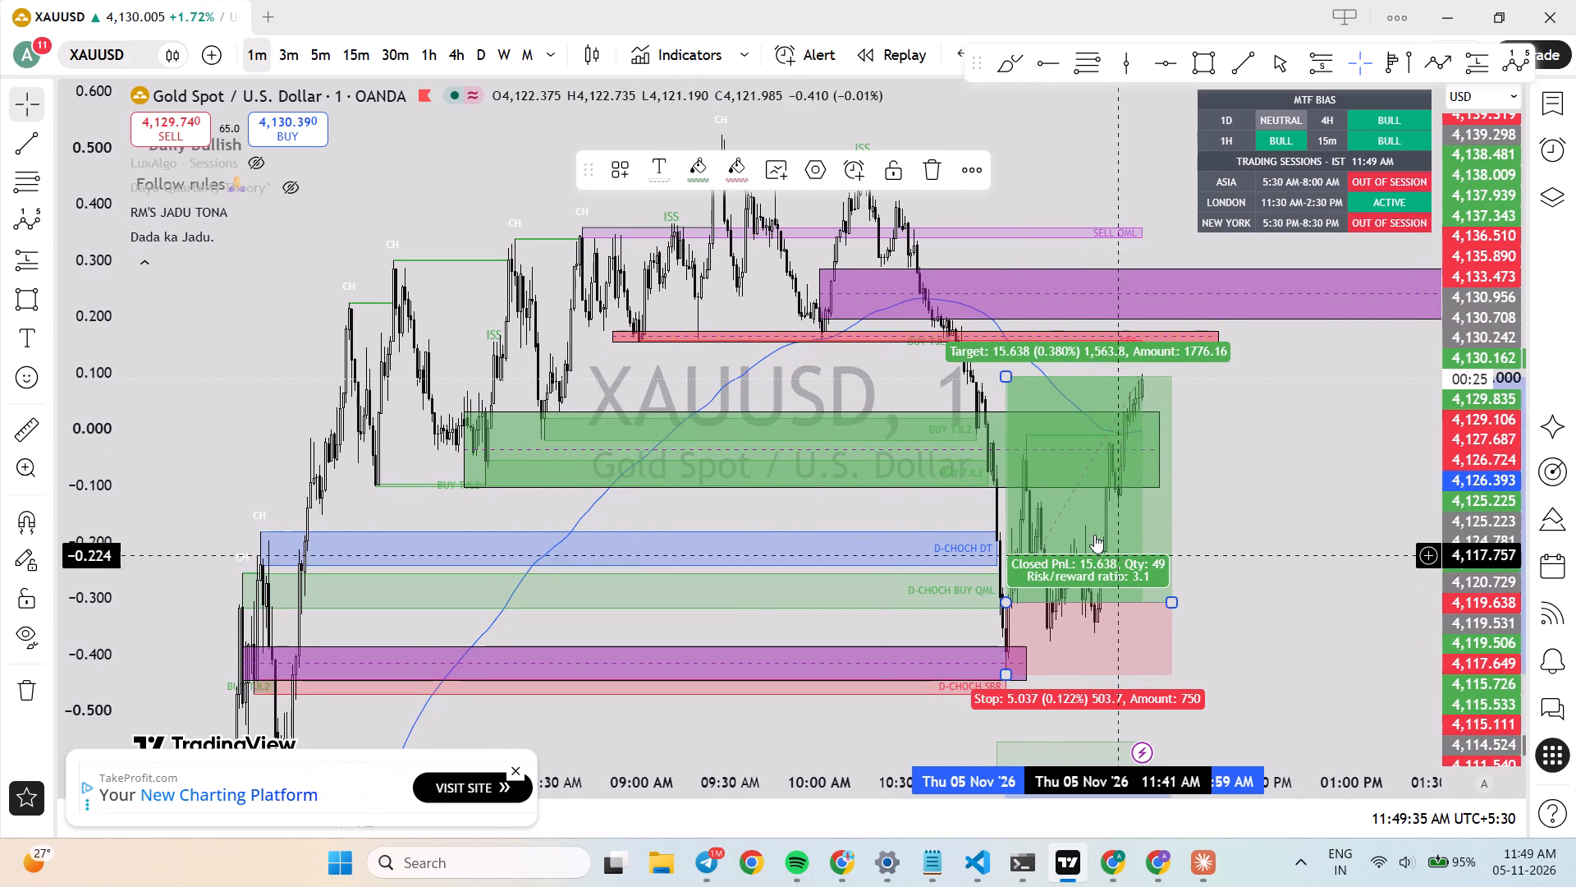
{"action": "left_click", "coordinate": [929, 180]}
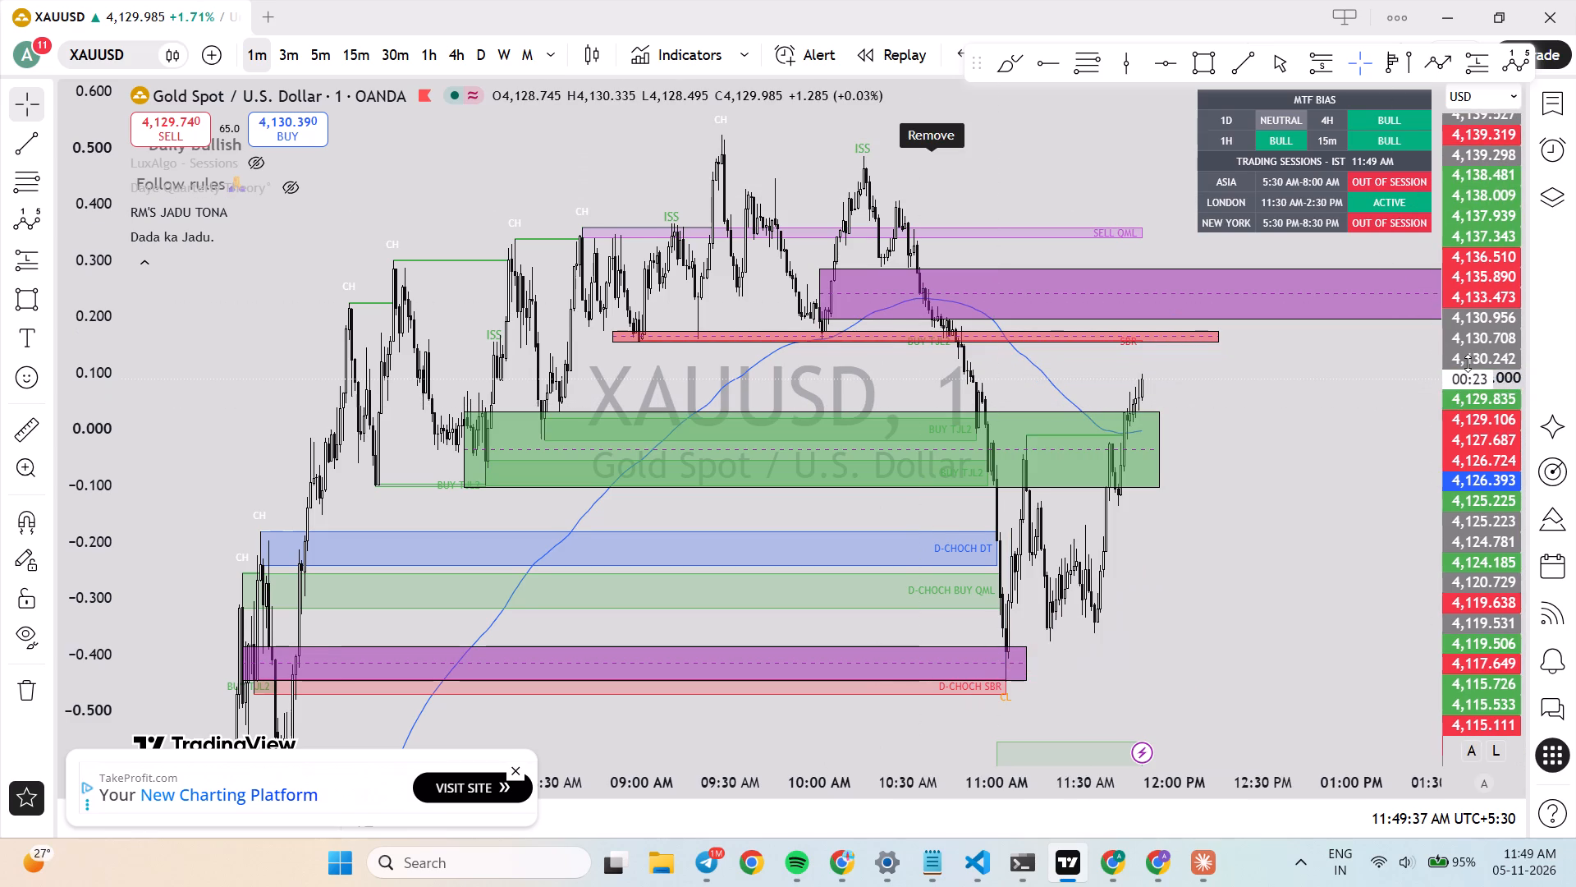
Examine the 1-minute price reaction at the lower purple demand zone and the D-CHOCH zones around it.
{"action": "left_click_drag", "start_coordinate": [1468, 363], "coordinate": [1464, 395]}
{"action": "scroll", "coordinate": [1280, 433], "scroll_direction": "up", "scroll_amount": 2}
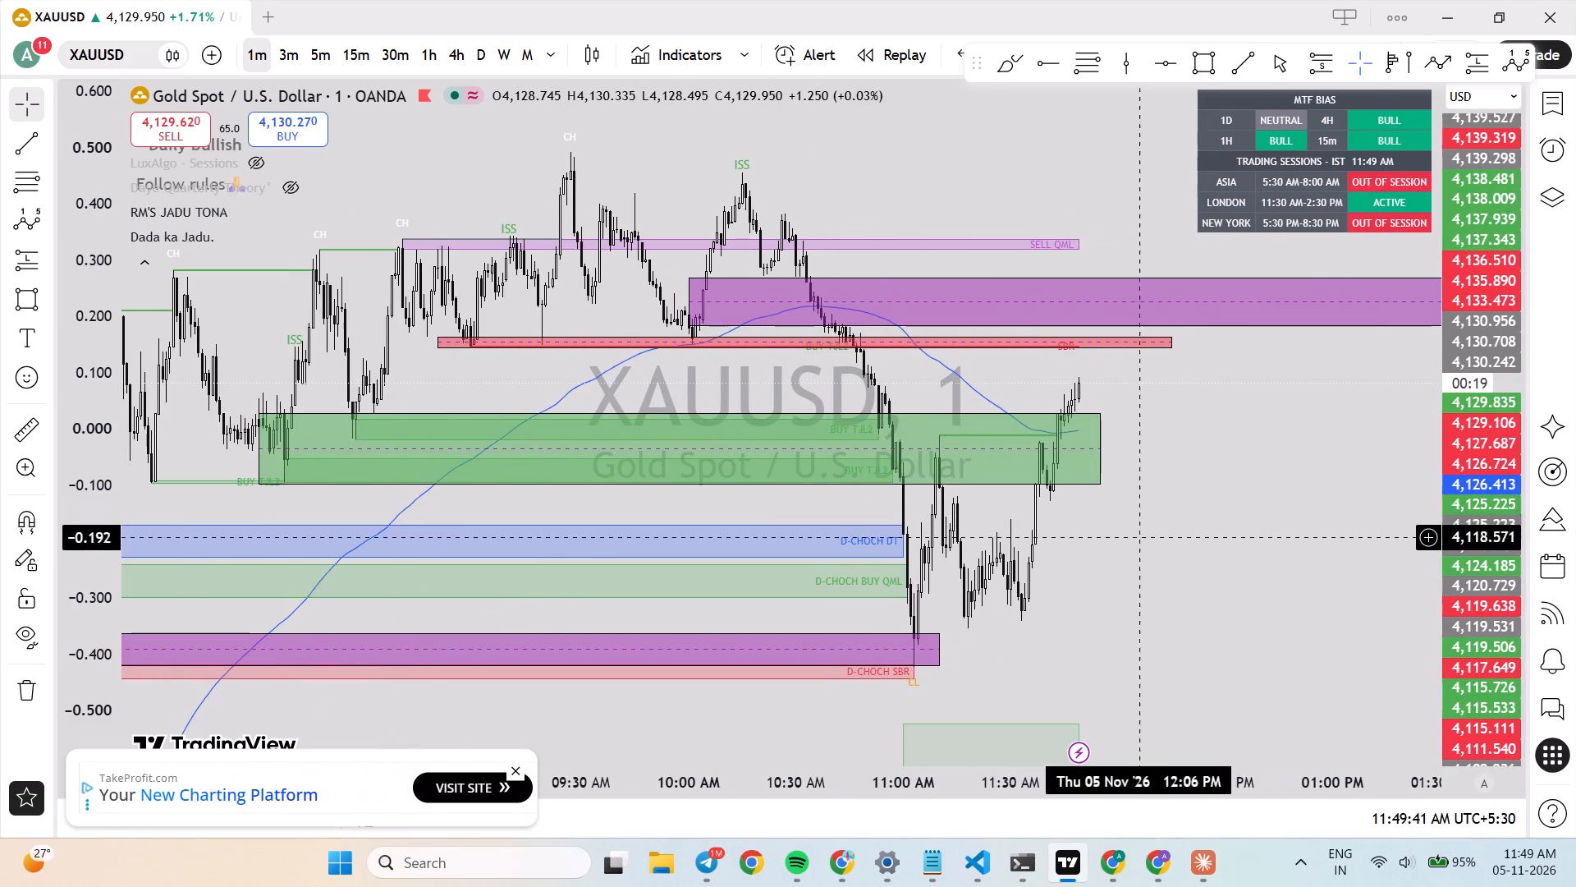
{"action": "left_click_drag", "start_coordinate": [1230, 570], "coordinate": [1363, 384]}
{"action": "left_click_drag", "start_coordinate": [1511, 687], "coordinate": [1511, 685]}
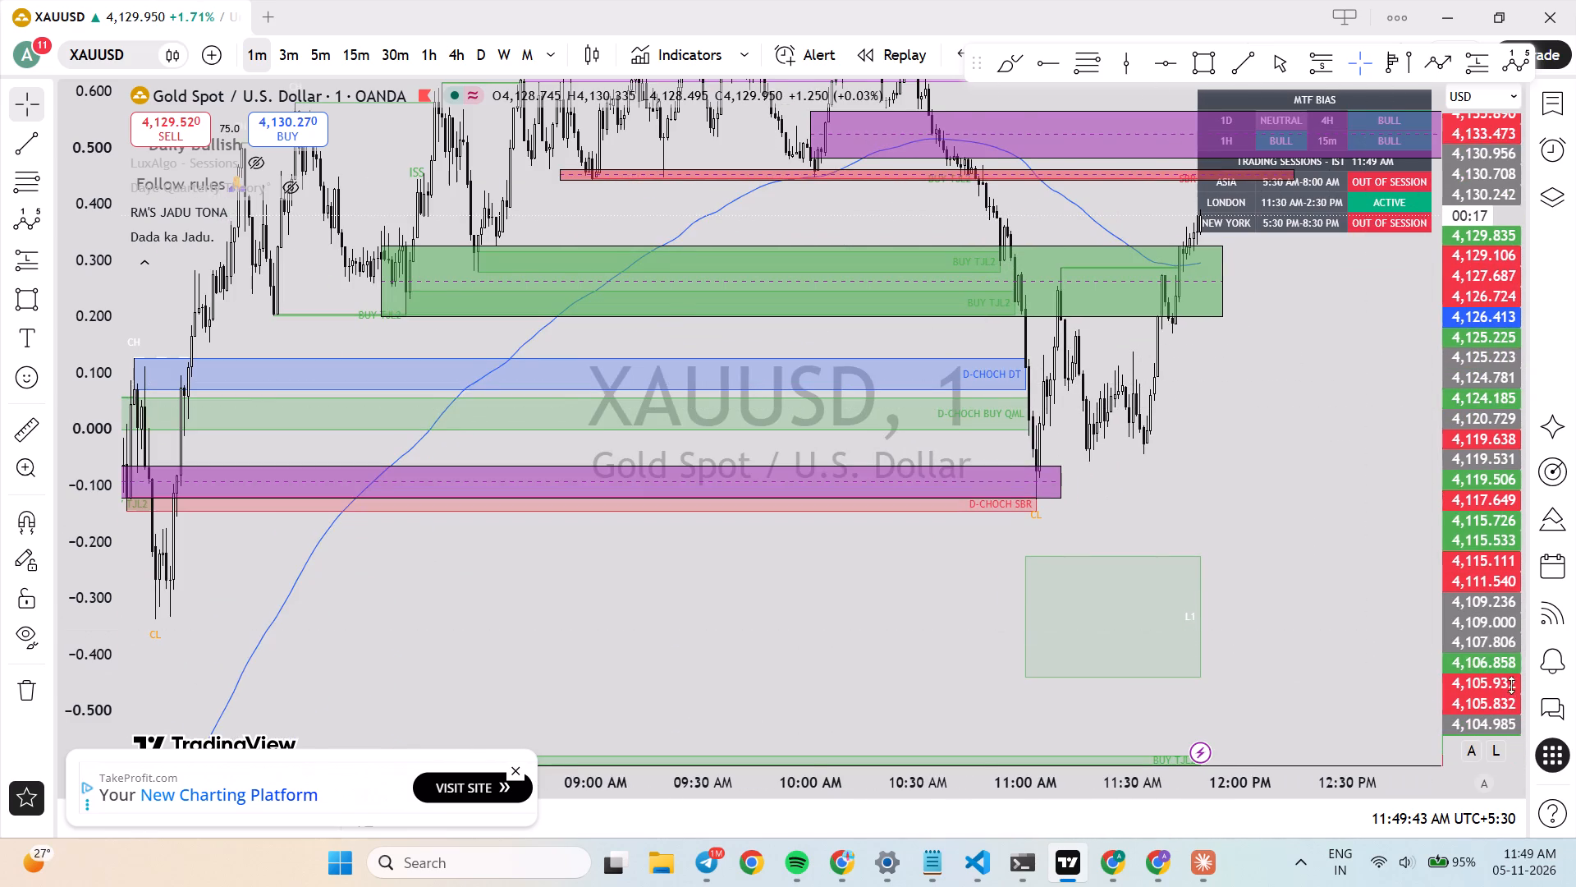
{"action": "left_click_drag", "start_coordinate": [1511, 685], "coordinate": [1500, 352]}
{"action": "left_click_drag", "start_coordinate": [1264, 566], "coordinate": [1321, 461]}
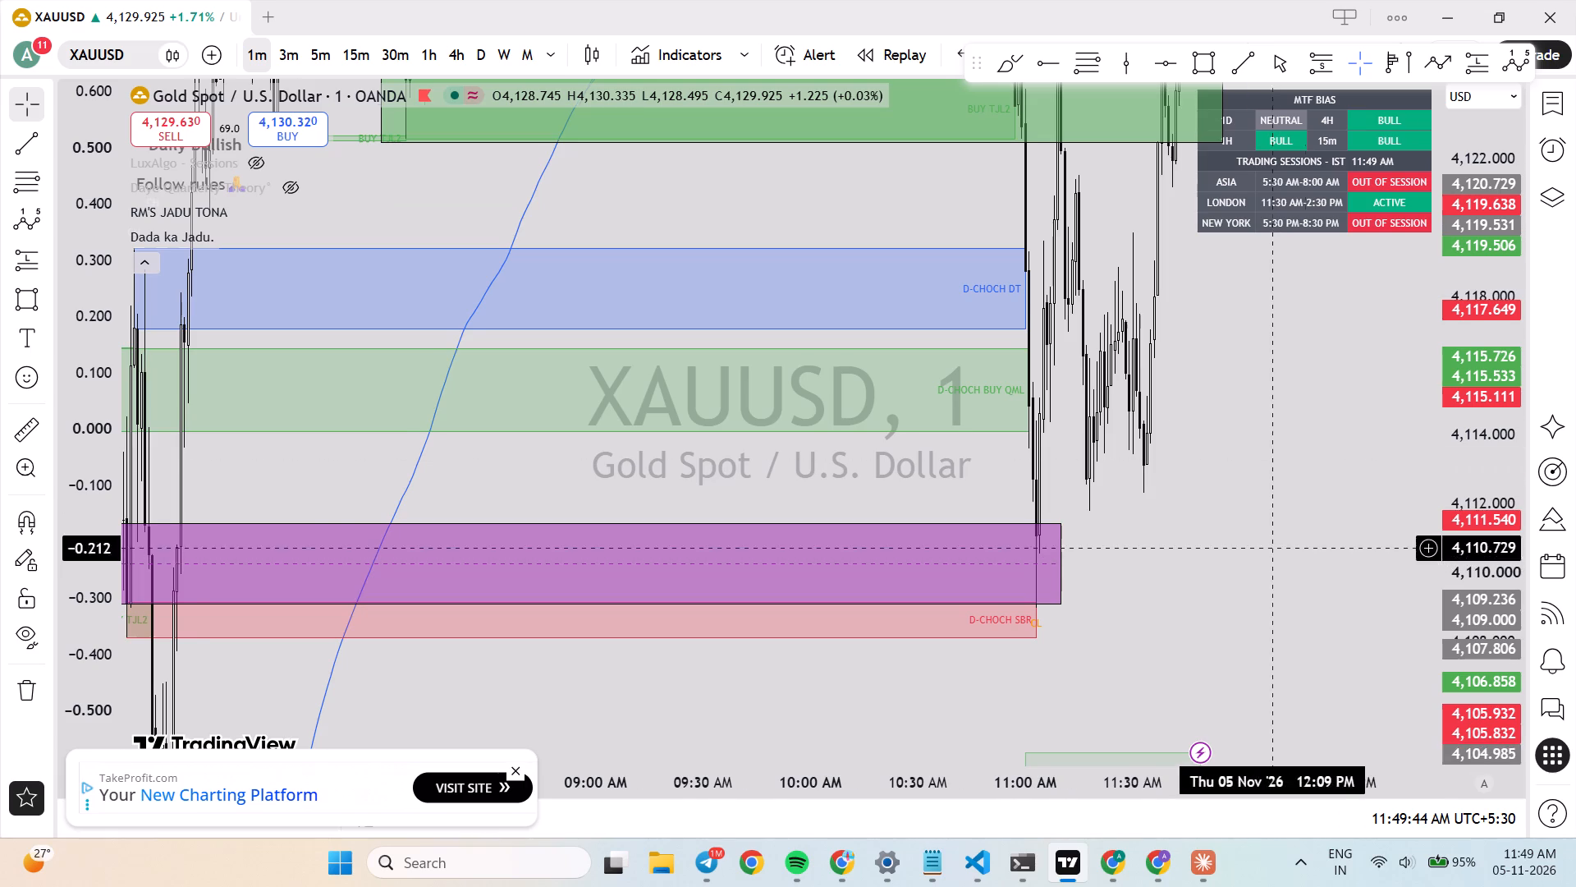
{"action": "left_click_drag", "start_coordinate": [1321, 461], "coordinate": [1327, 451]}
{"action": "scroll", "coordinate": [1260, 493], "scroll_direction": "up", "scroll_amount": 2}
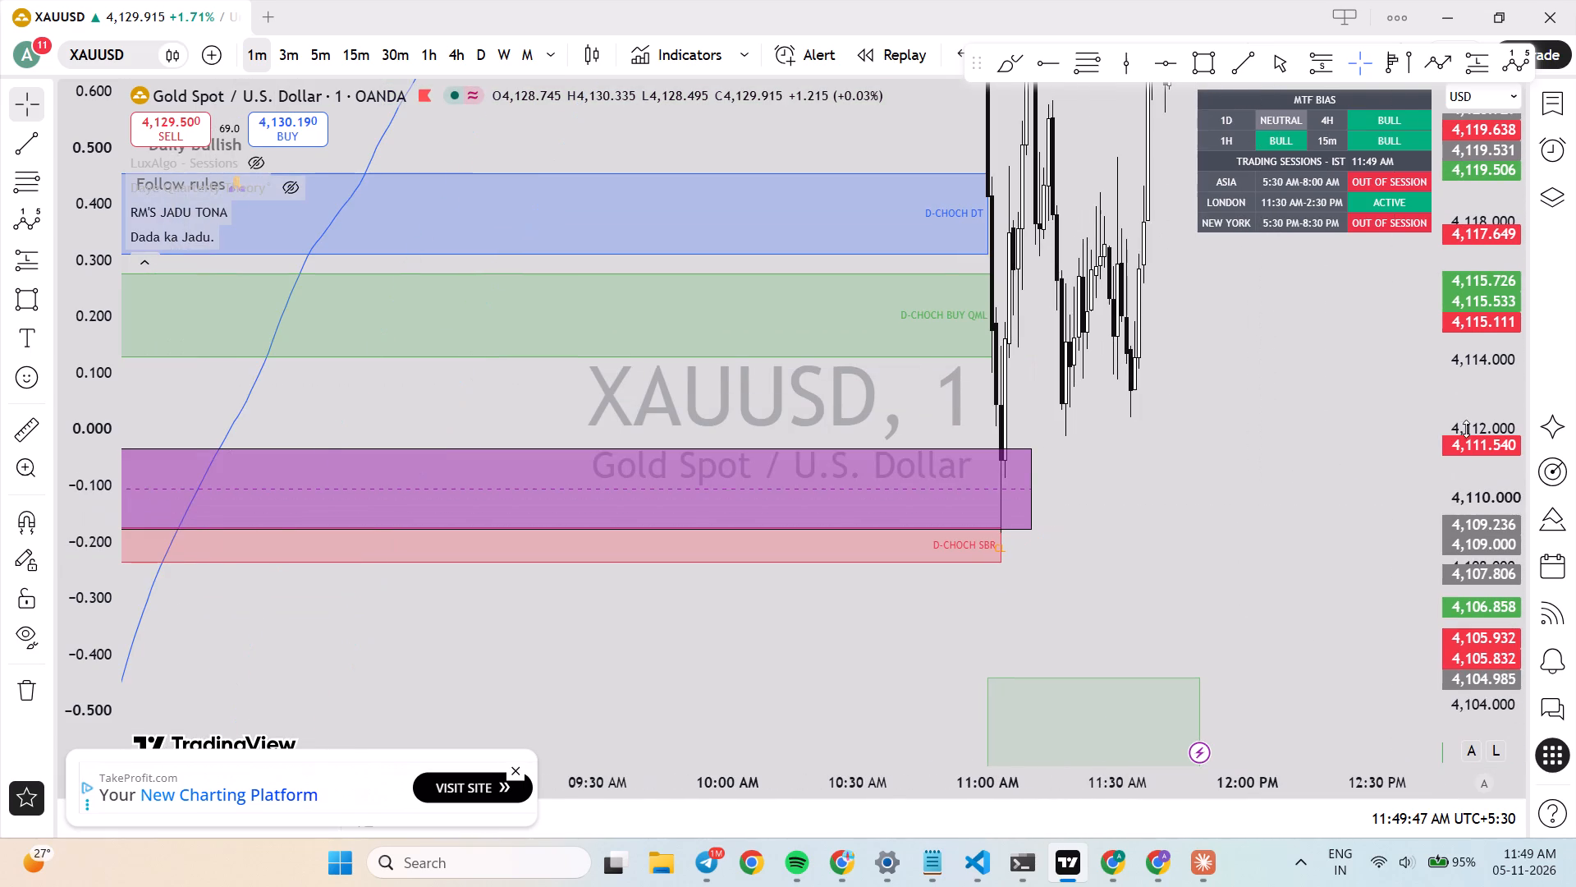
{"action": "left_click_drag", "start_coordinate": [1476, 404], "coordinate": [1469, 572]}
{"action": "left_click_drag", "start_coordinate": [1230, 517], "coordinate": [1256, 563]}
{"action": "scroll", "coordinate": [1256, 563], "scroll_direction": "down", "scroll_amount": 4}
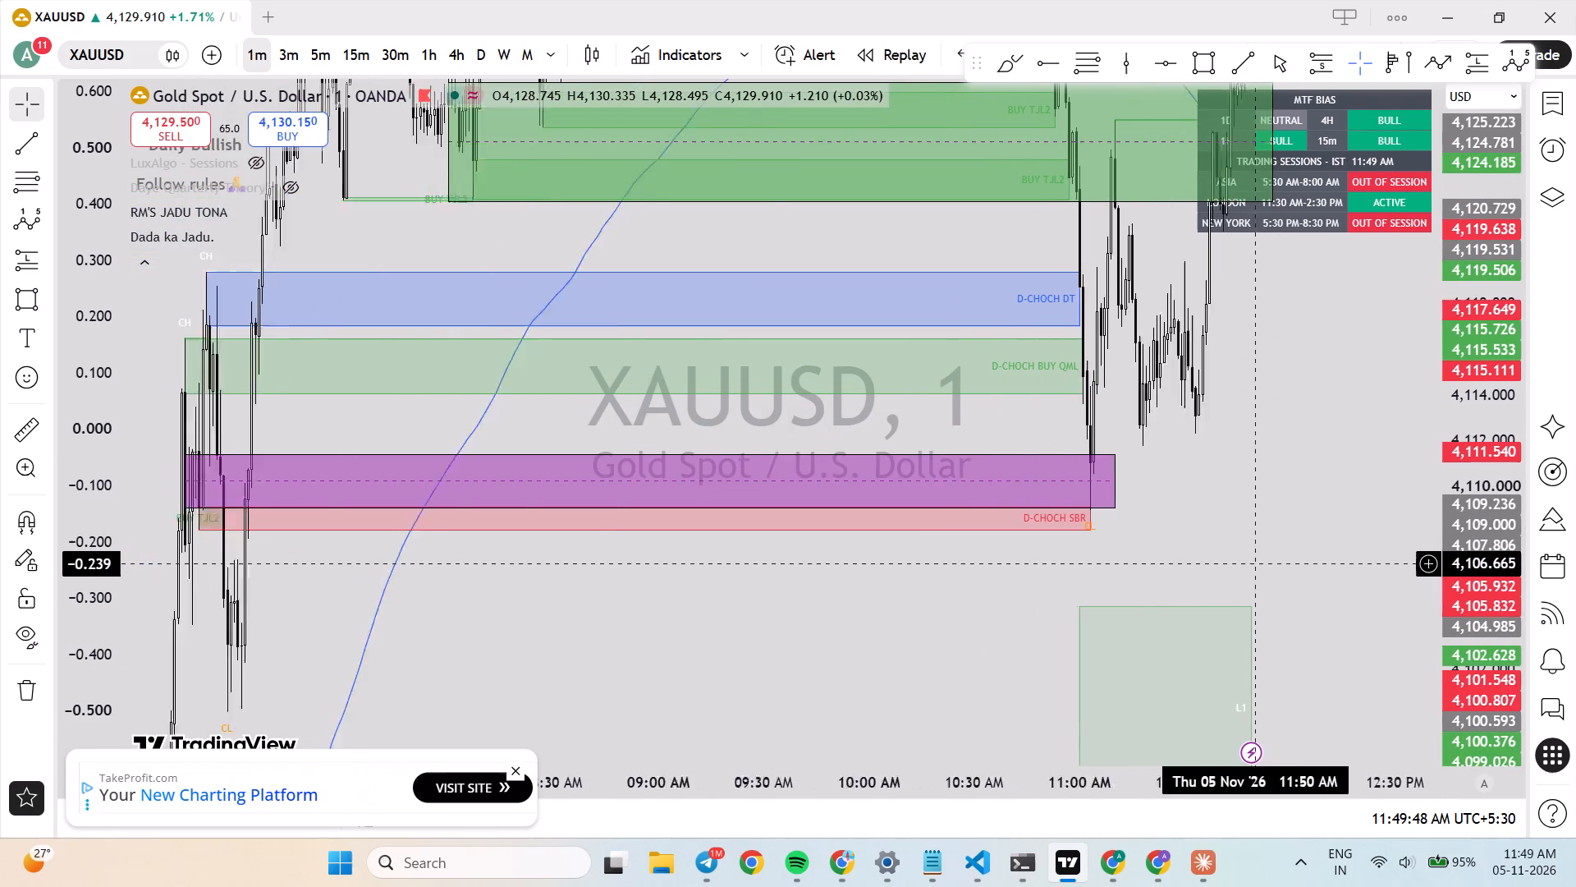
{"action": "scroll", "coordinate": [1256, 563], "scroll_direction": "up", "scroll_amount": 4}
{"action": "left_click_drag", "start_coordinate": [1453, 384], "coordinate": [1435, 481]}
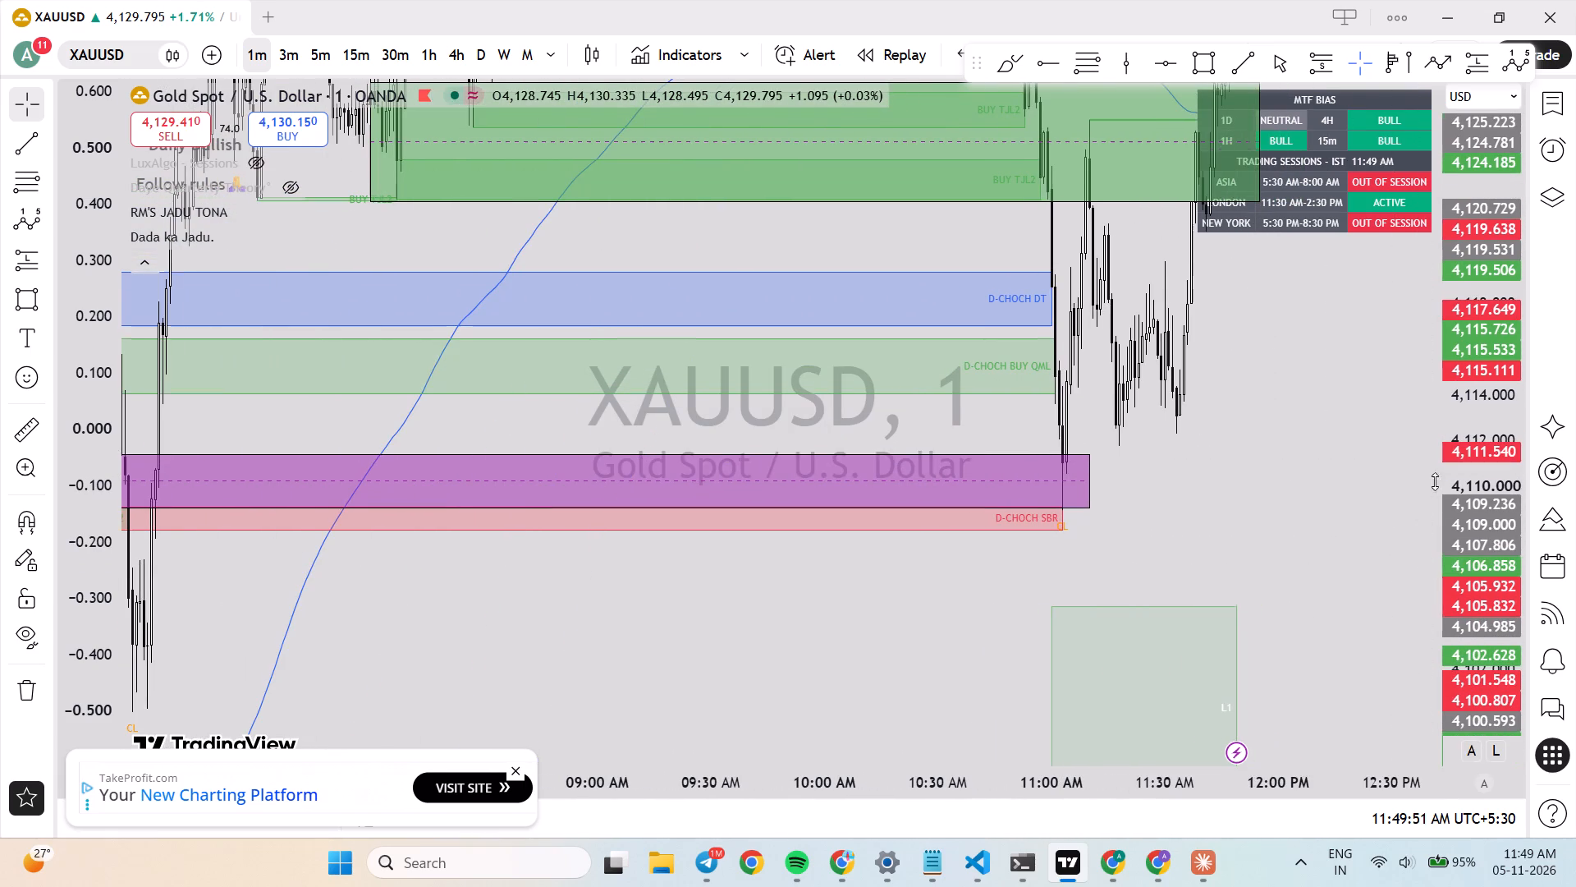
{"action": "left_click_drag", "start_coordinate": [1435, 481], "coordinate": [1429, 618]}
{"action": "left_click_drag", "start_coordinate": [1300, 450], "coordinate": [1244, 563]}
{"action": "left_click_drag", "start_coordinate": [1282, 522], "coordinate": [1249, 549]}
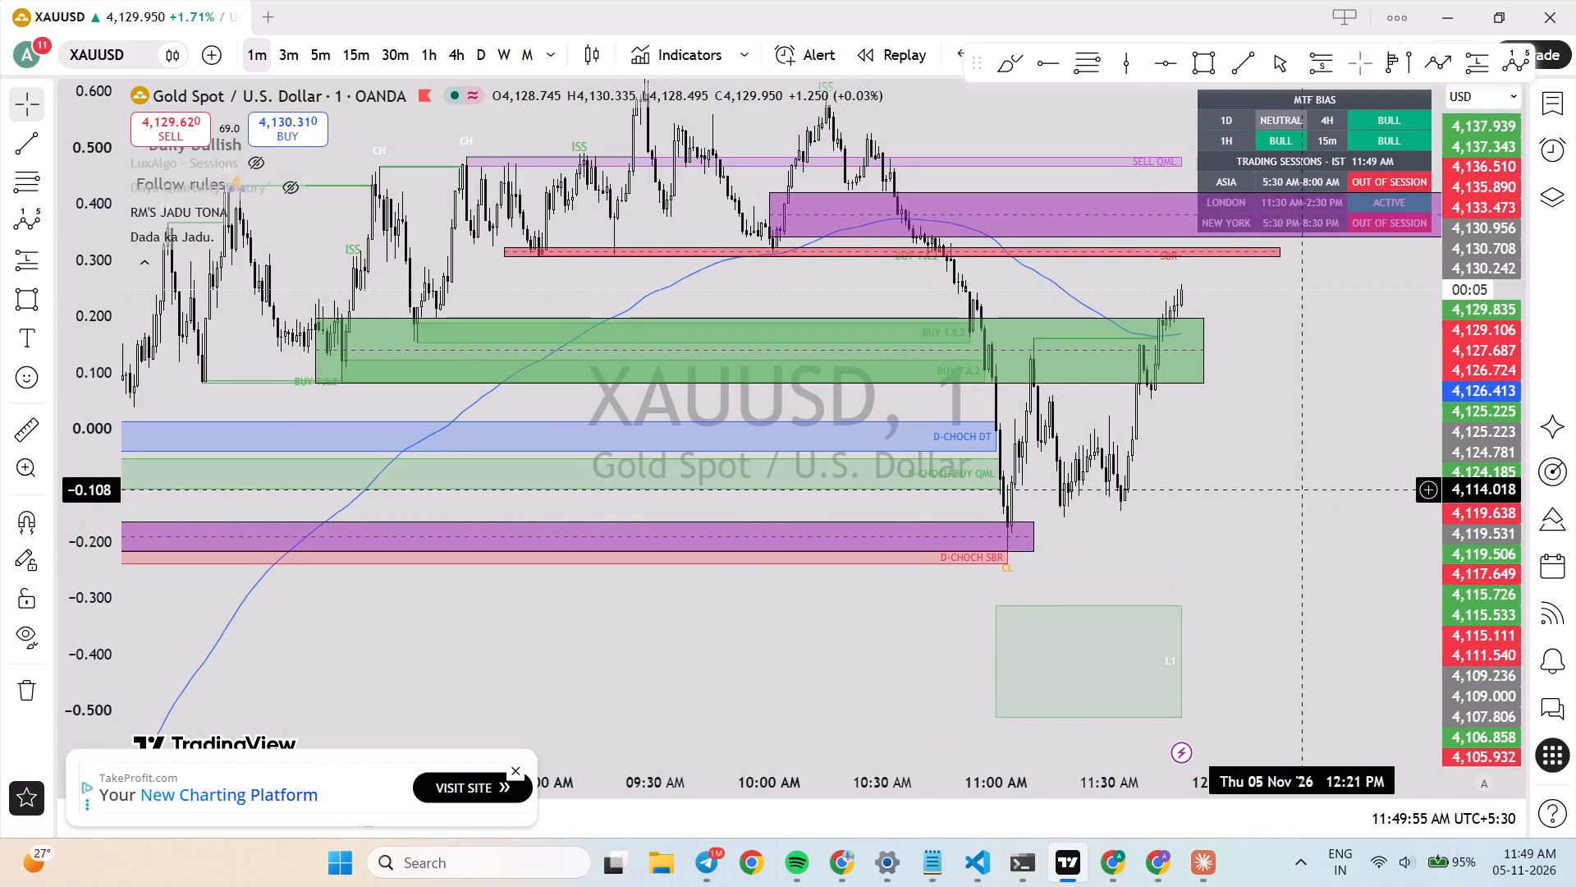